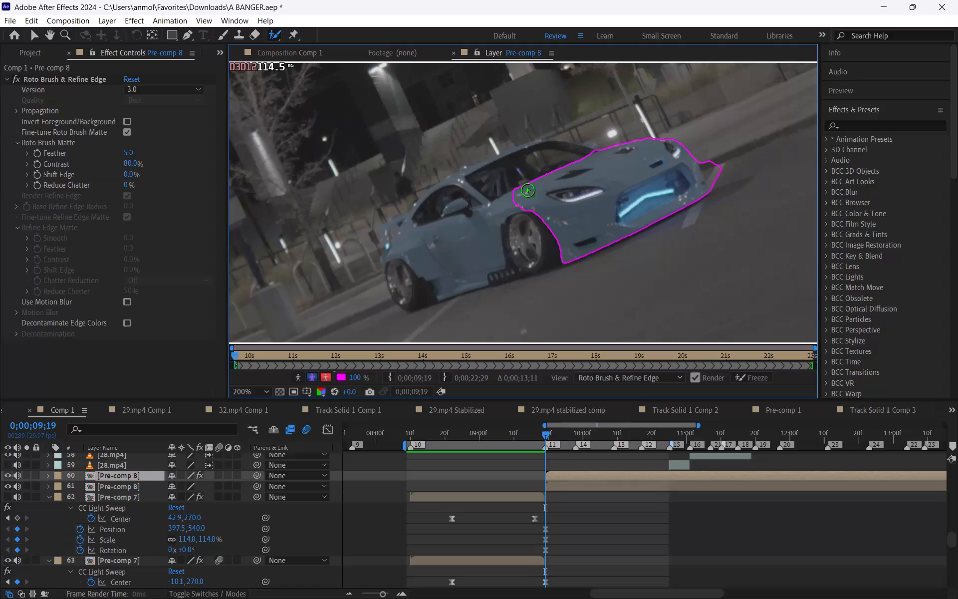
# Extend the Roto Brush foreground selection on the Pre-comp 8 layer from the car's front fender across the doors to the rear.
pyautogui.moveTo(525, 204); pyautogui.dragTo(502, 216)
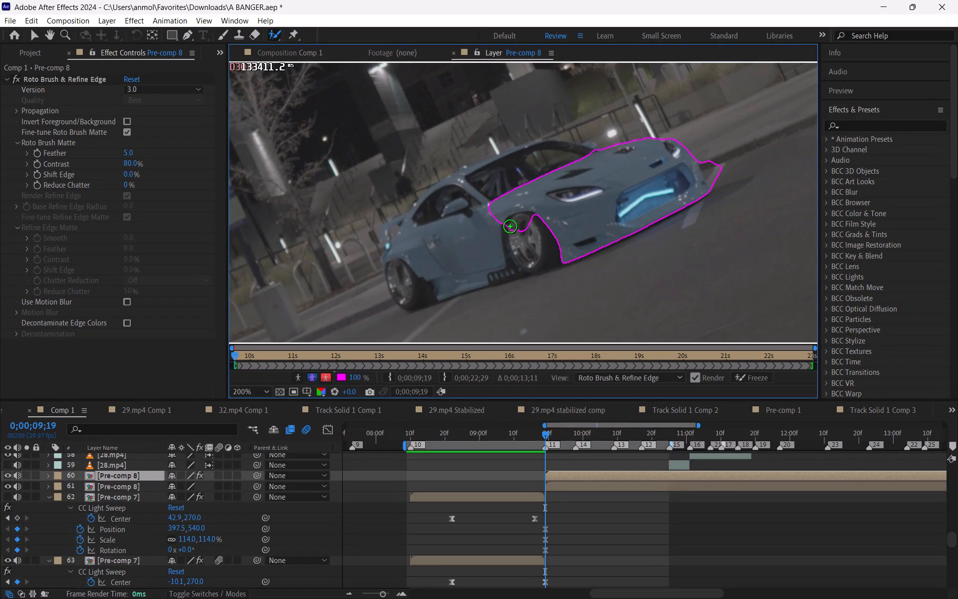
pyautogui.moveTo(518, 217); pyautogui.dragTo(439, 270)
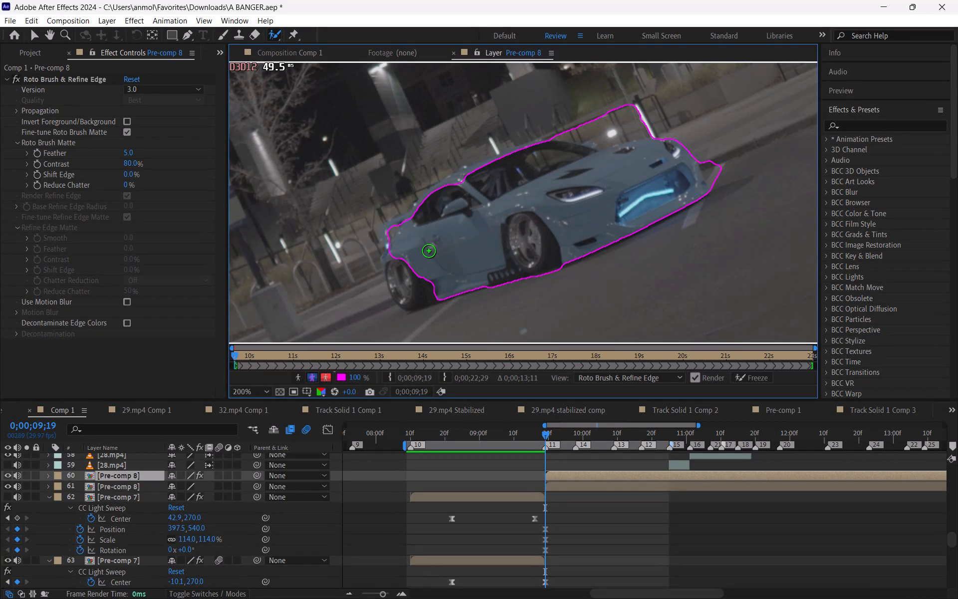
# Add the car's rear wheel and the body around it to the Roto Brush foreground.
pyautogui.scroll(1, 428, 251)
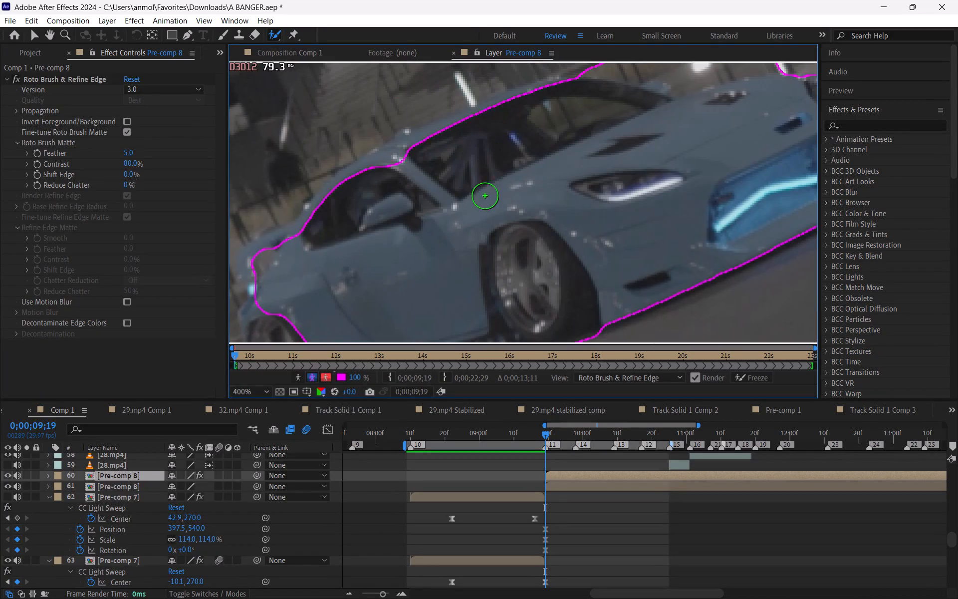
pyautogui.press('space')
pyautogui.press('space')
pyautogui.press('space')
pyautogui.press('space')
pyautogui.press('space')
pyautogui.press('space')
pyautogui.press('space')
pyautogui.press('space')
pyautogui.press('space')
pyautogui.press('space')
pyautogui.press('space')
pyautogui.press('space')
pyautogui.press('space')
pyautogui.press('space')
pyautogui.press('space')
pyautogui.moveTo(439, 244); pyautogui.dragTo(717, 117)
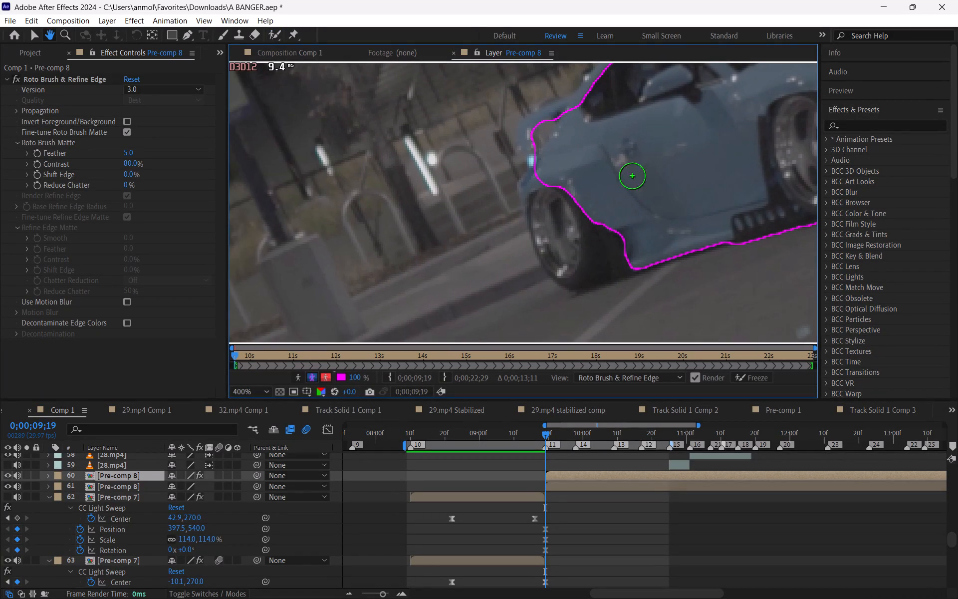
pyautogui.moveTo(613, 234); pyautogui.dragTo(563, 245)
pyautogui.click(554, 260)
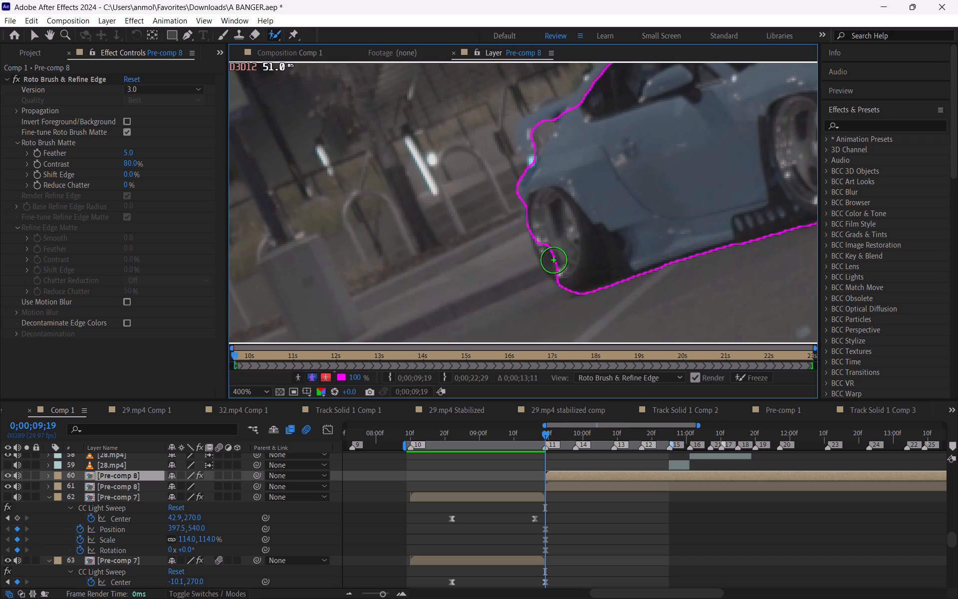
# Refine the matte around the car's rear quarter and tail light, adding missing bodywork and subtracting the background beside it.
pyautogui.press('space')
pyautogui.press('space')
pyautogui.press('space')
pyautogui.press('space')
pyautogui.press('space')
pyautogui.press('space')
pyautogui.press('space')
pyautogui.press('space')
pyautogui.press('space')
pyautogui.press('space')
pyautogui.press('space')
pyautogui.press('space')
pyautogui.press('space')
pyautogui.press('space')
pyautogui.press('space')
pyautogui.press('space')
pyautogui.press('space')
pyautogui.press('space')
pyautogui.press('space')
pyautogui.press('space')
pyautogui.moveTo(556, 220); pyautogui.dragTo(546, 278)
pyautogui.moveTo(565, 219); pyautogui.dragTo(552, 254)
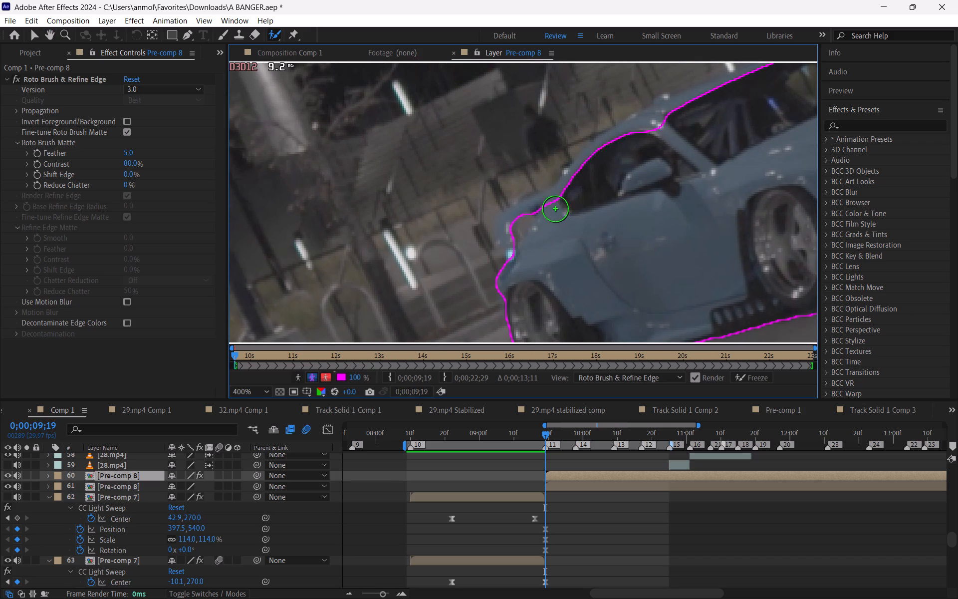
pyautogui.click(546, 205)
pyautogui.click(519, 215)
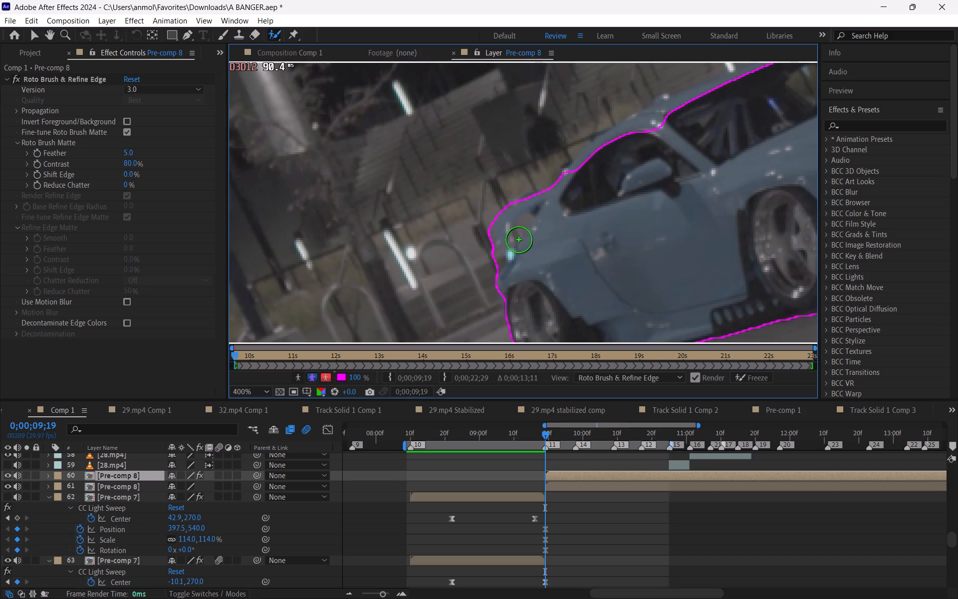
pyautogui.keyDown('alt'); pyautogui.click(490, 256); pyautogui.keyUp('alt')
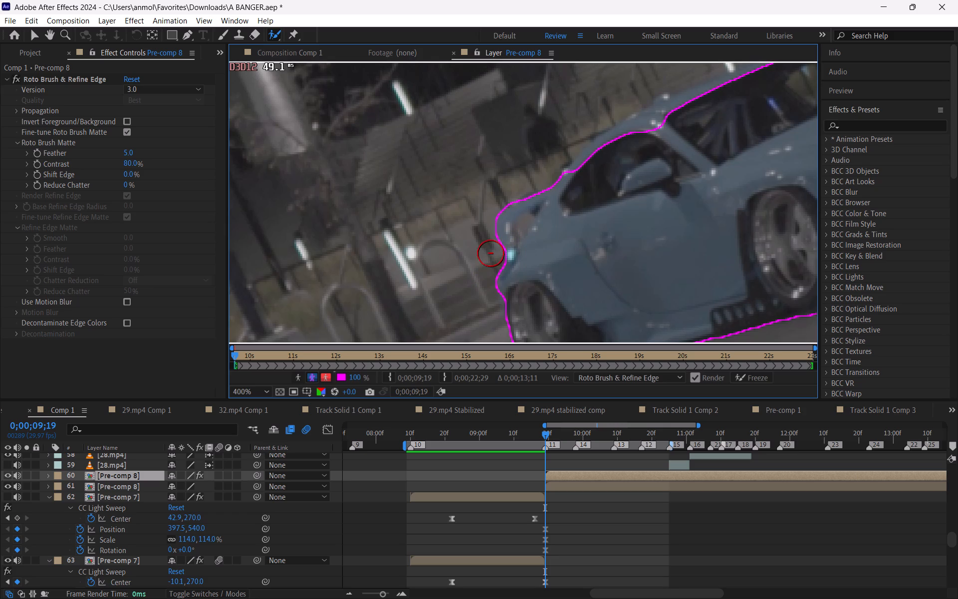
pyautogui.keyDown('alt'); pyautogui.click(485, 232); pyautogui.keyUp('alt')
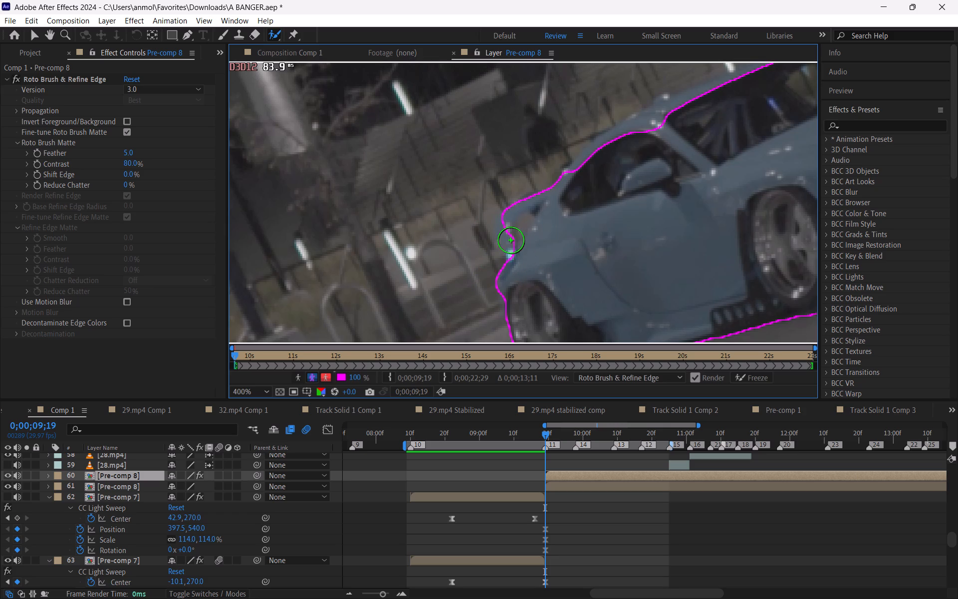
pyautogui.click(511, 240)
# Add foreground strokes along the car's side windows and roofline so the matte covers the full roof edge.
pyautogui.press('space')
pyautogui.press('space')
pyautogui.press('space')
pyautogui.press('space')
pyautogui.press('space')
pyautogui.press('space')
pyautogui.press('space')
pyautogui.moveTo(586, 210); pyautogui.dragTo(507, 291)
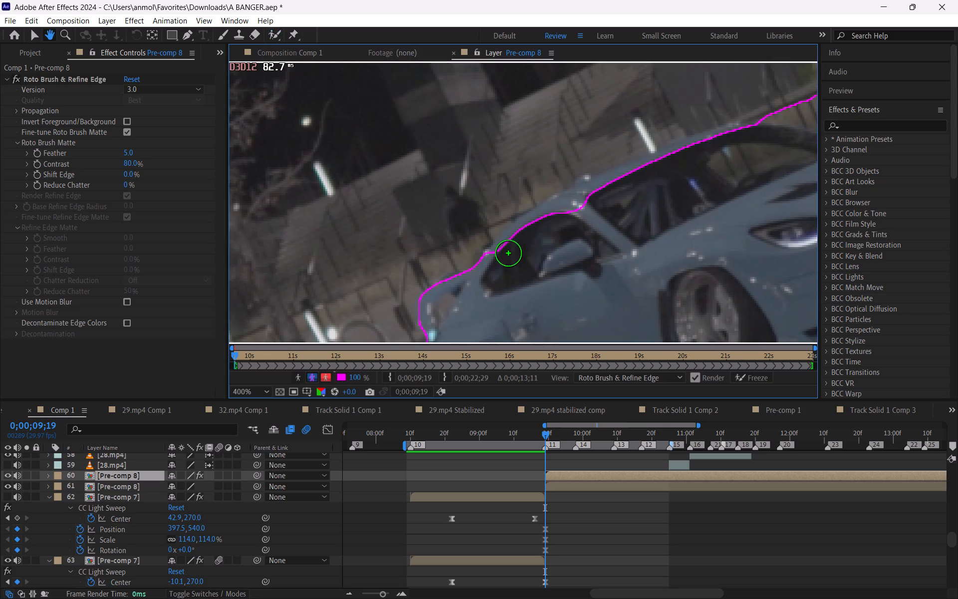
pyautogui.click(509, 248)
pyautogui.click(531, 234)
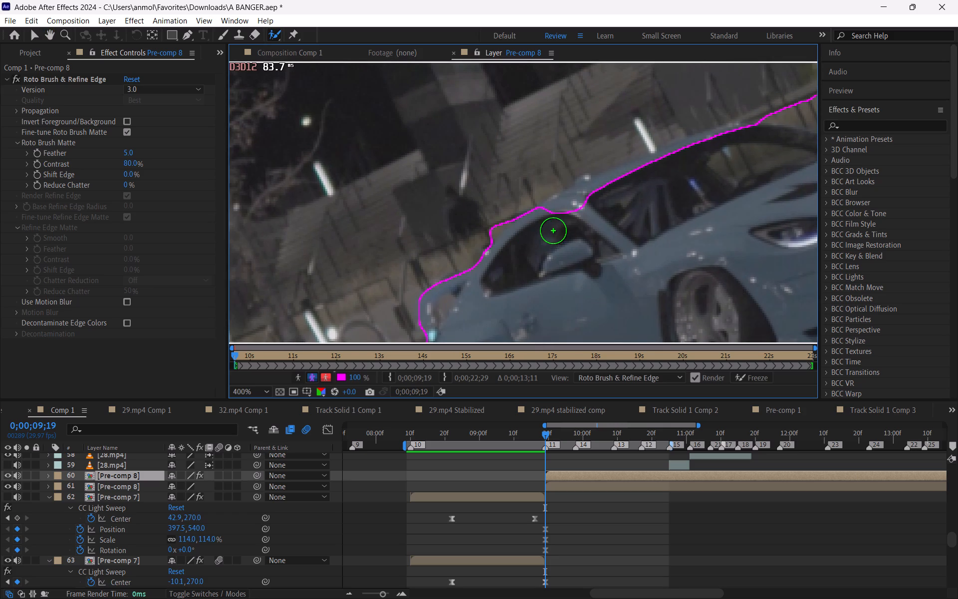
pyautogui.click(561, 217)
pyautogui.click(589, 199)
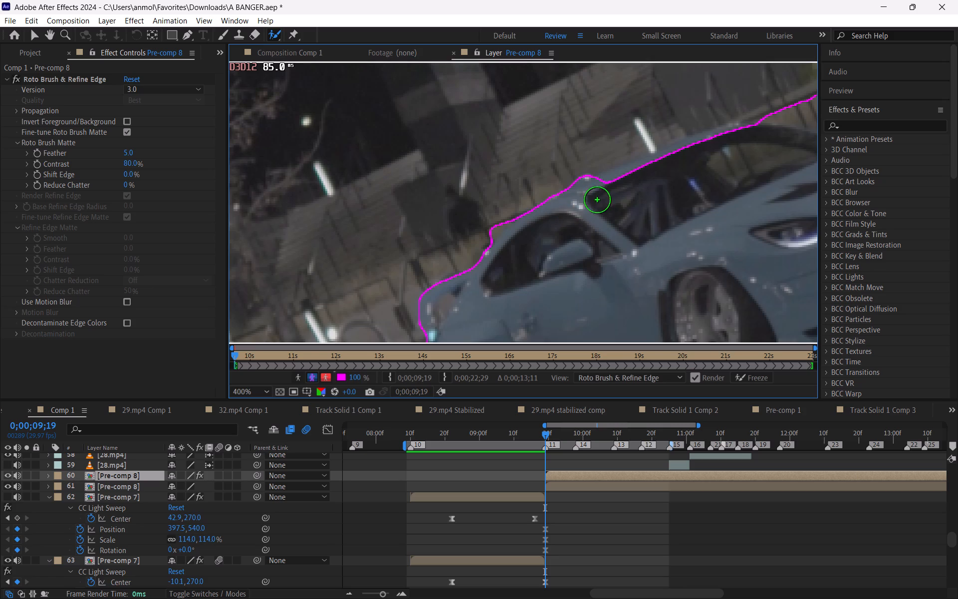
pyautogui.click(619, 183)
pyautogui.click(645, 172)
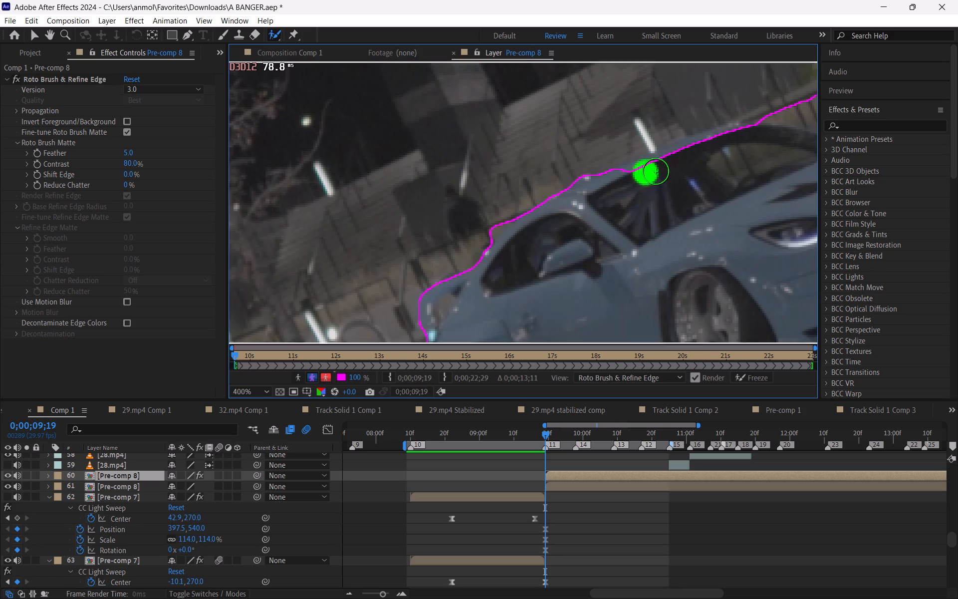
pyautogui.click(675, 159)
pyautogui.click(706, 148)
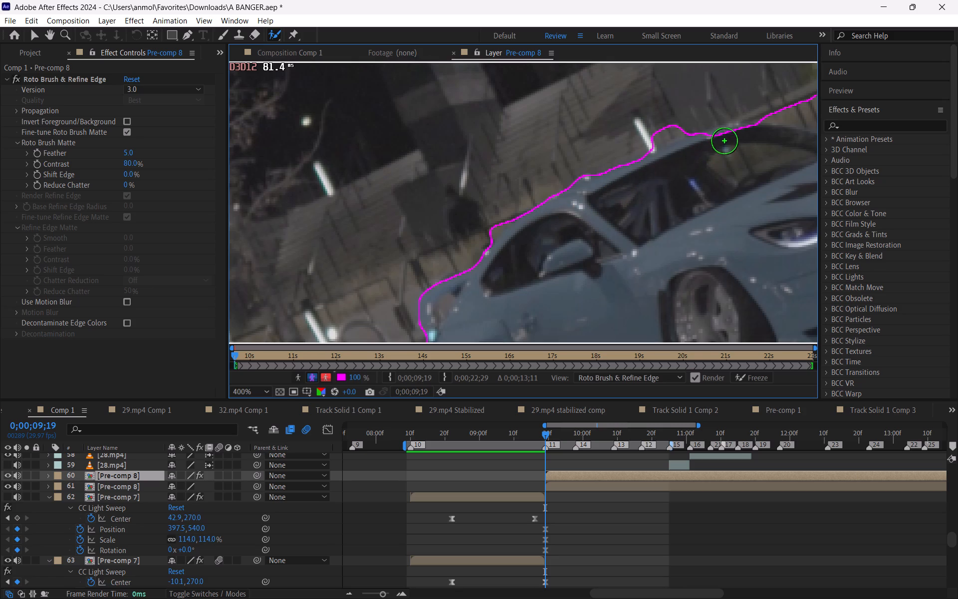
pyautogui.click(728, 140)
pyautogui.click(747, 136)
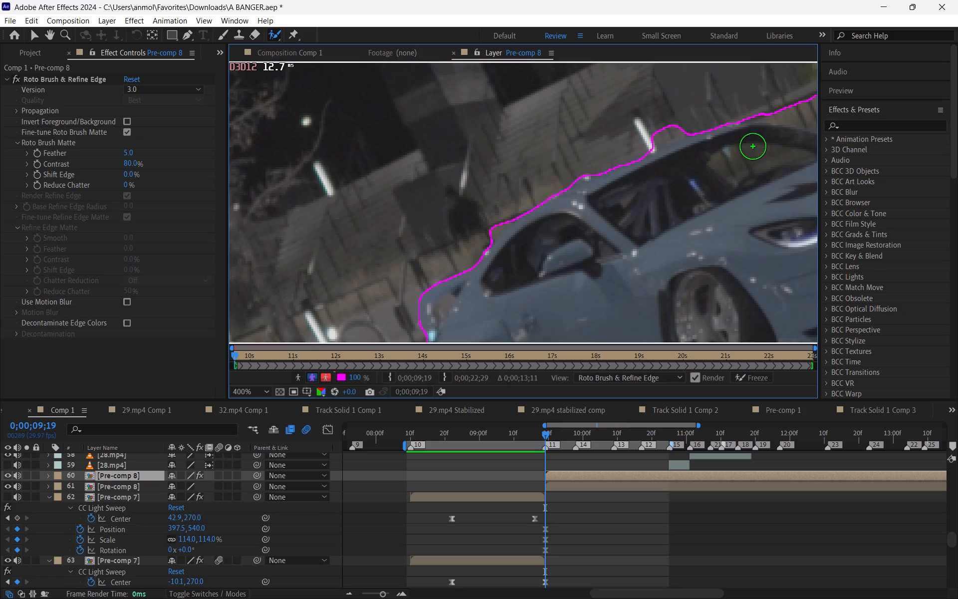
# Subtract the background area above the windshield and hood from the matte with one long background stroke.
pyautogui.press('space')
pyautogui.press('space')
pyautogui.press('space')
pyautogui.press('space')
pyautogui.press('space')
pyautogui.press('space')
pyautogui.press('space')
pyautogui.press('space')
pyautogui.press('space')
pyautogui.press('space')
pyautogui.press('space')
pyautogui.press('space')
pyautogui.press('space')
pyautogui.press('space')
pyautogui.press('space')
pyautogui.press('space')
pyautogui.press('space')
pyautogui.press('space')
pyautogui.press('space')
pyautogui.moveTo(755, 149); pyautogui.dragTo(480, 196)
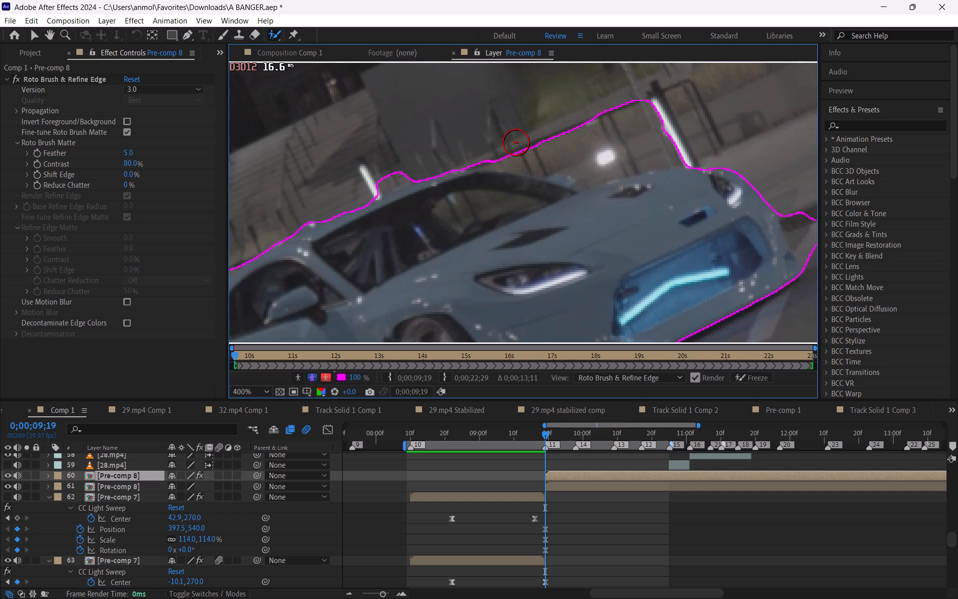
pyautogui.keyDown('alt'); pyautogui.moveTo(517, 143); pyautogui.dragTo(677, 119); pyautogui.keyUp('alt')
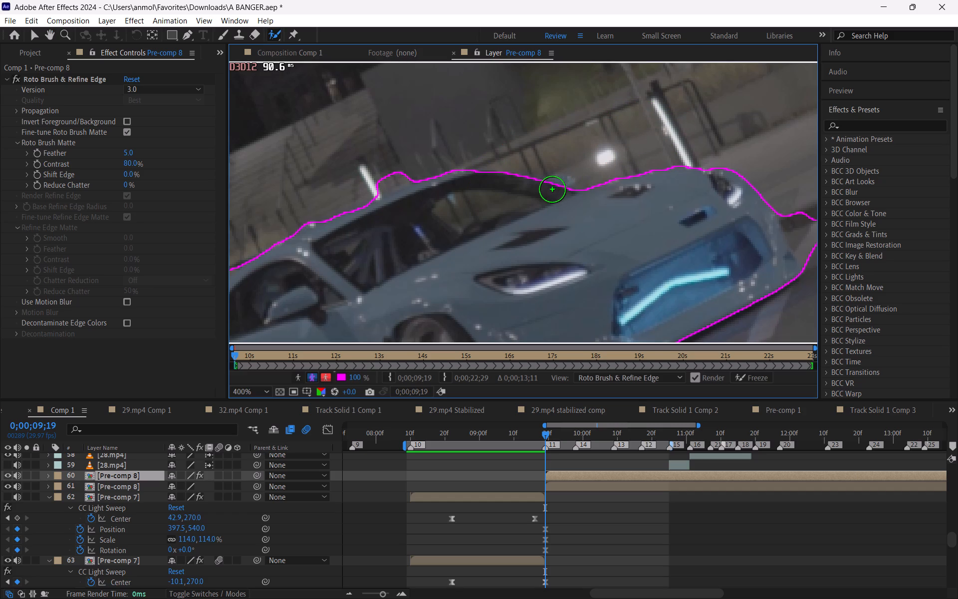
# Refine the matte edge where the windshield base meets the hood with short foreground and background strokes.
pyautogui.click(560, 191)
pyautogui.keyDown('alt'); pyautogui.click(602, 164); pyautogui.keyUp('alt')
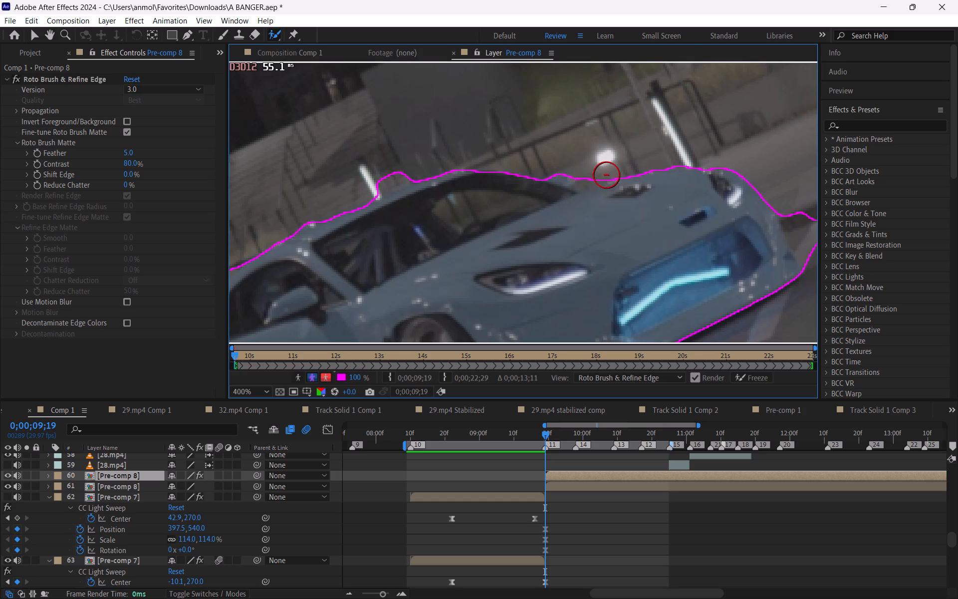
pyautogui.keyDown('alt'); pyautogui.click(585, 175); pyautogui.keyUp('alt')
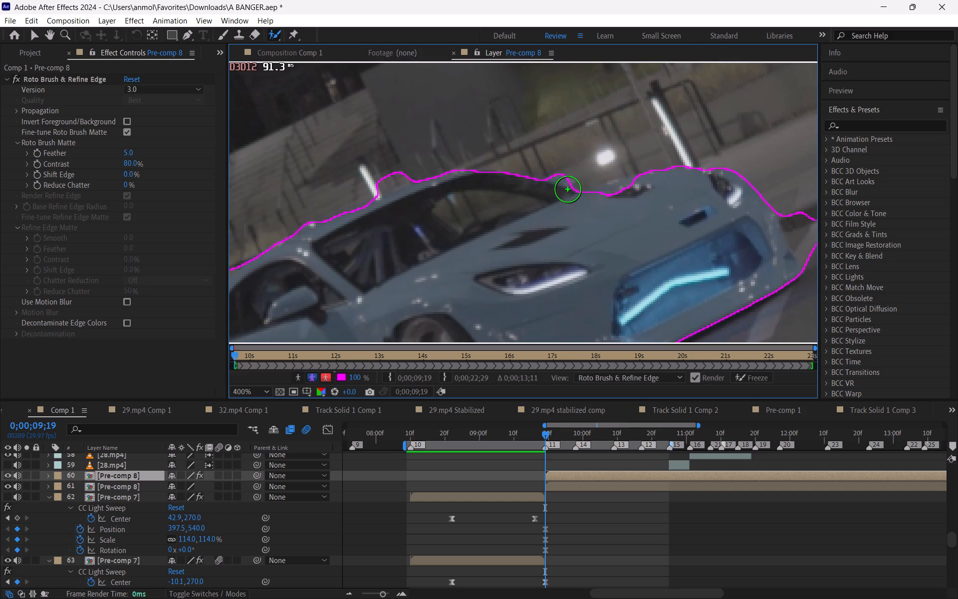
pyautogui.click(559, 190)
pyautogui.click(566, 187)
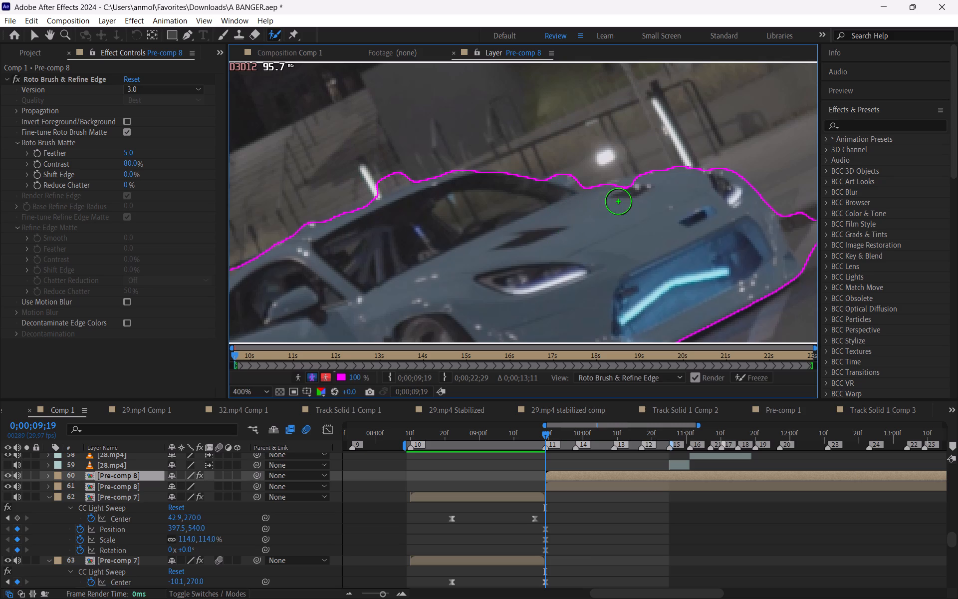
pyautogui.click(625, 193)
# Subtract the road area beside the front bumper's outer corner from the matte.
pyautogui.press('space')
pyautogui.press('space')
pyautogui.press('space')
pyautogui.press('space')
pyautogui.press('space')
pyautogui.press('space')
pyautogui.press('space')
pyautogui.press('space')
pyautogui.press('space')
pyautogui.press('space')
pyautogui.press('space')
pyautogui.press('space')
pyautogui.press('space')
pyautogui.press('space')
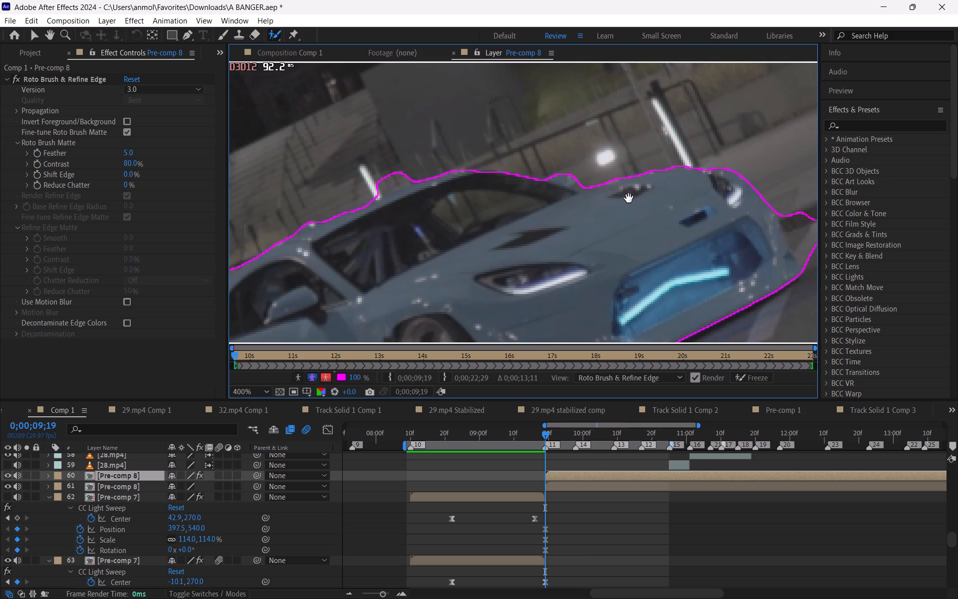
pyautogui.moveTo(624, 200); pyautogui.dragTo(543, 220)
pyautogui.keyDown('alt'); pyautogui.click(730, 247); pyautogui.keyUp('alt')
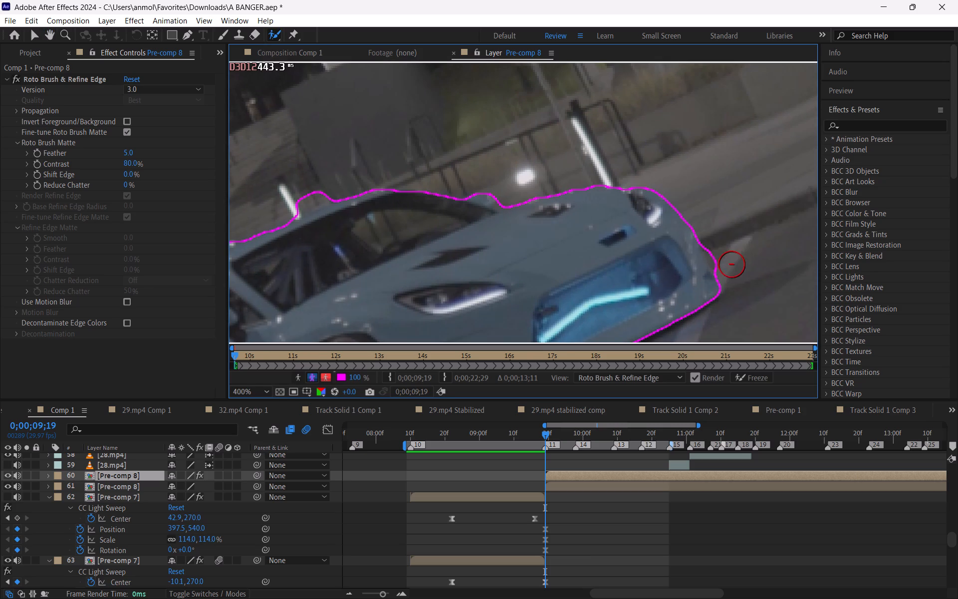
pyautogui.keyDown('alt'); pyautogui.click(718, 257); pyautogui.keyUp('alt')
# Trim the background spill from the matte along the roof, beside the light strip and at the roof's rear corner.
pyautogui.press('space')
pyautogui.press('space')
pyautogui.press('space')
pyautogui.press('space')
pyautogui.press('space')
pyautogui.press('space')
pyautogui.press('space')
pyautogui.press('space')
pyautogui.press('space')
pyautogui.press('space')
pyautogui.press('space')
pyautogui.press('space')
pyautogui.press('space')
pyautogui.press('space')
pyautogui.press('space')
pyautogui.press('space')
pyautogui.press('space')
pyautogui.press('space')
pyautogui.press('space')
pyautogui.press('space')
pyautogui.moveTo(577, 198); pyautogui.dragTo(581, 201)
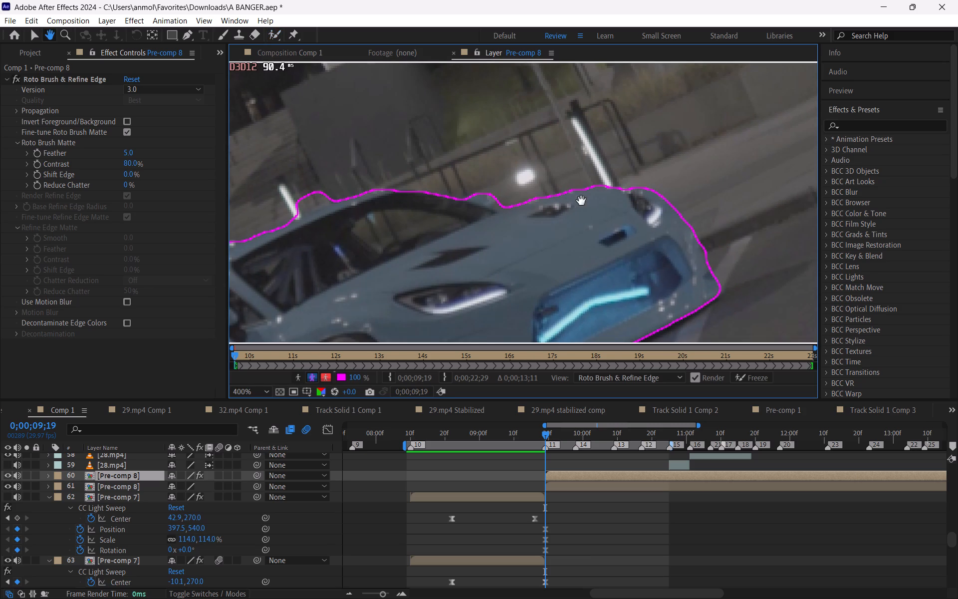
pyautogui.moveTo(581, 201); pyautogui.dragTo(691, 262)
pyautogui.moveTo(477, 223); pyautogui.dragTo(661, 136)
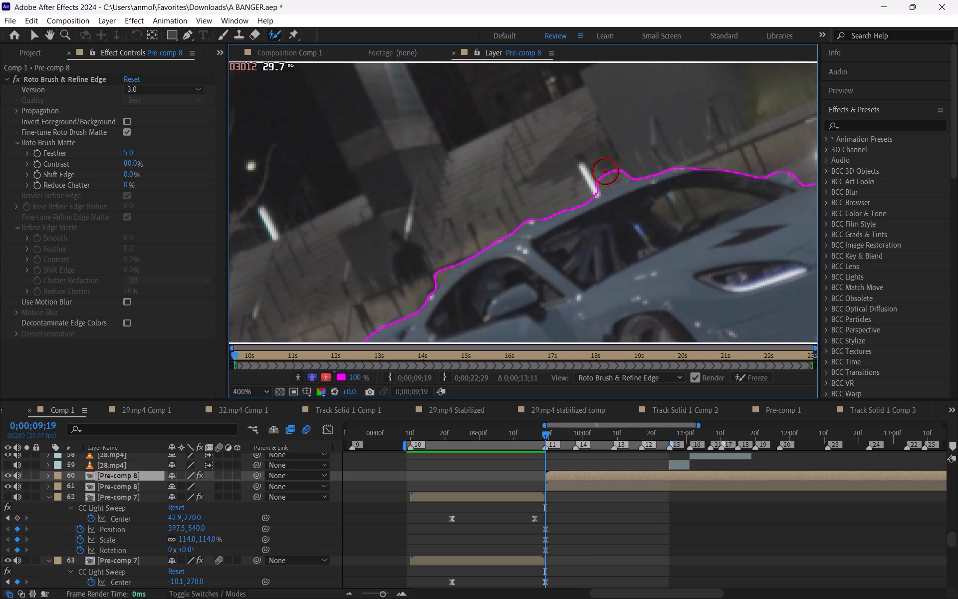
pyautogui.keyDown('alt'); pyautogui.click(604, 170); pyautogui.keyUp('alt')
pyautogui.press('space')
pyautogui.moveTo(543, 249); pyautogui.dragTo(584, 178)
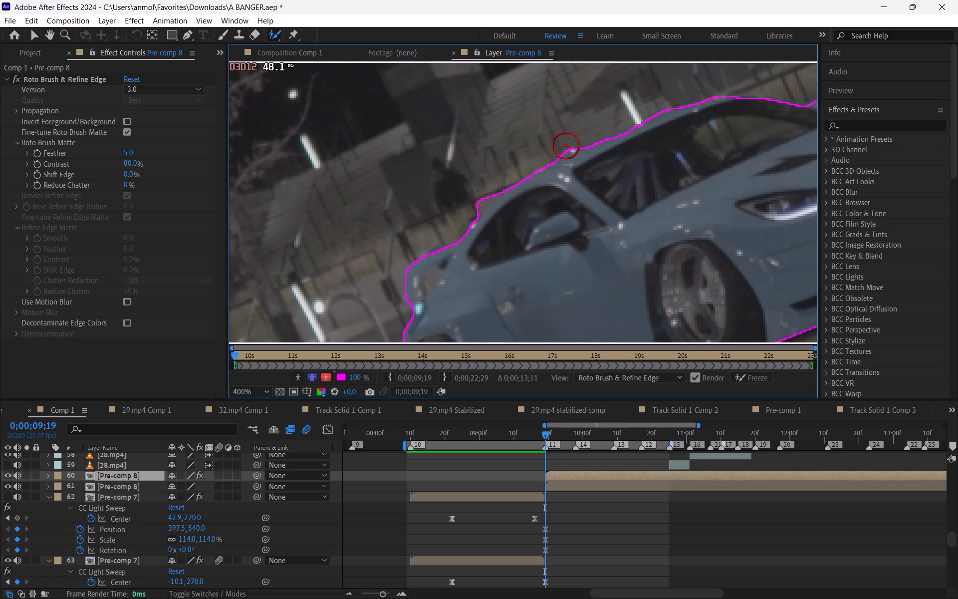
pyautogui.keyDown('alt'); pyautogui.click(563, 139); pyautogui.keyUp('alt')
pyautogui.keyDown('alt'); pyautogui.click(559, 143); pyautogui.keyUp('alt')
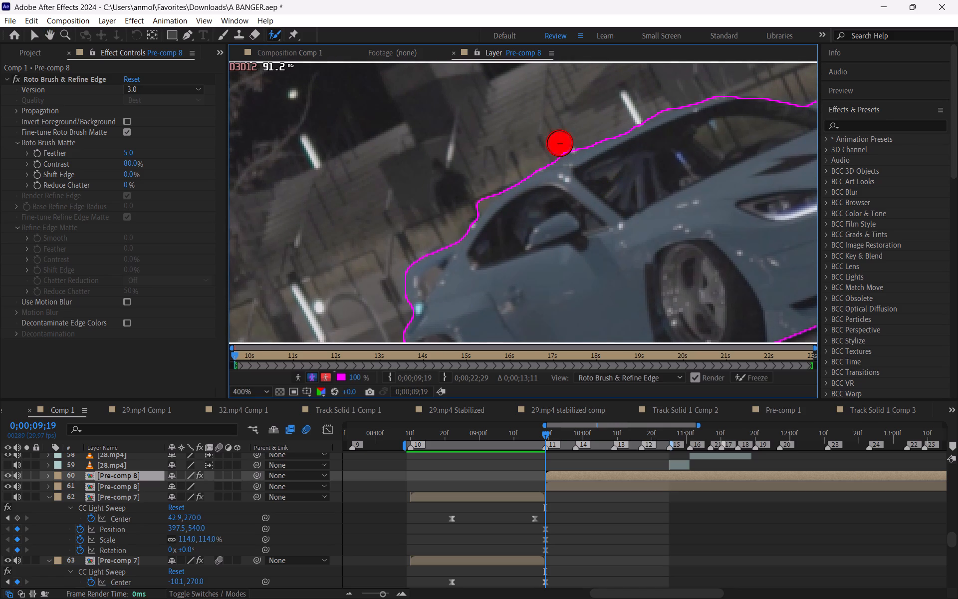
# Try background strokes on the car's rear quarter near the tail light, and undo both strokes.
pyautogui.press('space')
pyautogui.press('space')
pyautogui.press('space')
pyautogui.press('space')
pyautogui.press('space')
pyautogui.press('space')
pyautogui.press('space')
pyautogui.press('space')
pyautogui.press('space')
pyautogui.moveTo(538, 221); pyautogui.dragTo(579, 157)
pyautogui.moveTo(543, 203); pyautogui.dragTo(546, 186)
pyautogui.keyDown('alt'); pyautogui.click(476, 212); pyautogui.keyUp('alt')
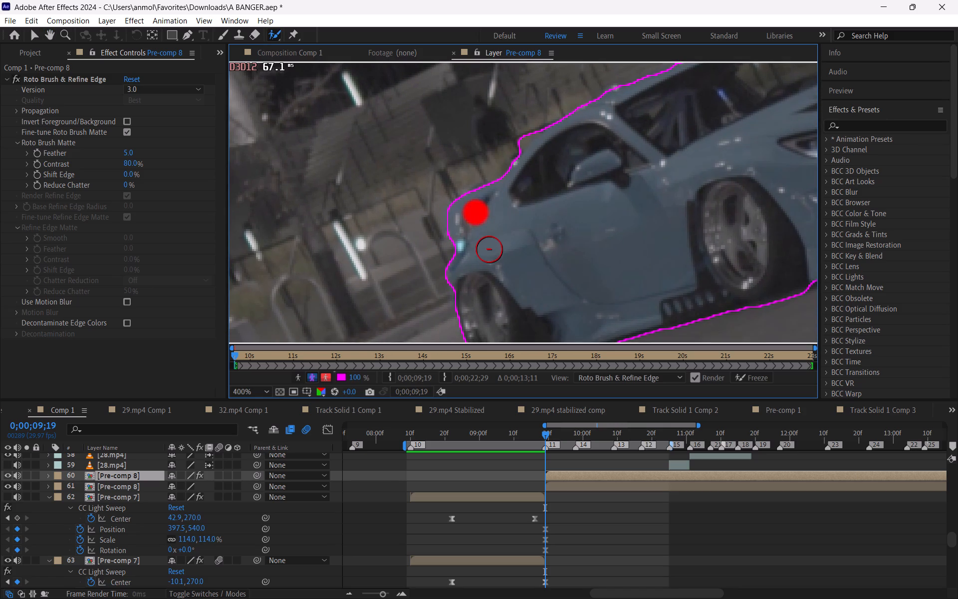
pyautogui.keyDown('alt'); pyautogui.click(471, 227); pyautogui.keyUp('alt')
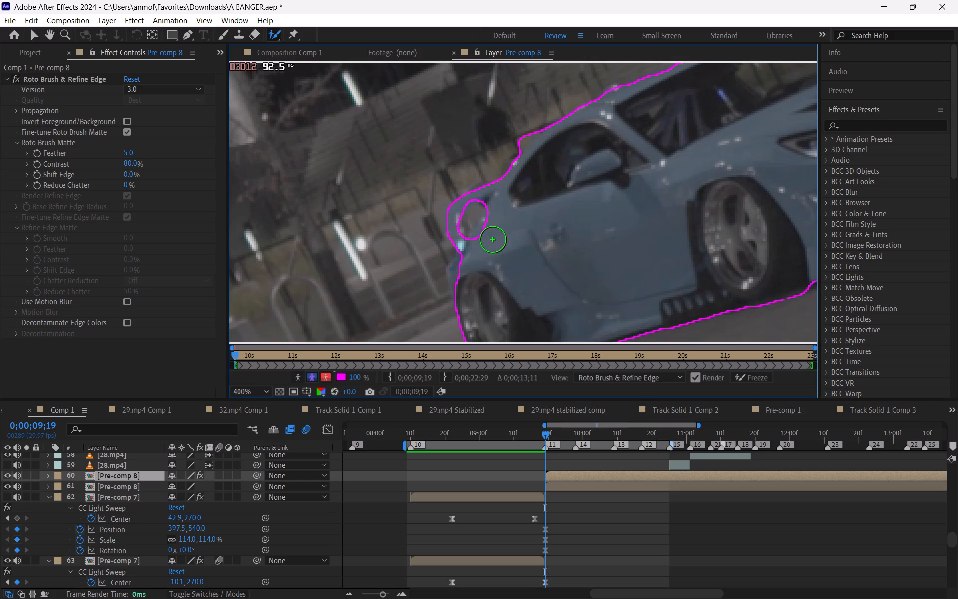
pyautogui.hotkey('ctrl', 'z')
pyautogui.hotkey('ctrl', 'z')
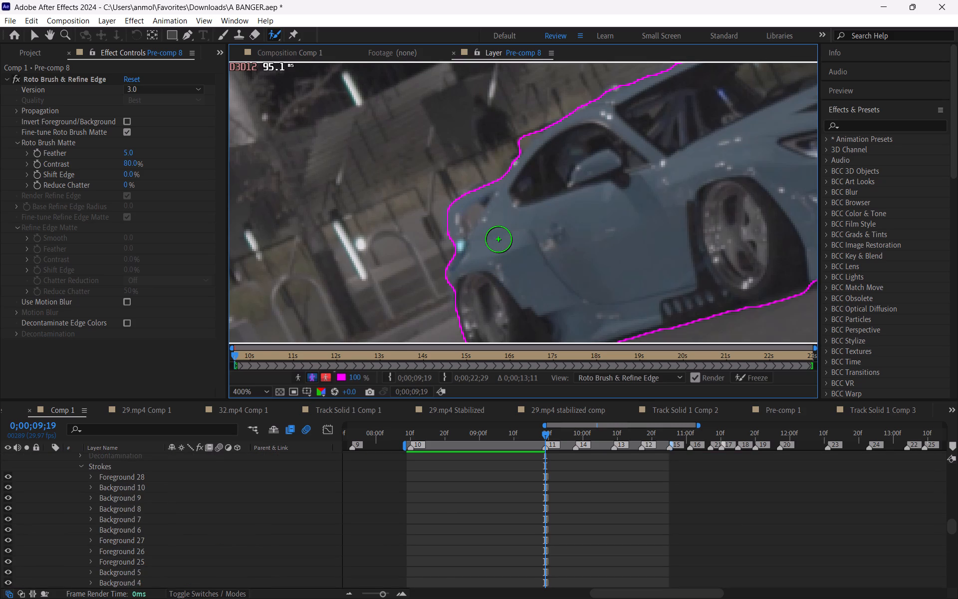
# Subtract the background spill from the matte at the roof's rear corner, above the side window, with a background stroke.
pyautogui.press('space')
pyautogui.press('space')
pyautogui.press('space')
pyautogui.press('space')
pyautogui.press('space')
pyautogui.press('space')
pyautogui.press('space')
pyautogui.press('space')
pyautogui.press('space')
pyautogui.press('space')
pyautogui.press('space')
pyautogui.press('space')
pyautogui.press('space')
pyautogui.press('space')
pyautogui.press('space')
pyautogui.press('space')
pyautogui.press('space')
pyautogui.press('space')
pyautogui.press('space')
pyautogui.press('space')
pyautogui.moveTo(531, 213); pyautogui.dragTo(405, 178)
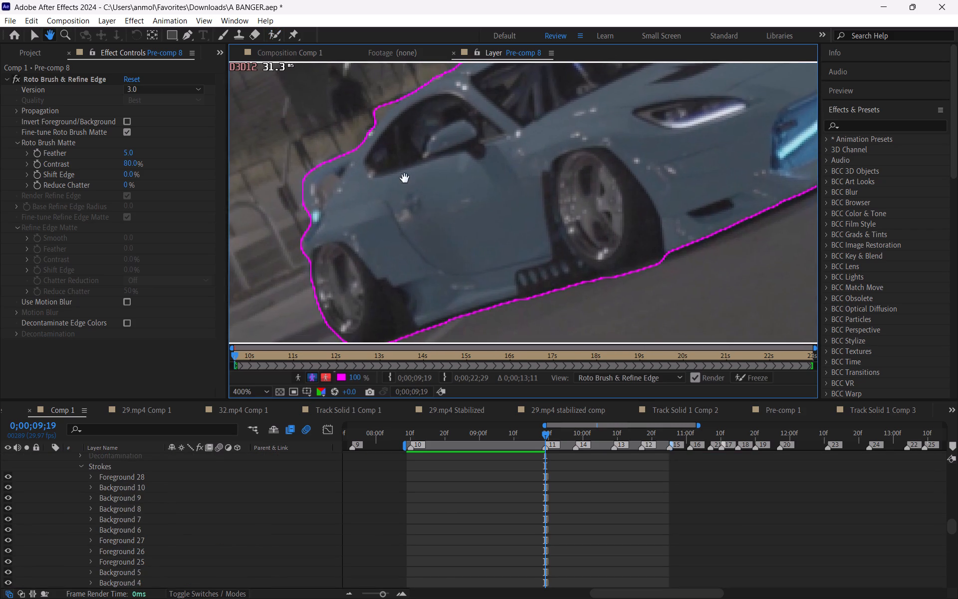
pyautogui.moveTo(405, 178); pyautogui.dragTo(410, 206)
pyautogui.moveTo(517, 159); pyautogui.dragTo(492, 198)
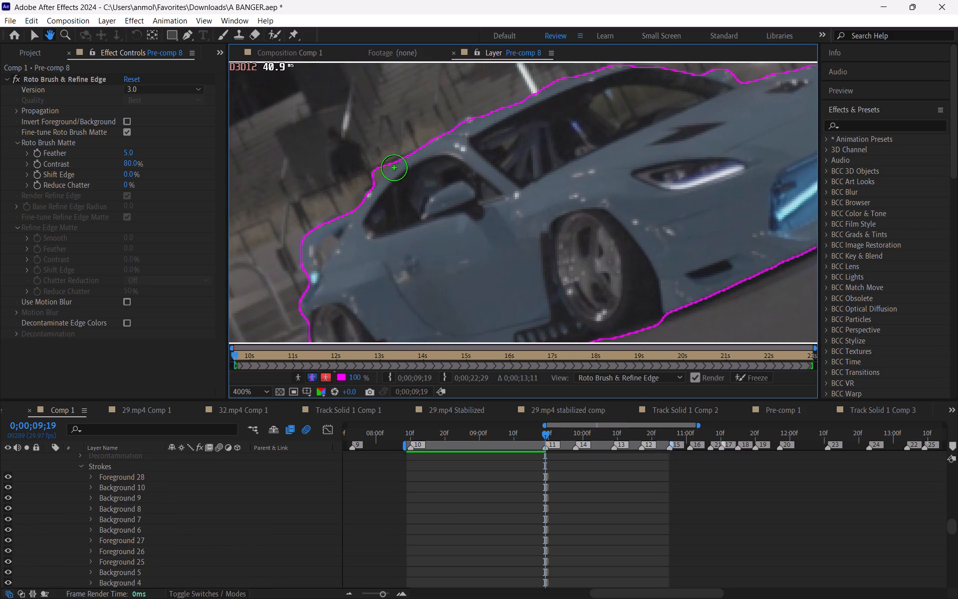
pyautogui.scroll(1, 384, 163)
pyautogui.press('space')
pyautogui.press('space')
pyautogui.press('space')
pyautogui.press('space')
pyautogui.press('space')
pyautogui.press('space')
pyautogui.press('space')
pyautogui.press('space')
pyautogui.press('space')
pyautogui.press('space')
pyautogui.press('space')
pyautogui.moveTo(384, 165); pyautogui.dragTo(605, 196)
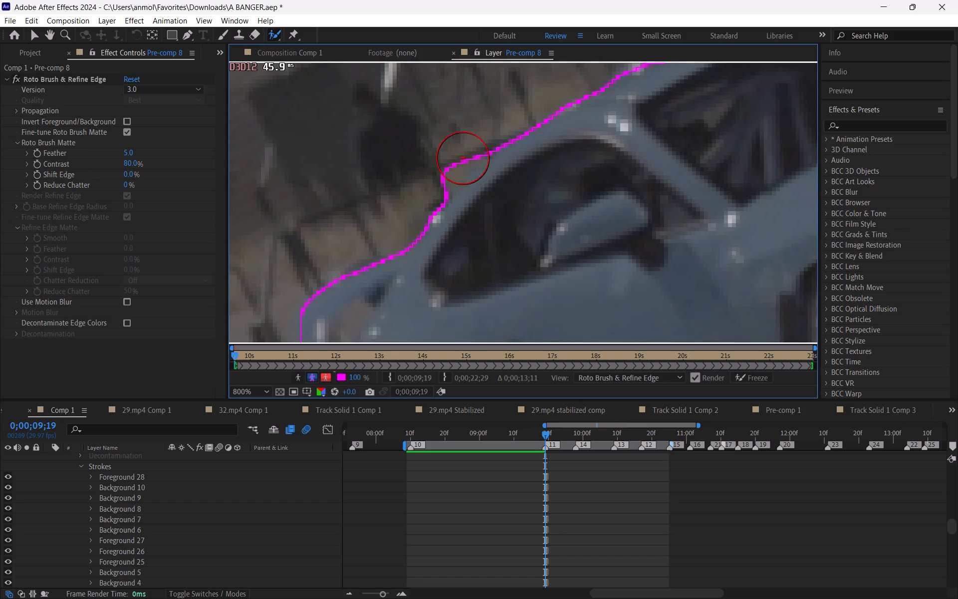
pyautogui.keyDown('alt'); pyautogui.click(437, 156); pyautogui.keyUp('alt')
# Refine the matte along the roof edge above the windshield, beside the light strip, with one background and one foreground stroke.
pyautogui.press('space')
pyautogui.press('space')
pyautogui.press('space')
pyautogui.moveTo(607, 178); pyautogui.dragTo(411, 178)
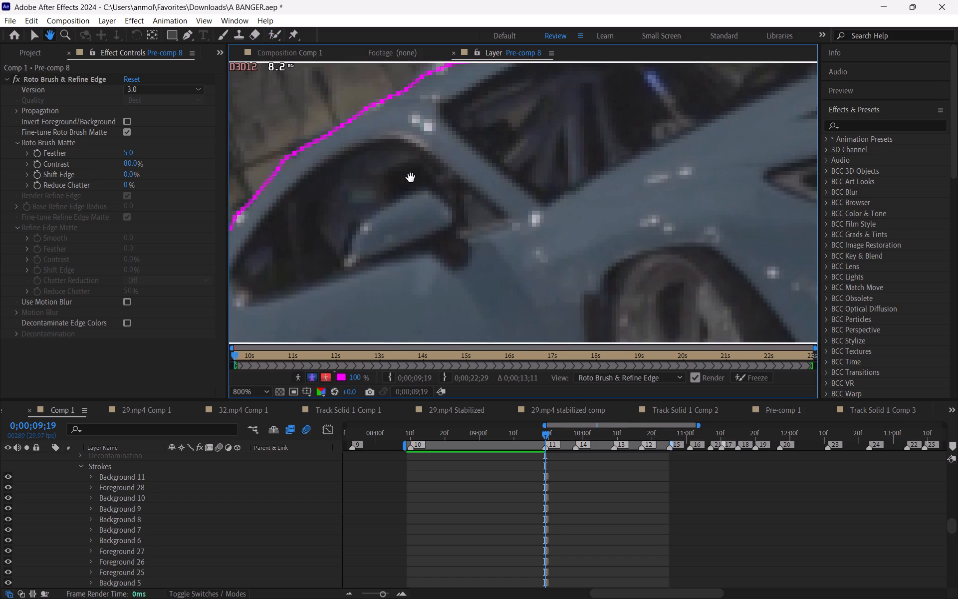
pyautogui.scroll(-1, 412, 177)
pyautogui.press('space')
pyautogui.press('space')
pyautogui.press('space')
pyautogui.press('space')
pyautogui.press('space')
pyautogui.press('space')
pyautogui.press('space')
pyautogui.press('space')
pyautogui.press('space')
pyautogui.press('space')
pyautogui.press('space')
pyautogui.press('space')
pyautogui.press('space')
pyautogui.press('space')
pyautogui.press('space')
pyautogui.press('space')
pyautogui.press('space')
pyautogui.press('space')
pyautogui.press('space')
pyautogui.press('space')
pyautogui.moveTo(544, 172); pyautogui.dragTo(459, 207)
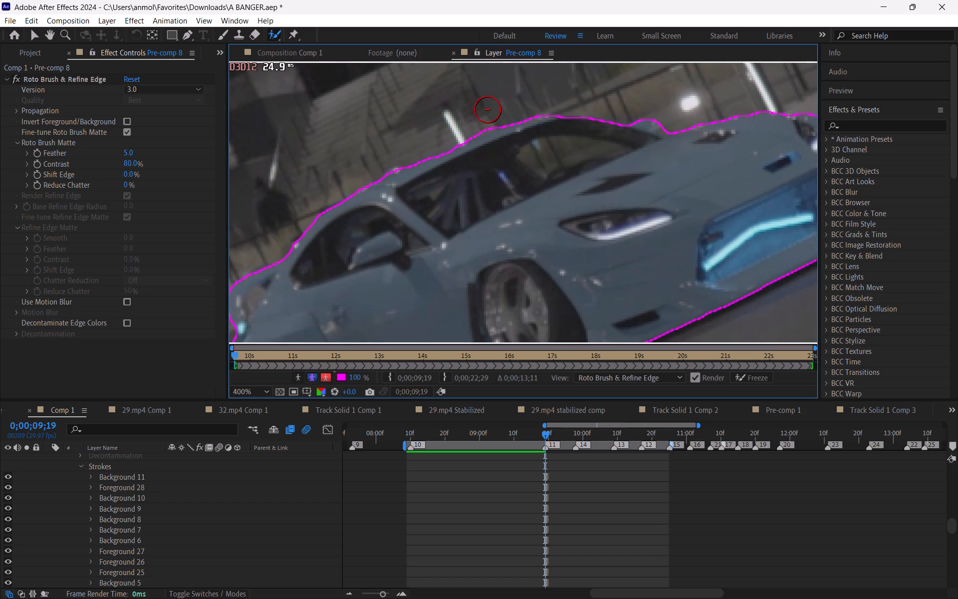
pyautogui.keyDown('alt'); pyautogui.click(485, 122); pyautogui.keyUp('alt')
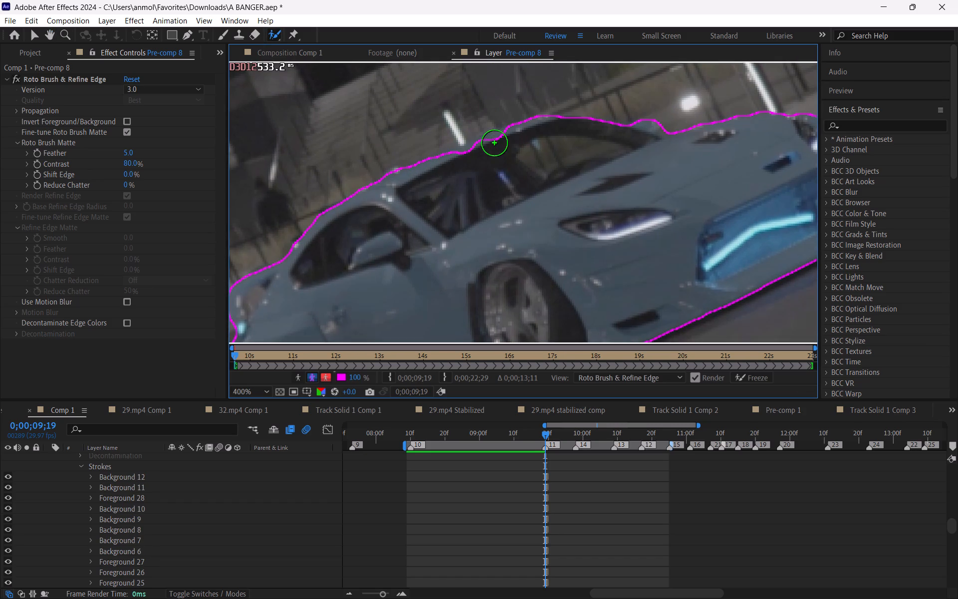
pyautogui.click(494, 143)
# Freeze the Roto Brush propagation on Pre-comp 8, stopping the process shortly after 0;00;11;12.
pyautogui.press('space')
pyautogui.press('space')
pyautogui.press('space')
pyautogui.press('space')
pyautogui.press('space')
pyautogui.press('space')
pyautogui.press('space')
pyautogui.press('space')
pyautogui.press('space')
pyautogui.press('space')
pyautogui.press('space')
pyautogui.press('space')
pyautogui.press('space')
pyautogui.press('space')
pyautogui.press('space')
pyautogui.press('space')
pyautogui.press('space')
pyautogui.press('space')
pyautogui.press('space')
pyautogui.press('space')
pyautogui.moveTo(485, 158); pyautogui.dragTo(399, 187)
pyautogui.moveTo(546, 167); pyautogui.dragTo(551, 154)
pyautogui.scroll(-1, 548, 158)
pyautogui.press('space')
pyautogui.press('space')
pyautogui.press('space')
pyautogui.press('space')
pyautogui.press('space')
pyautogui.press('space')
pyautogui.press('space')
pyautogui.press('space')
pyautogui.press('space')
pyautogui.press('space')
pyautogui.press('space')
pyautogui.press('space')
pyautogui.press('space')
pyautogui.press('space')
pyautogui.press('space')
pyautogui.press('space')
pyautogui.press('space')
pyautogui.press('space')
pyautogui.press('space')
pyautogui.press('space')
pyautogui.moveTo(535, 200); pyautogui.dragTo(556, 162)
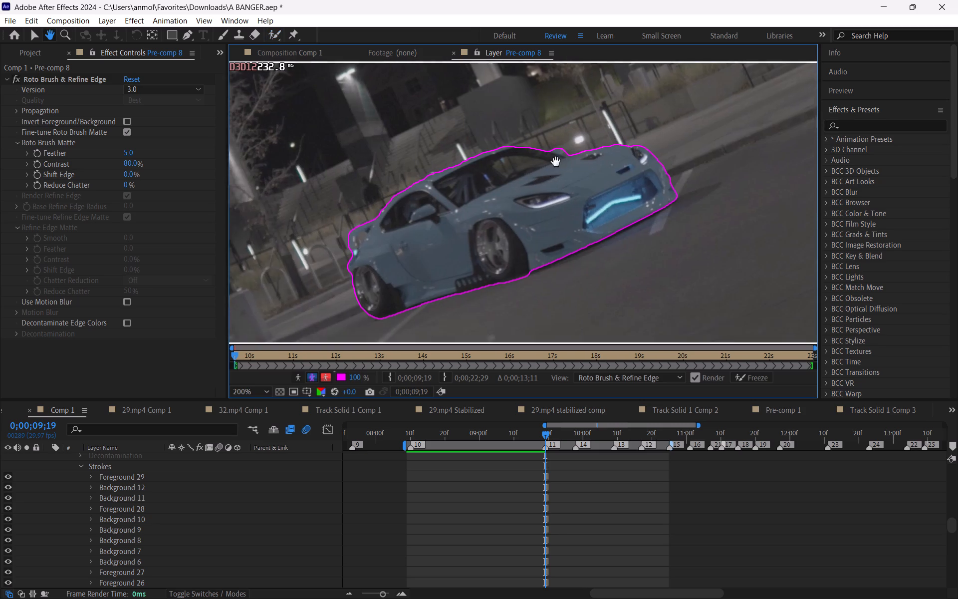
pyautogui.moveTo(556, 162); pyautogui.dragTo(572, 131)
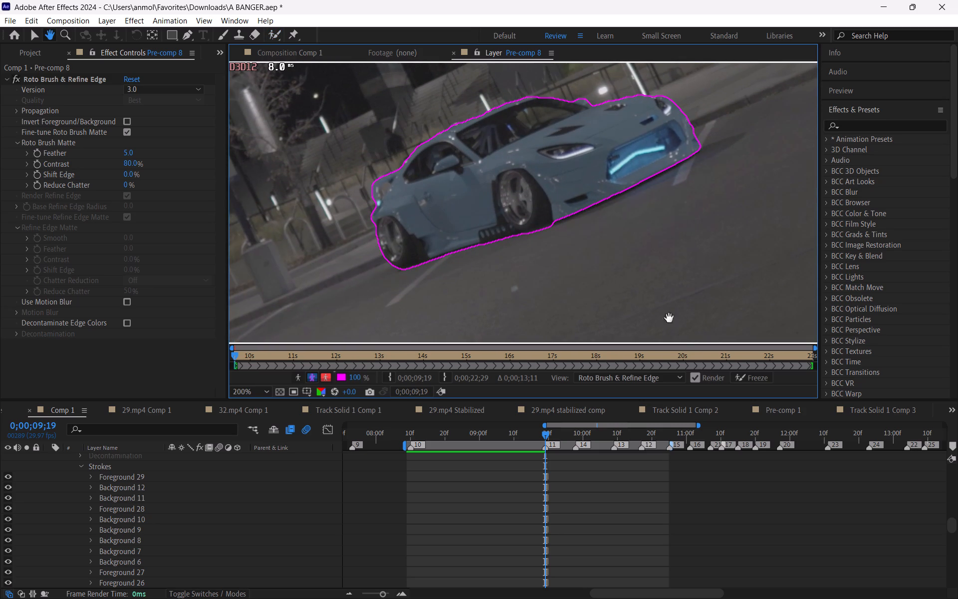
pyautogui.click(751, 378)
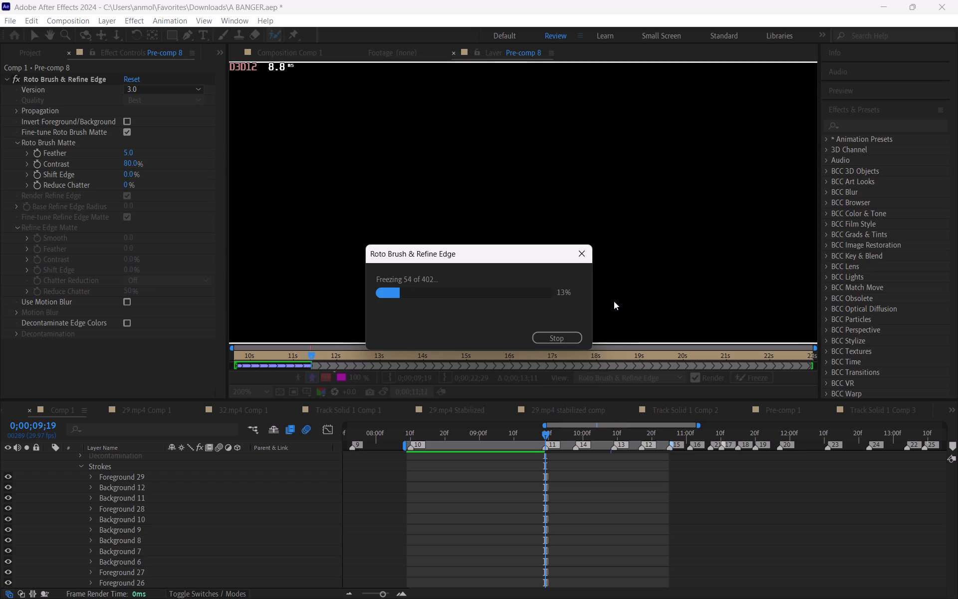
pyautogui.click(570, 331)
pyautogui.click(572, 337)
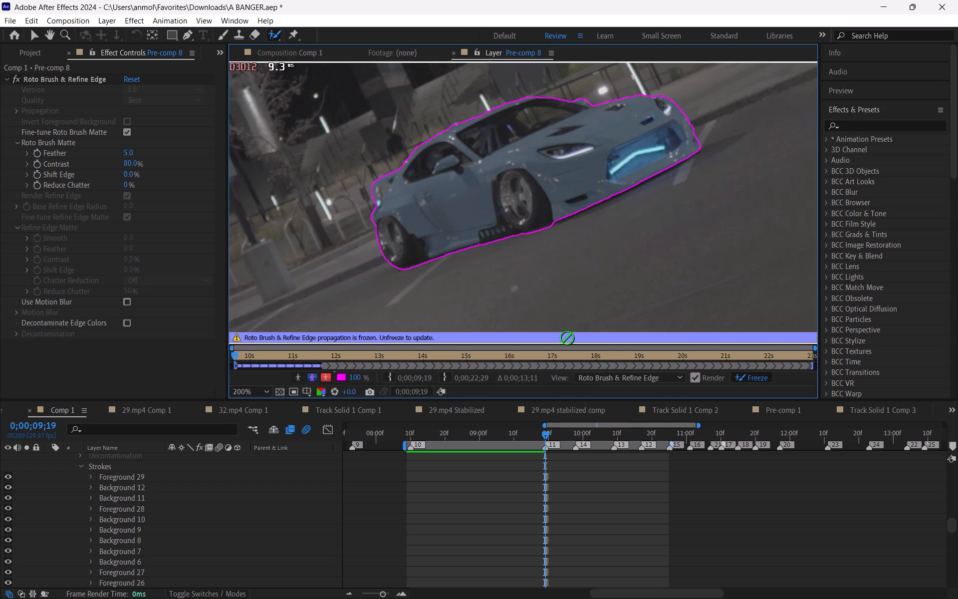
# Return to the Comp 1 composition and collapse the properties of the upper Pre-comp 8 layer.
pyautogui.click(272, 58)
pyautogui.click(582, 541)
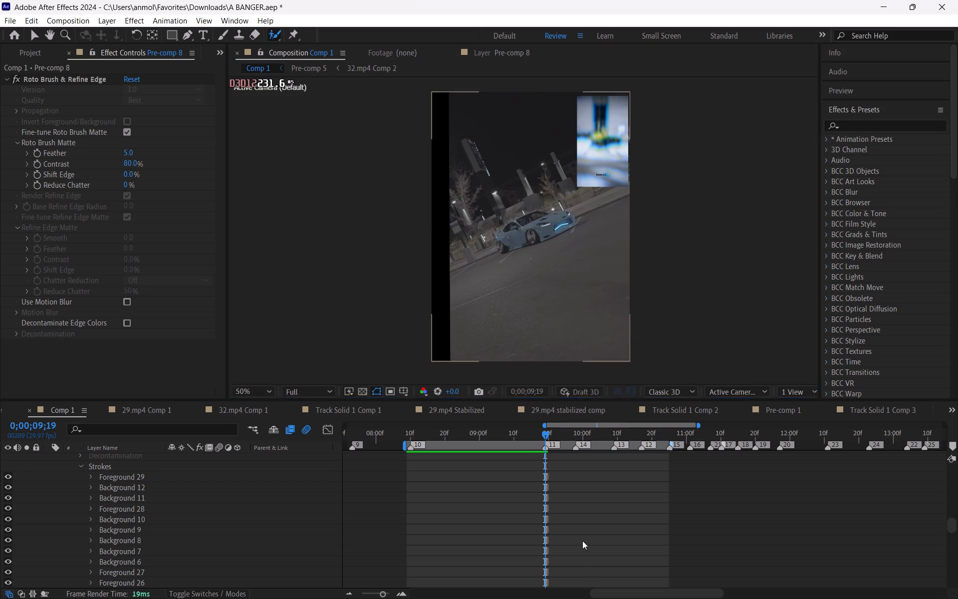
pyautogui.scroll(7, 564, 498)
pyautogui.scroll(-1, 564, 498)
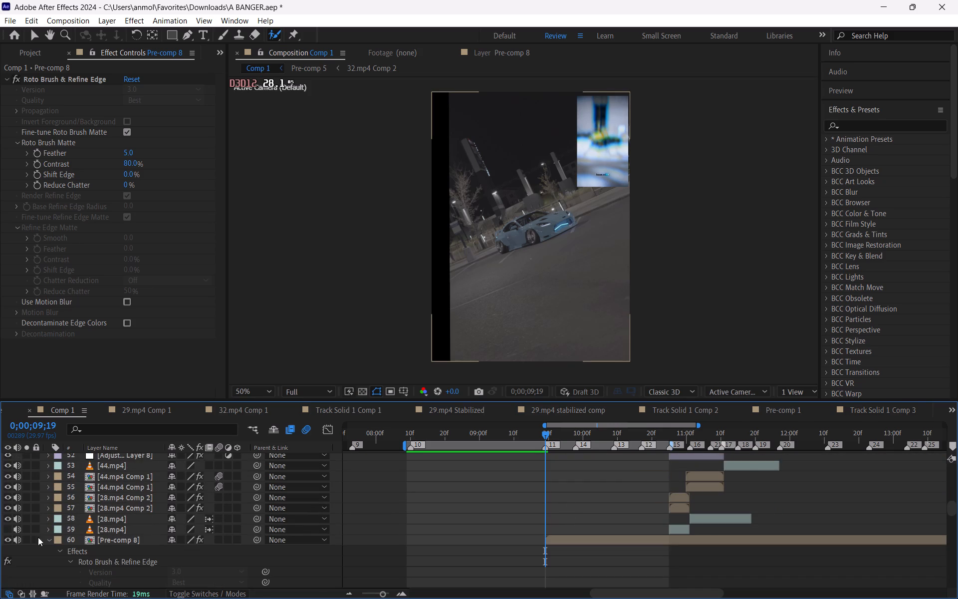
pyautogui.click(49, 539)
# Hide the lower Pre-comp 8 layer and play and scrub through the isolated car cutout from 0;00;09;19 onward.
pyautogui.click(10, 552)
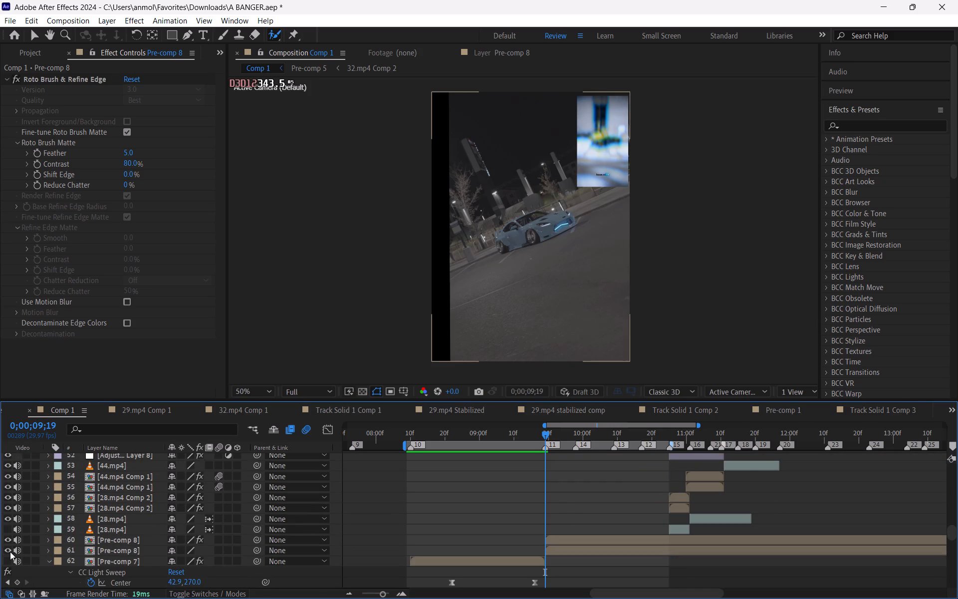
pyautogui.moveTo(550, 435); pyautogui.dragTo(575, 435)
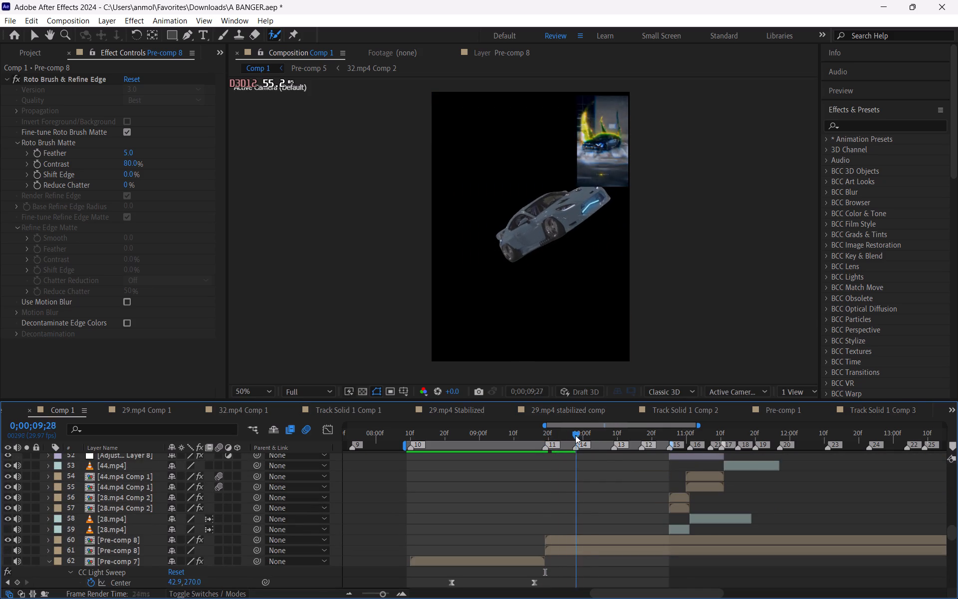
pyautogui.moveTo(575, 435); pyautogui.dragTo(651, 455)
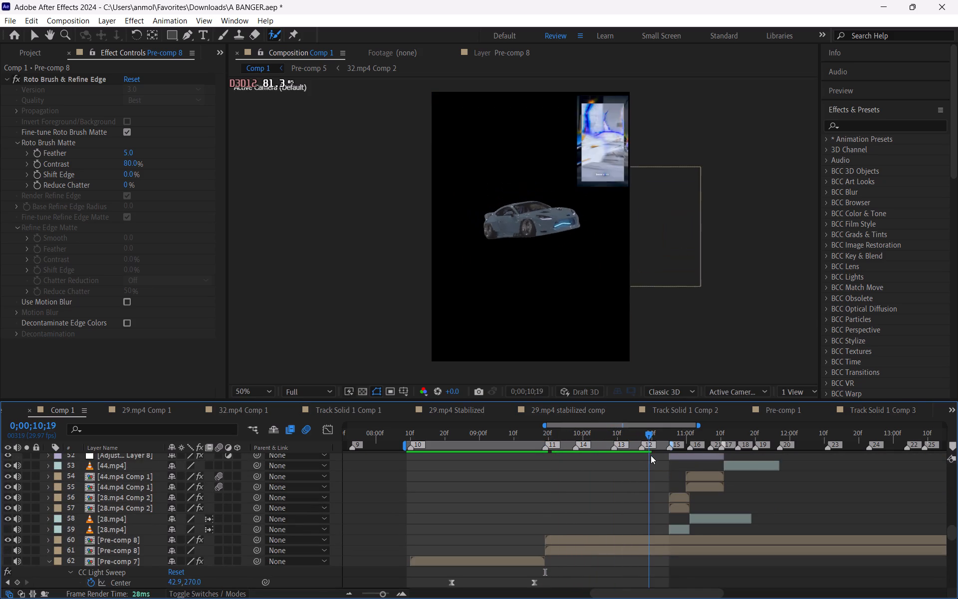
pyautogui.moveTo(651, 455); pyautogui.dragTo(680, 473)
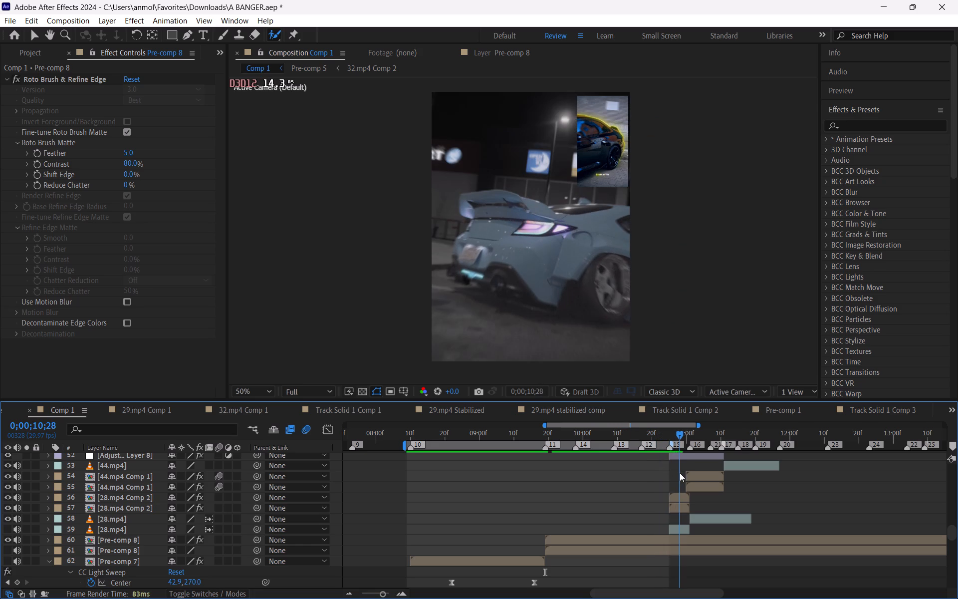
pyautogui.moveTo(680, 473); pyautogui.dragTo(547, 460)
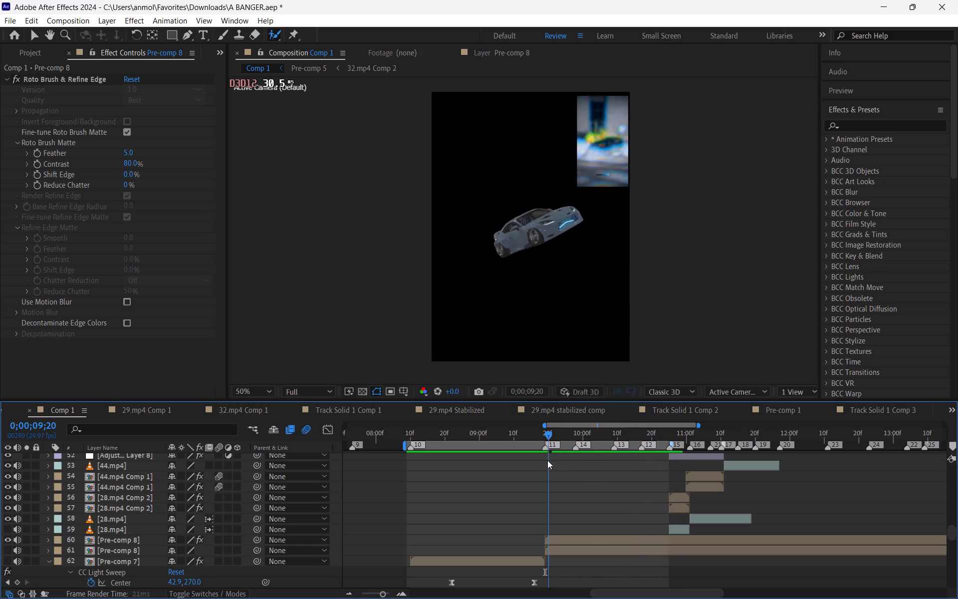
pyautogui.moveTo(547, 460); pyautogui.dragTo(458, 449)
pyautogui.press('space')
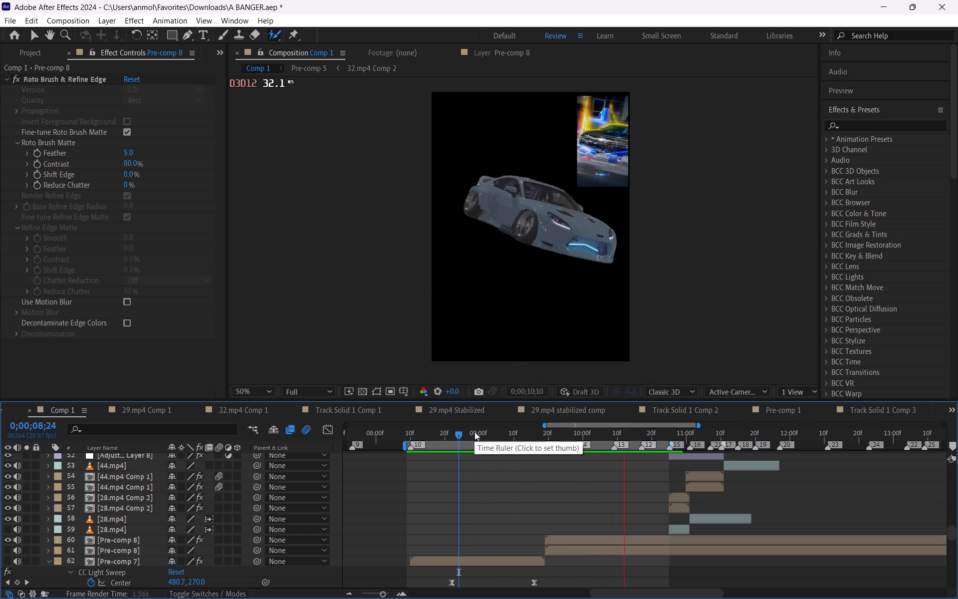
pyautogui.moveTo(475, 432); pyautogui.dragTo(573, 435)
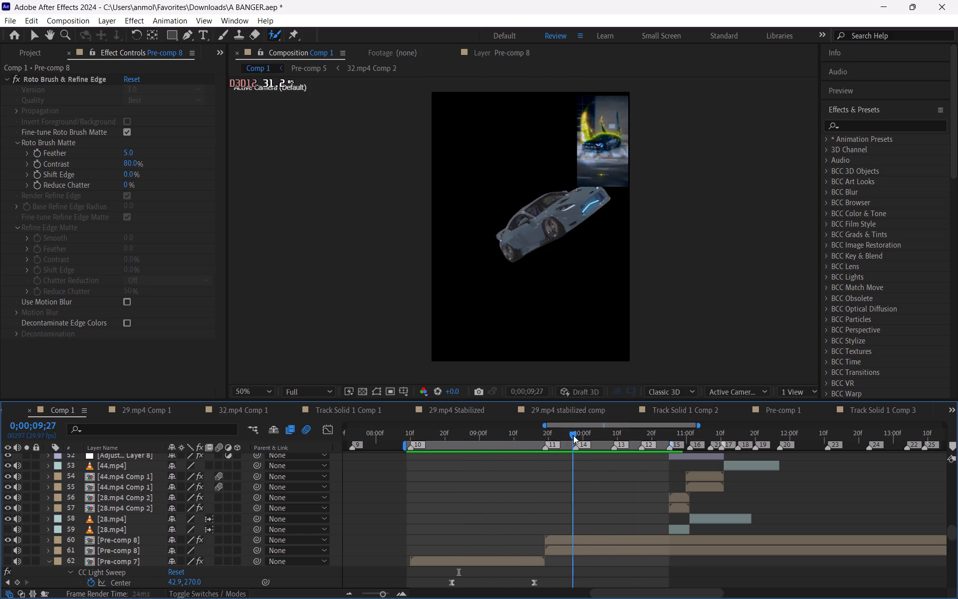
pyautogui.moveTo(573, 435); pyautogui.dragTo(611, 441)
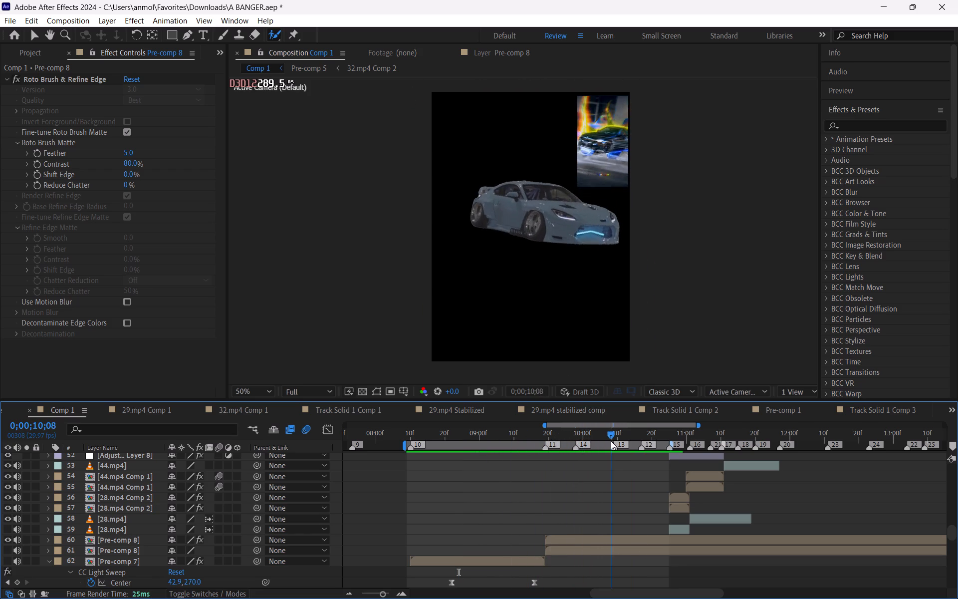
pyautogui.moveTo(611, 441); pyautogui.dragTo(563, 442)
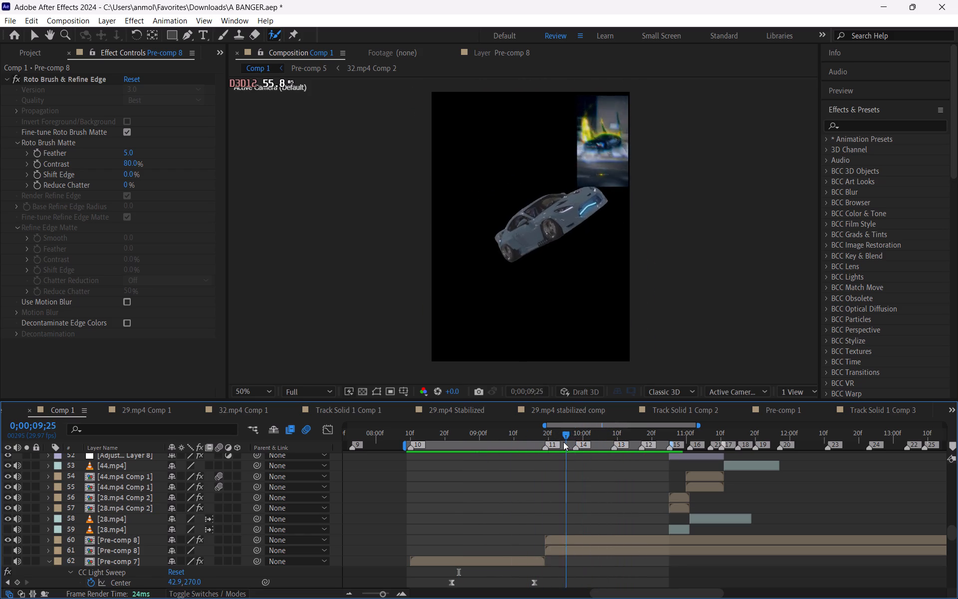
pyautogui.moveTo(563, 442); pyautogui.dragTo(545, 437)
# Make the lower Pre-comp 8 layer visible again beneath the car cutout.
pyautogui.click(563, 537)
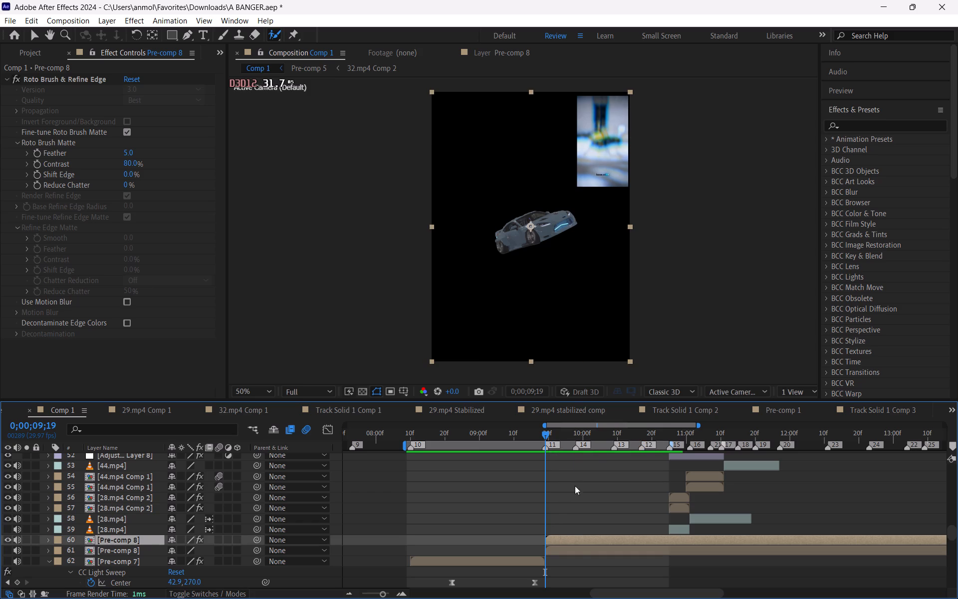
pyautogui.click(584, 509)
pyautogui.click(593, 539)
pyautogui.click(600, 555)
pyautogui.click(7, 550)
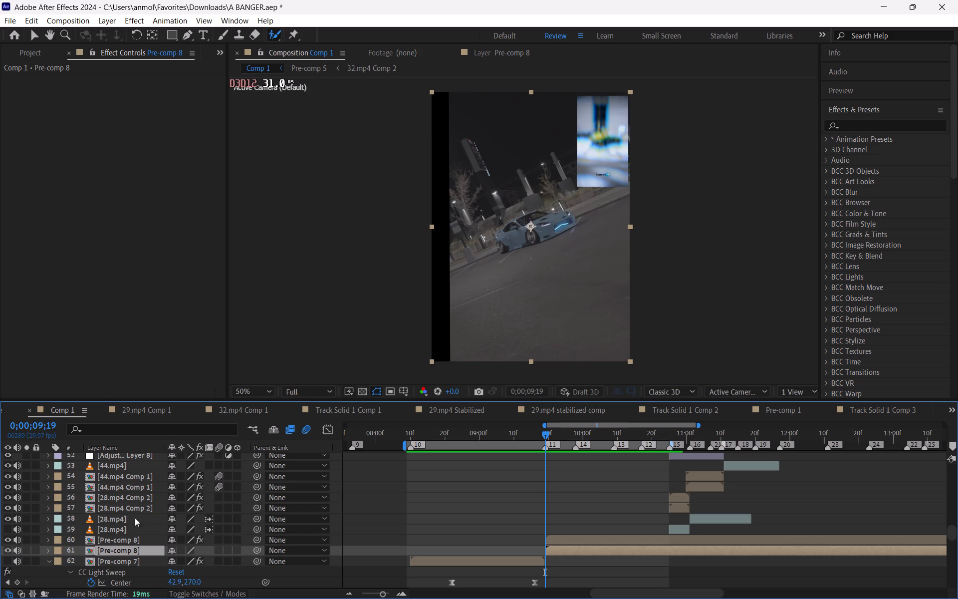
pyautogui.click(571, 497)
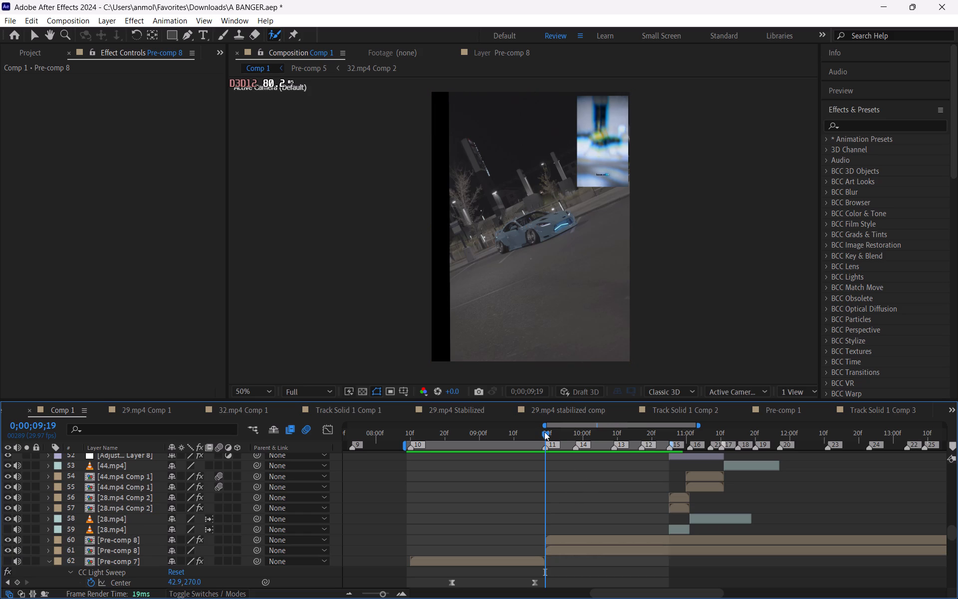
# Play and scrub Comp 1 to check the cutout over its background between 0;00;09;19 and 0;00;10;27.
pyautogui.press('space')
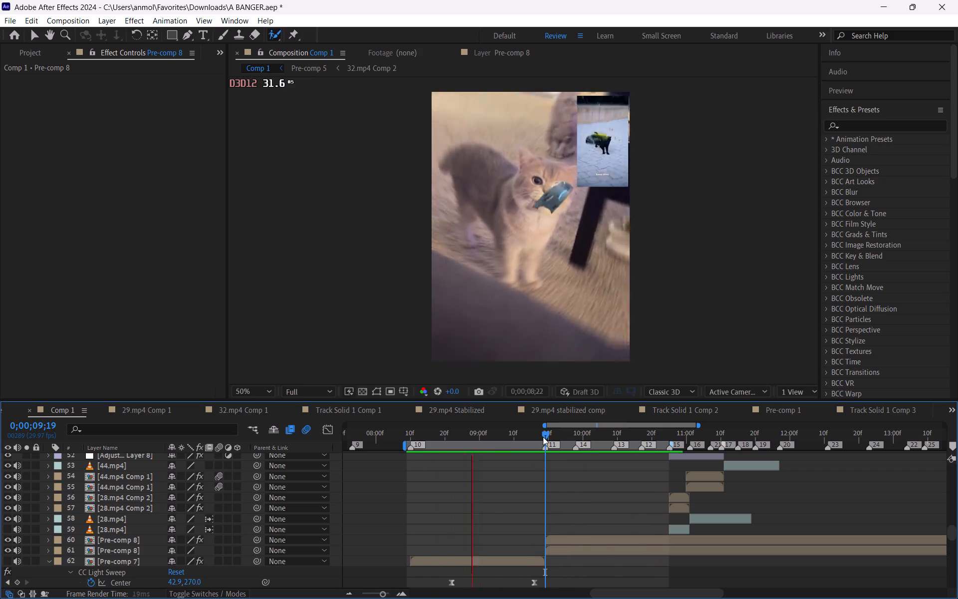
pyautogui.moveTo(543, 437); pyautogui.dragTo(558, 436)
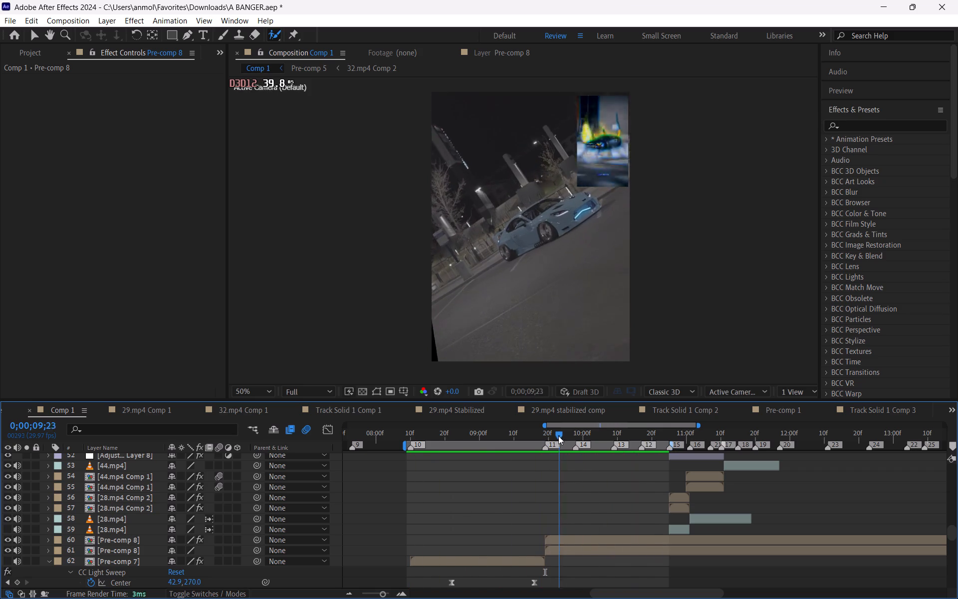
pyautogui.moveTo(558, 436); pyautogui.dragTo(562, 448)
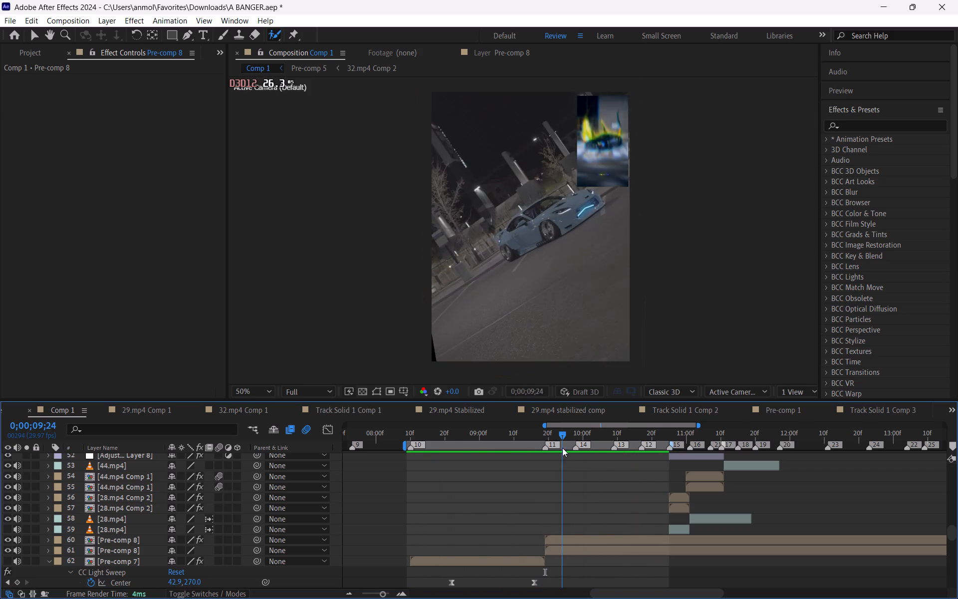
pyautogui.moveTo(562, 448); pyautogui.dragTo(569, 454)
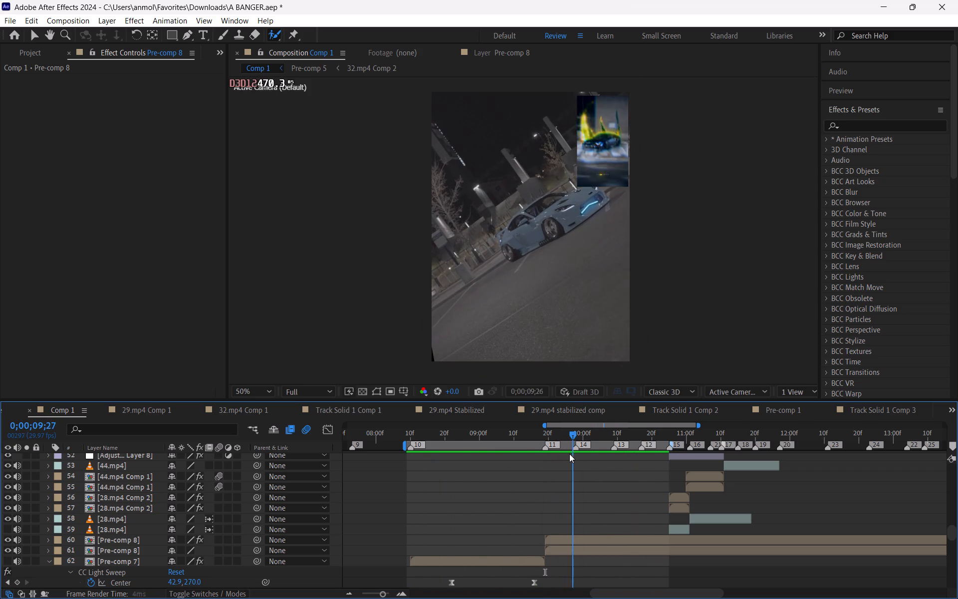
pyautogui.moveTo(569, 454); pyautogui.dragTo(620, 463)
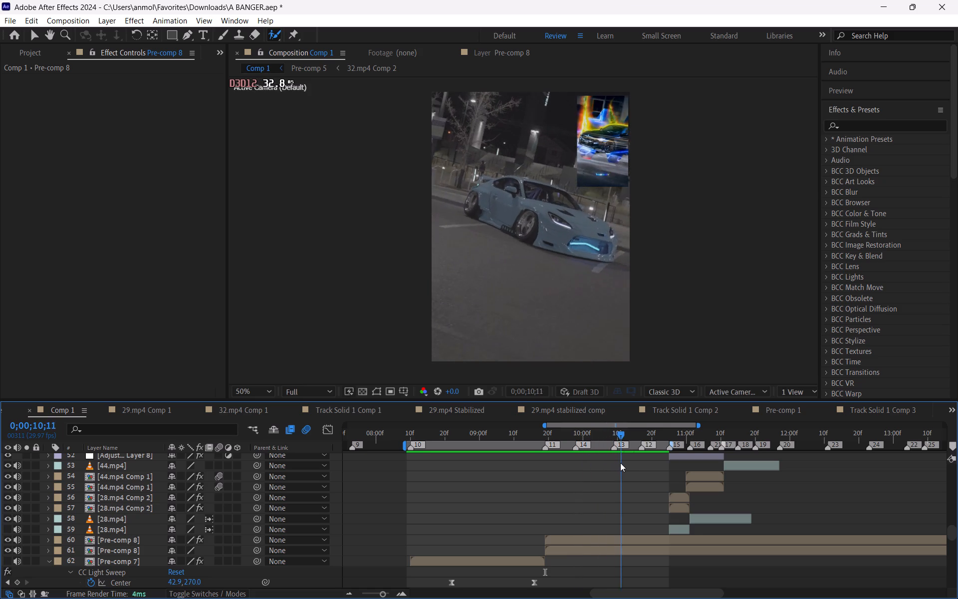
pyautogui.moveTo(620, 463); pyautogui.dragTo(675, 466)
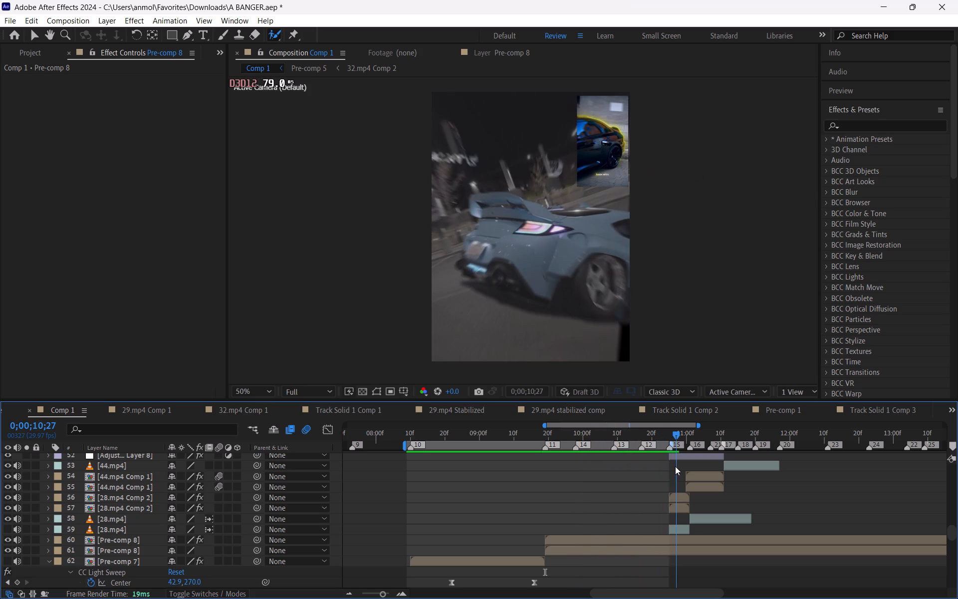
pyautogui.moveTo(675, 466); pyautogui.dragTo(669, 466)
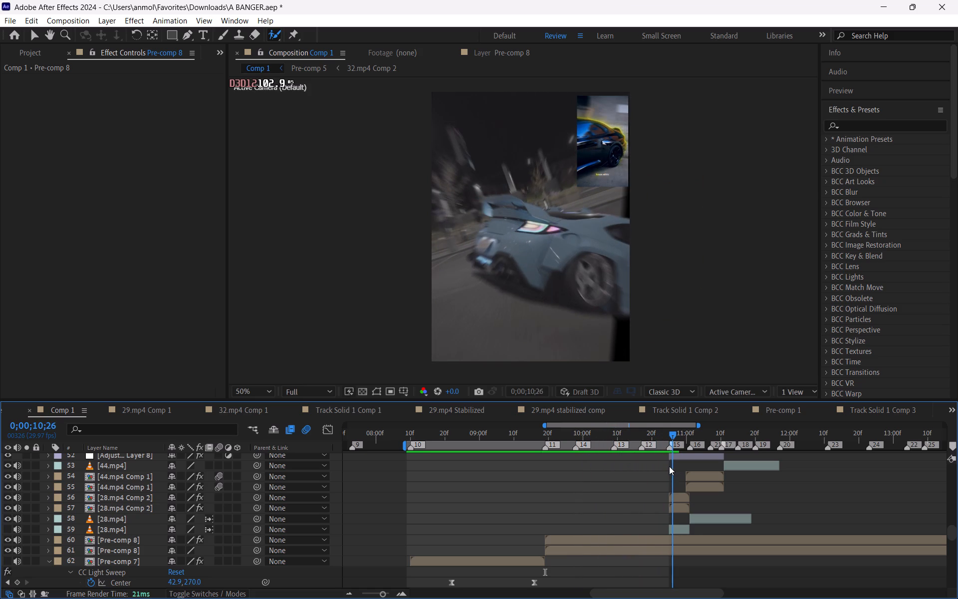
pyautogui.moveTo(669, 466); pyautogui.dragTo(542, 445)
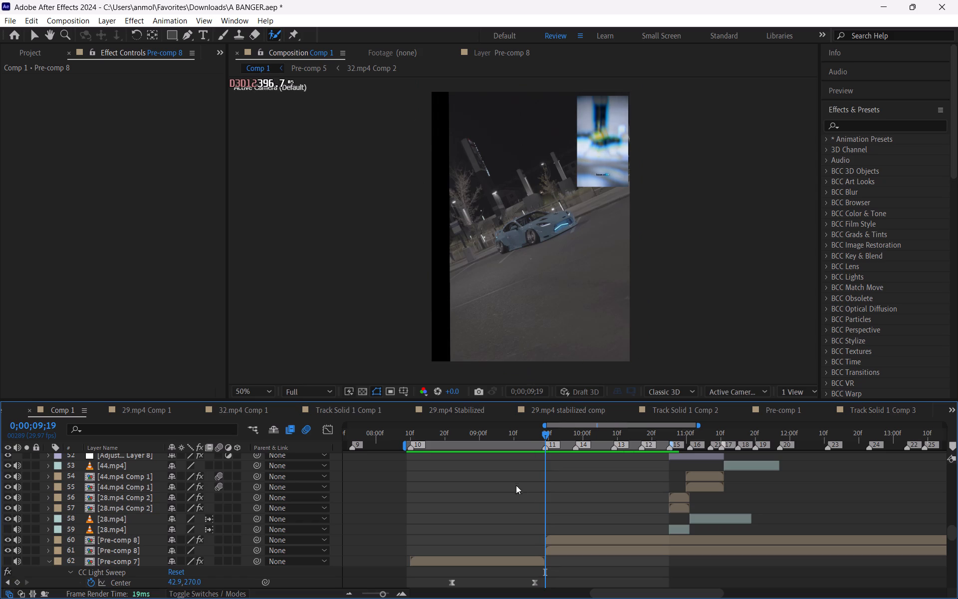
# Draw a closed Pen mask on the lower Pre-comp 8 layer, from the car's grille over the headlight and up around the glowing light pole.
pyautogui.click(574, 546)
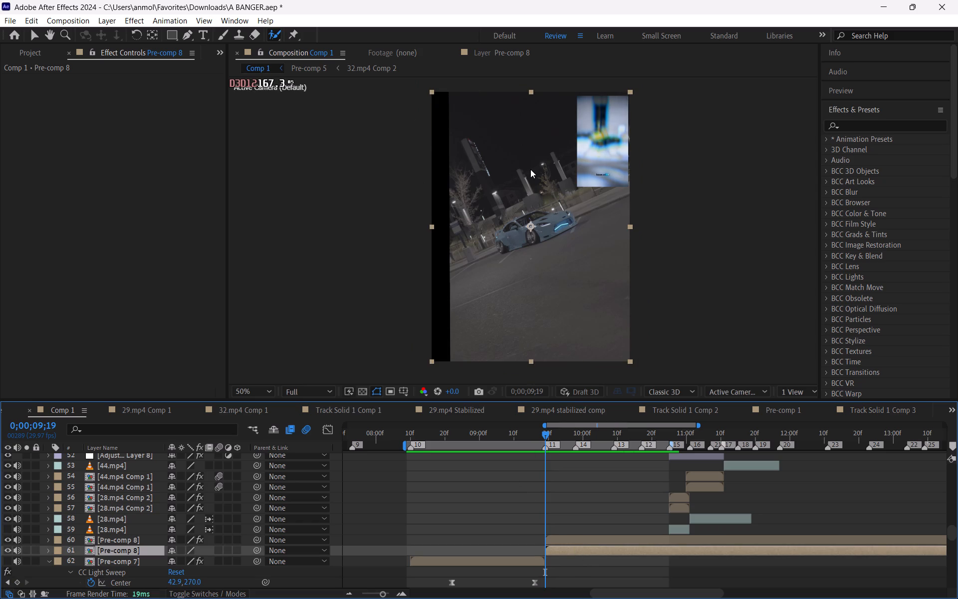
pyautogui.scroll(1, 528, 241)
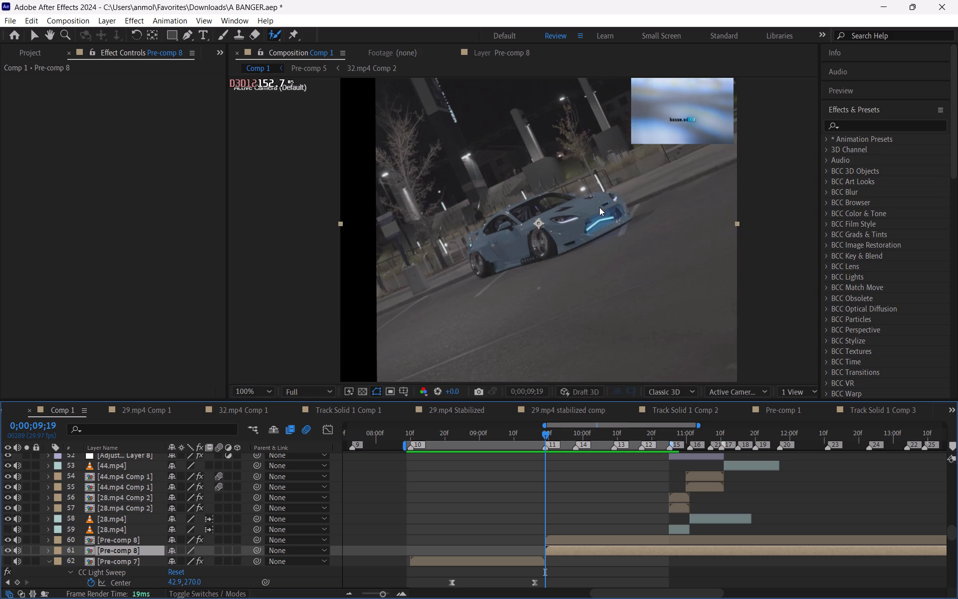
pyautogui.scroll(-1, 588, 172)
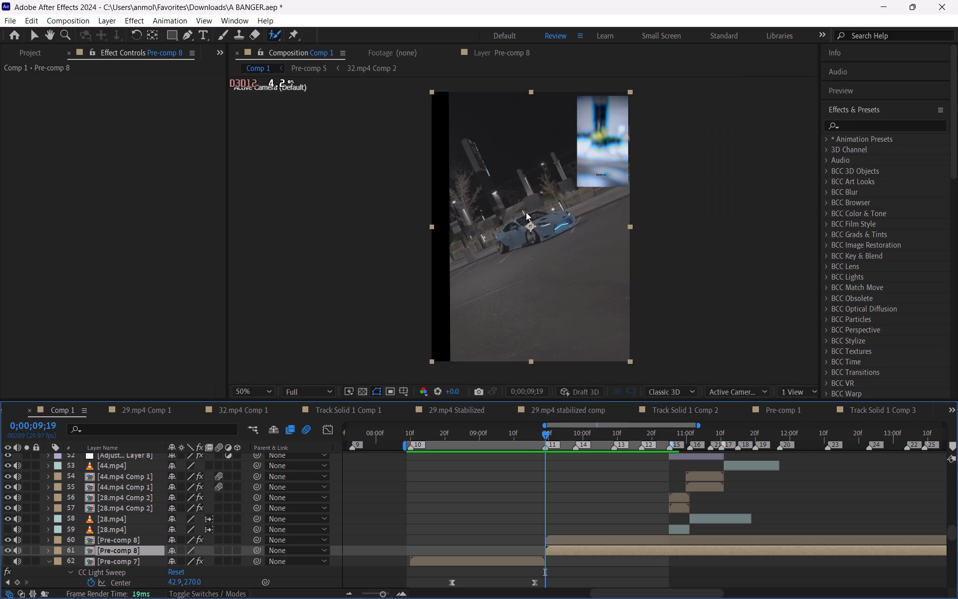
pyautogui.scroll(2, 530, 210)
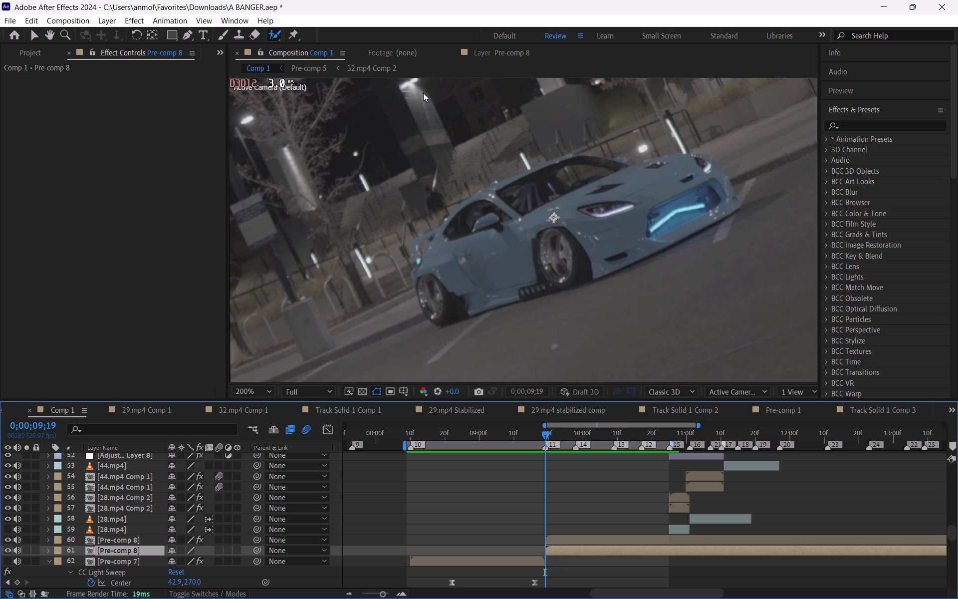
pyautogui.click(193, 34)
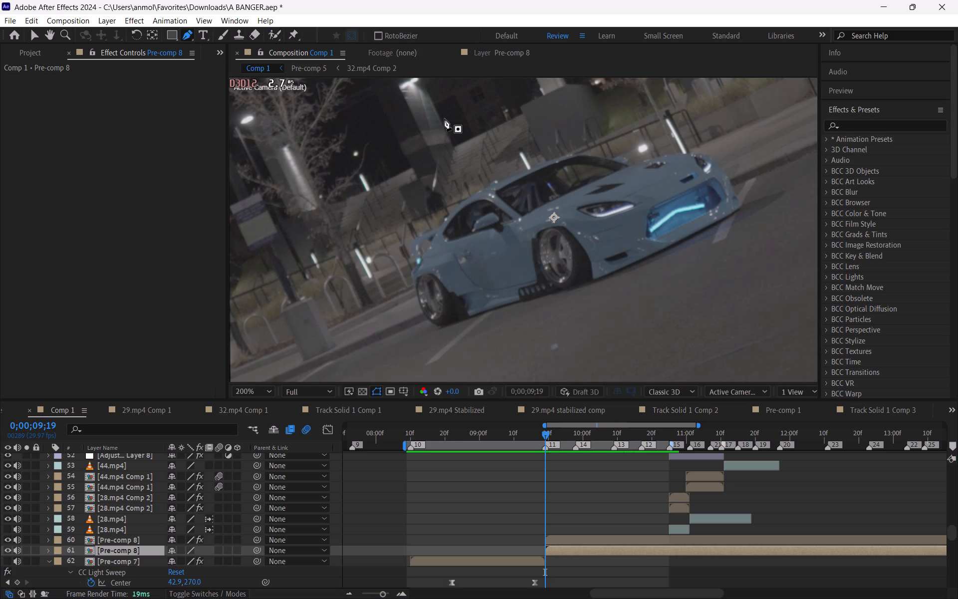
pyautogui.press('space')
pyautogui.press('space')
pyautogui.press('space')
pyautogui.press('space')
pyautogui.press('space')
pyautogui.press('space')
pyautogui.press('space')
pyautogui.press('space')
pyautogui.press('space')
pyautogui.press('space')
pyautogui.press('space')
pyautogui.press('space')
pyautogui.press('space')
pyautogui.press('space')
pyautogui.press('space')
pyautogui.press('space')
pyautogui.press('space')
pyautogui.press('space')
pyautogui.press('space')
pyautogui.press('space')
pyautogui.moveTo(562, 115); pyautogui.dragTo(499, 155)
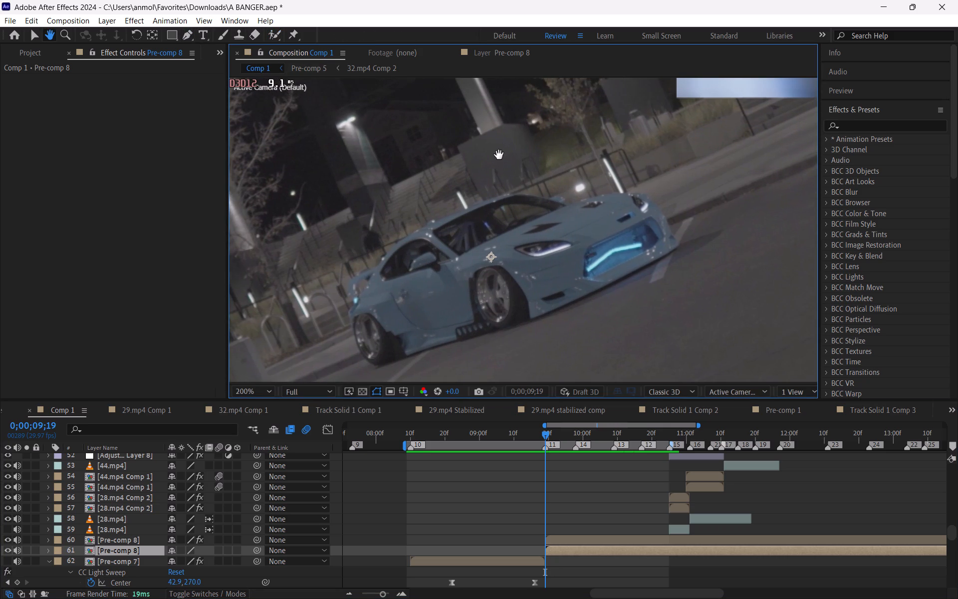
pyautogui.moveTo(499, 155); pyautogui.dragTo(505, 152)
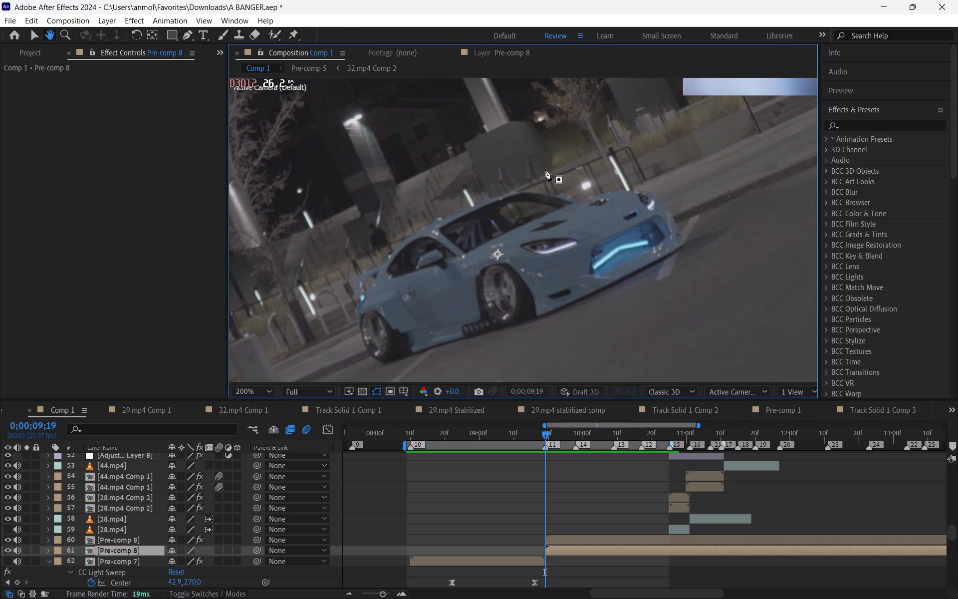
pyautogui.click(647, 251)
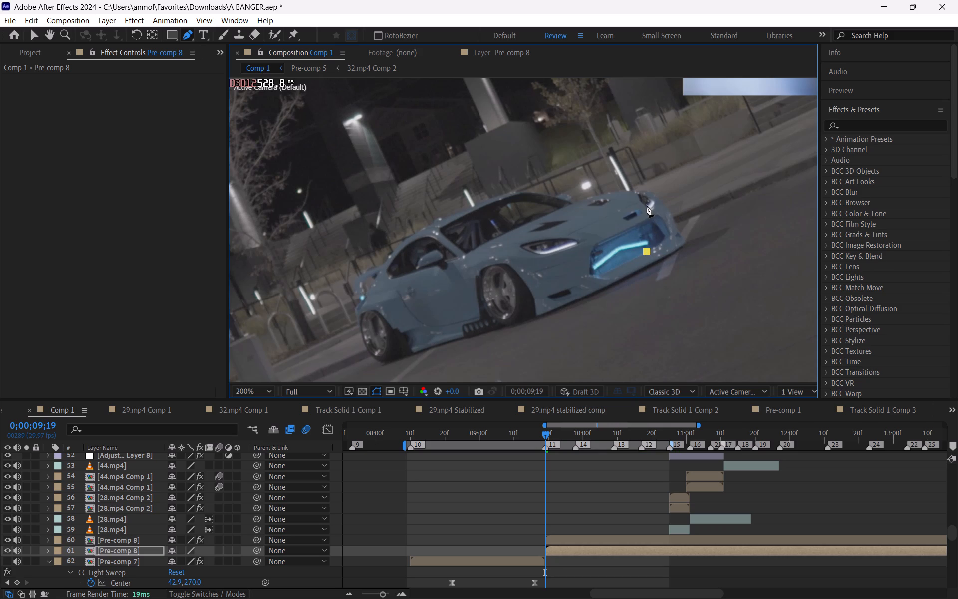
pyautogui.click(648, 205)
pyautogui.click(648, 205)
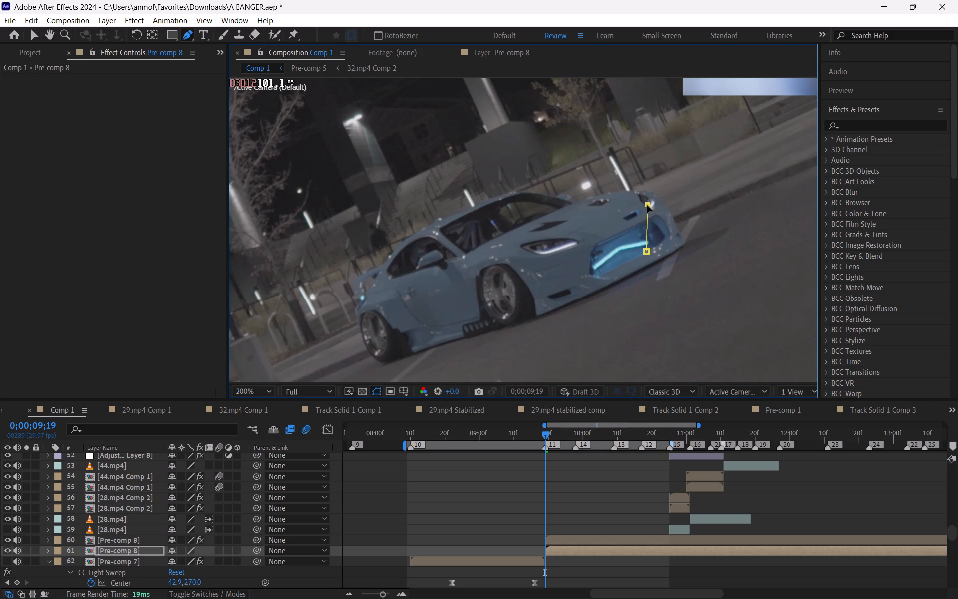
pyautogui.click(648, 216)
pyautogui.hotkey('ctrl', 'z')
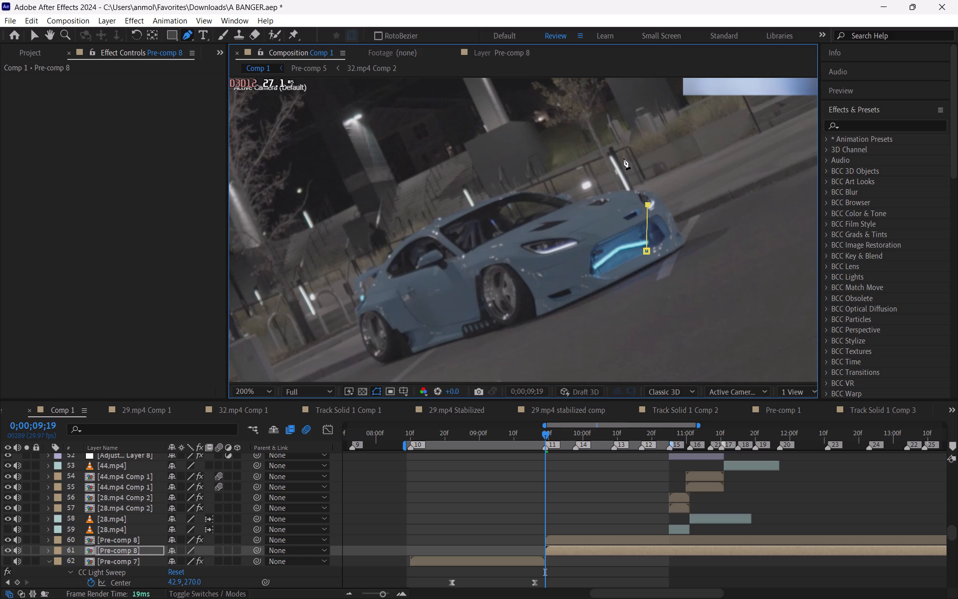
pyautogui.click(619, 156)
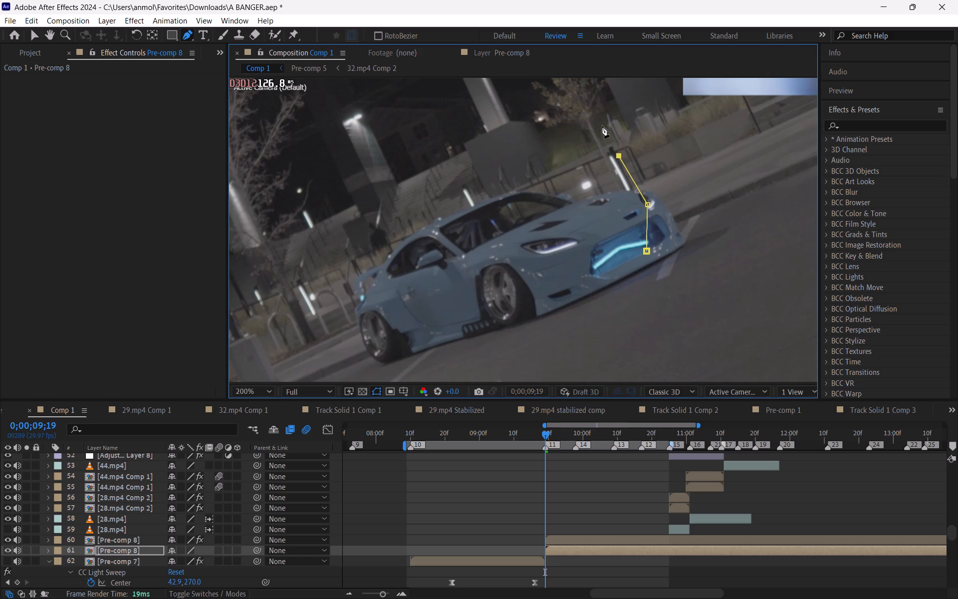
pyautogui.click(600, 116)
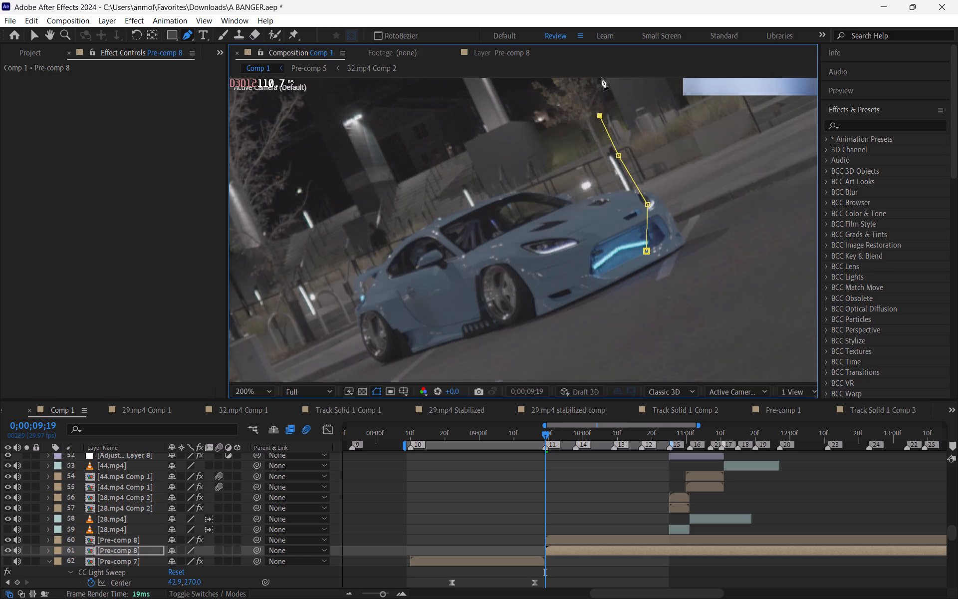
pyautogui.click(602, 78)
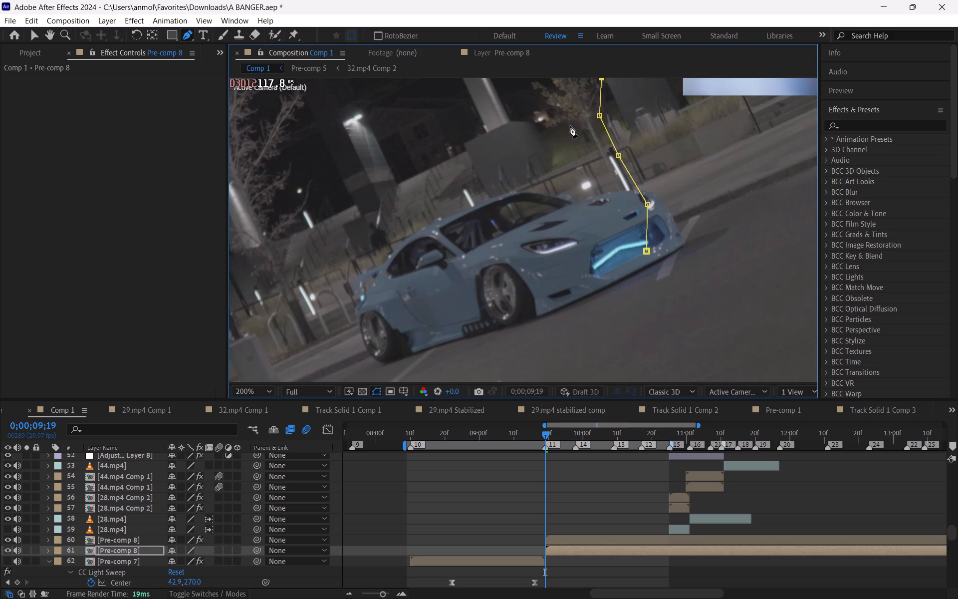
pyautogui.click(573, 127)
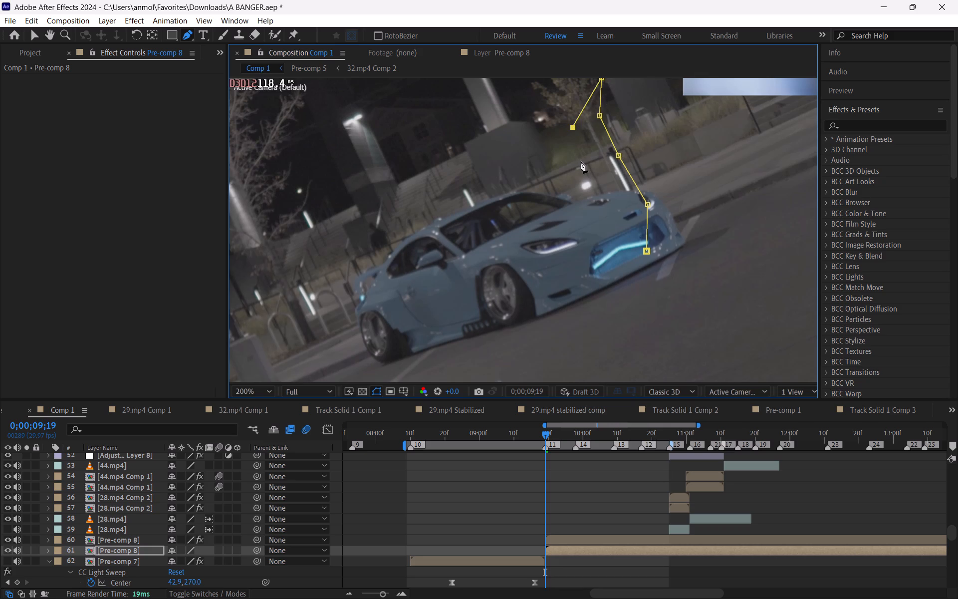
pyautogui.click(581, 161)
pyautogui.click(592, 184)
pyautogui.click(606, 203)
pyautogui.click(619, 228)
pyautogui.click(624, 243)
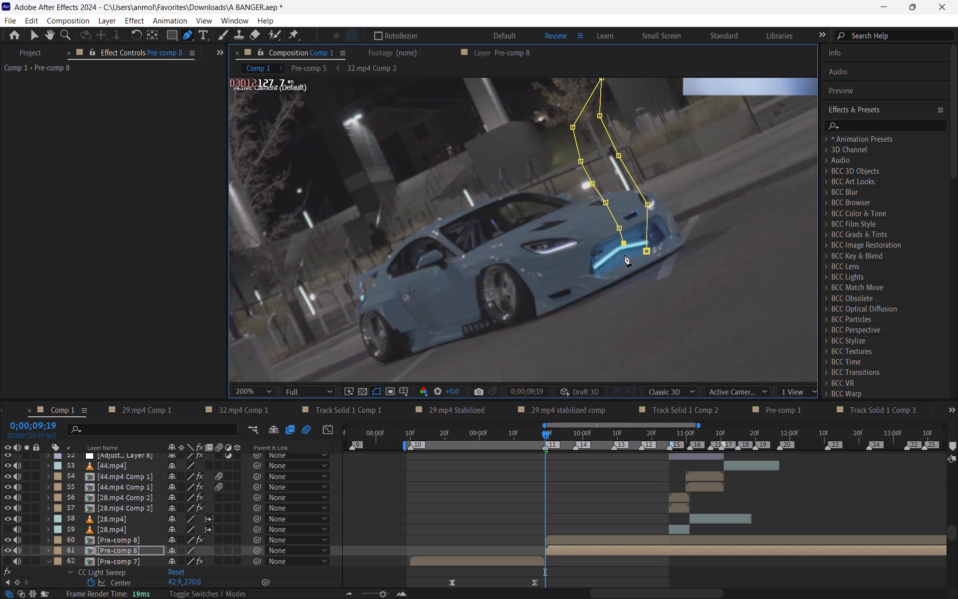
pyautogui.click(625, 255)
pyautogui.click(648, 250)
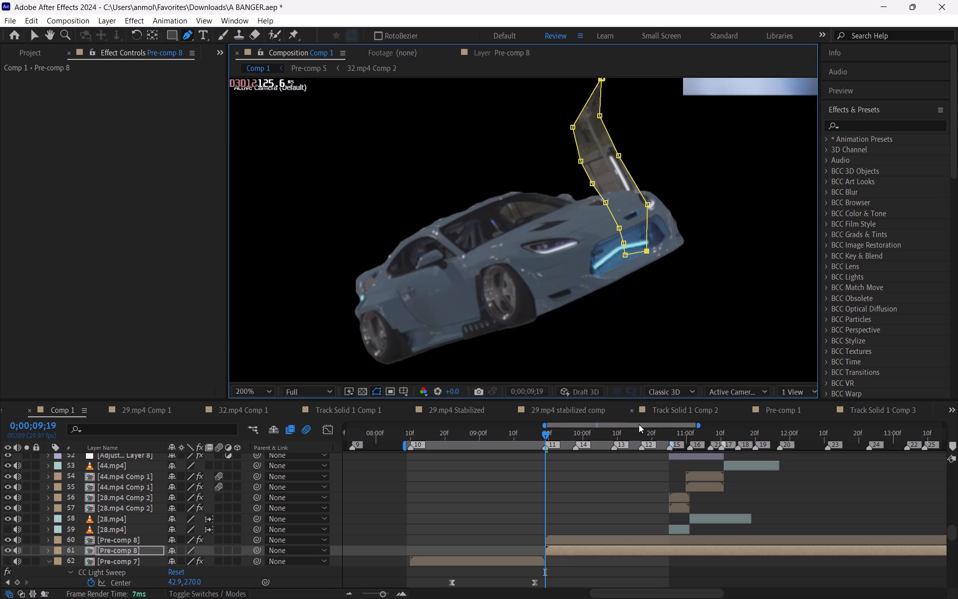
pyautogui.click(628, 476)
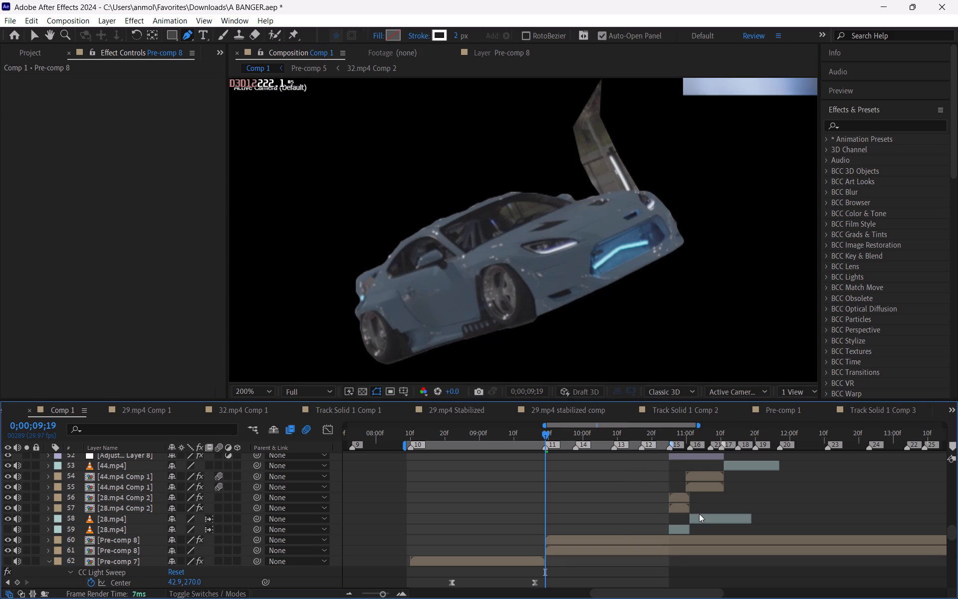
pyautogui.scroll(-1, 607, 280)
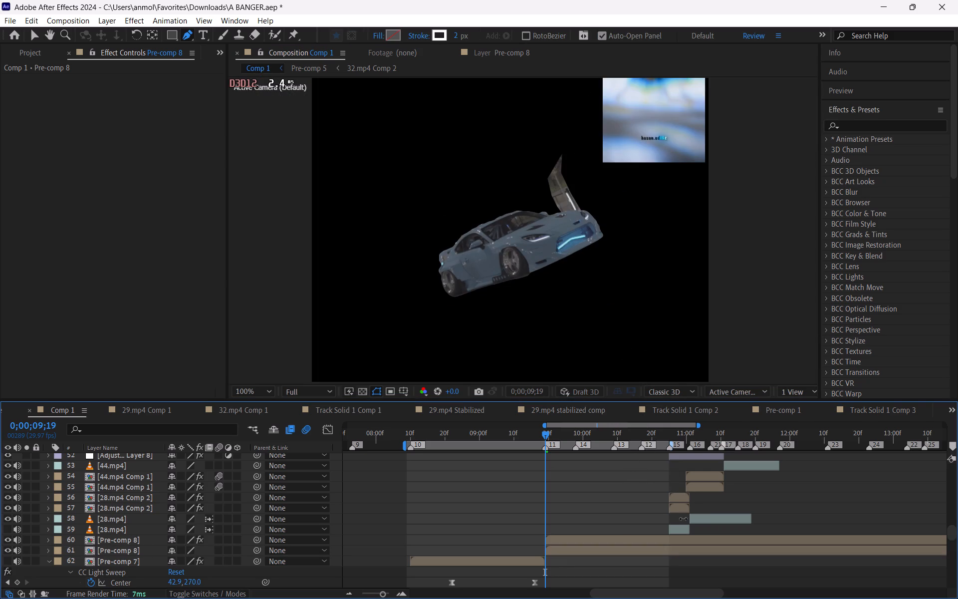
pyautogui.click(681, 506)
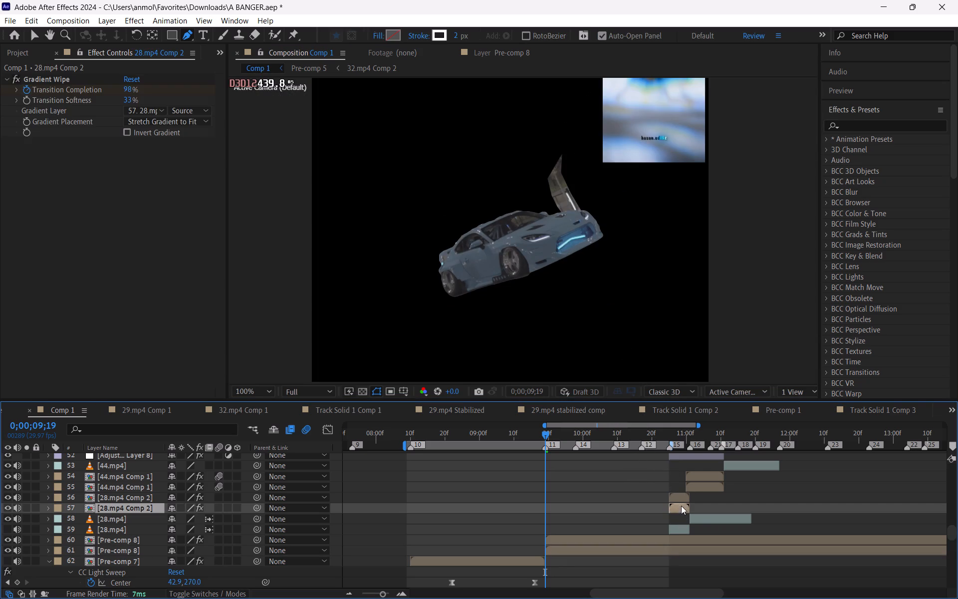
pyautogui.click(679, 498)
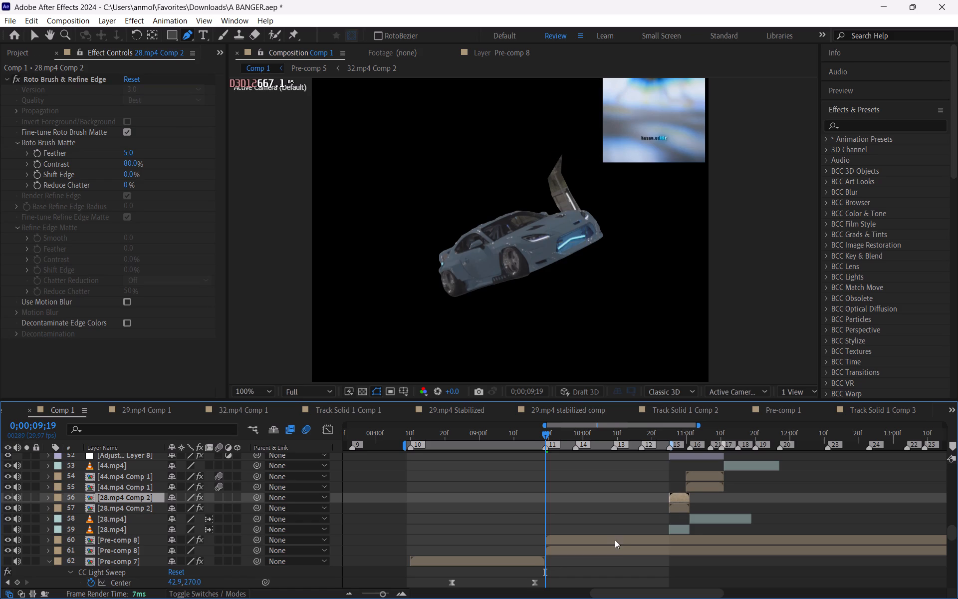
# Reshape the lower Pre-comp 8 layer's mask by moving the vertex just above the grille outward onto the hood.
pyautogui.click(615, 540)
pyautogui.click(616, 552)
pyautogui.scroll(2, 564, 222)
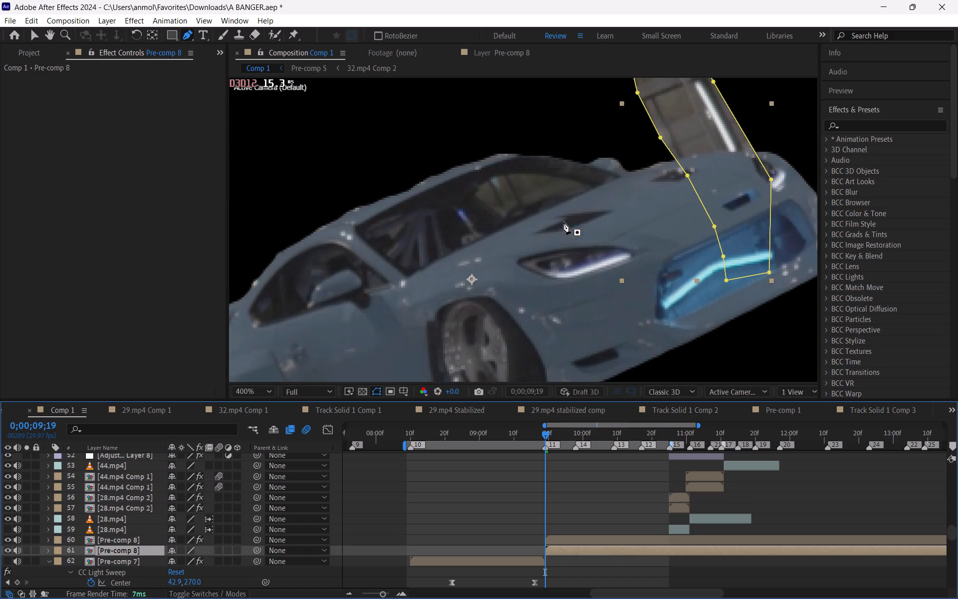
pyautogui.press('space')
pyautogui.press('space')
pyautogui.press('space')
pyautogui.press('space')
pyautogui.press('space')
pyautogui.press('space')
pyautogui.press('space')
pyautogui.press('space')
pyautogui.press('space')
pyautogui.press('space')
pyautogui.press('space')
pyautogui.press('space')
pyautogui.press('space')
pyautogui.press('space')
pyautogui.press('space')
pyautogui.press('space')
pyautogui.press('space')
pyautogui.press('space')
pyautogui.press('space')
pyautogui.press('space')
pyautogui.moveTo(767, 212); pyautogui.dragTo(581, 277)
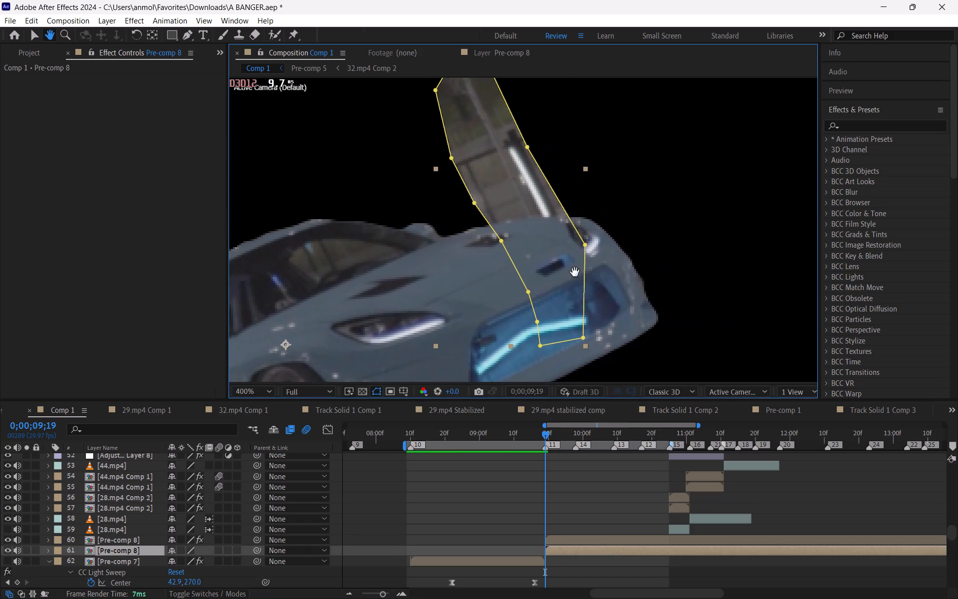
pyautogui.click(34, 35)
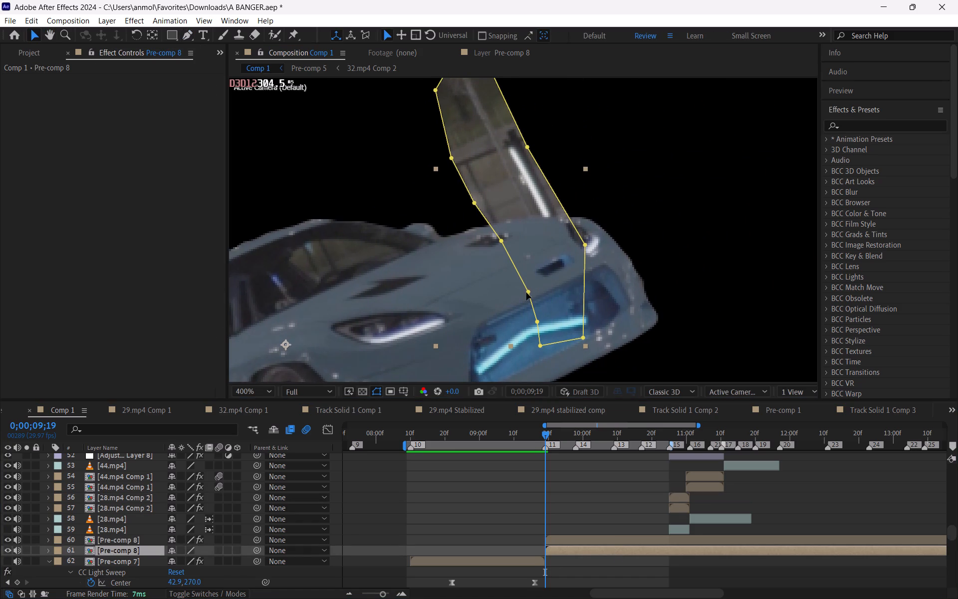
pyautogui.click(526, 292)
pyautogui.click(531, 300)
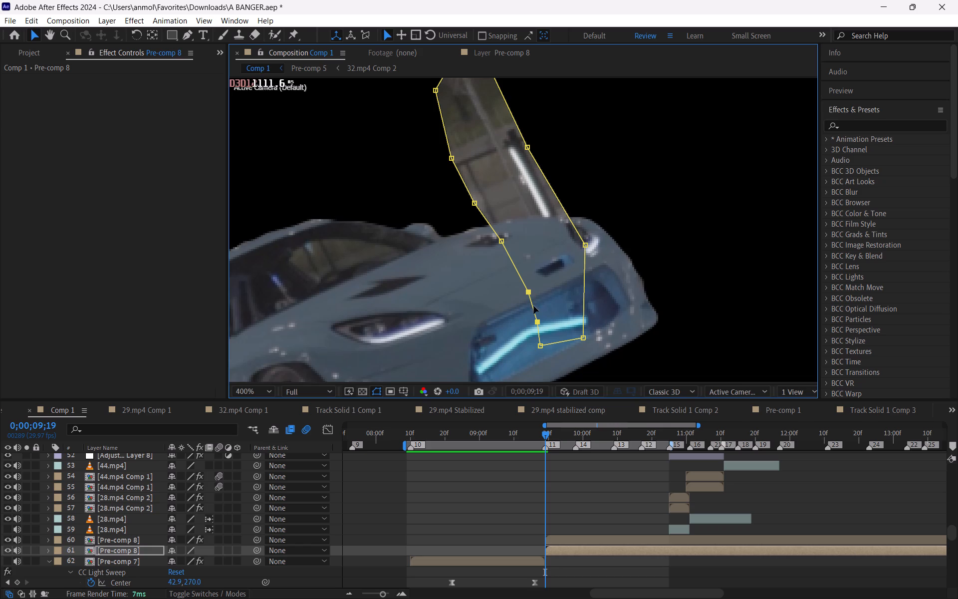
pyautogui.click(539, 333)
pyautogui.click(528, 294)
pyautogui.moveTo(529, 294); pyautogui.dragTo(519, 304)
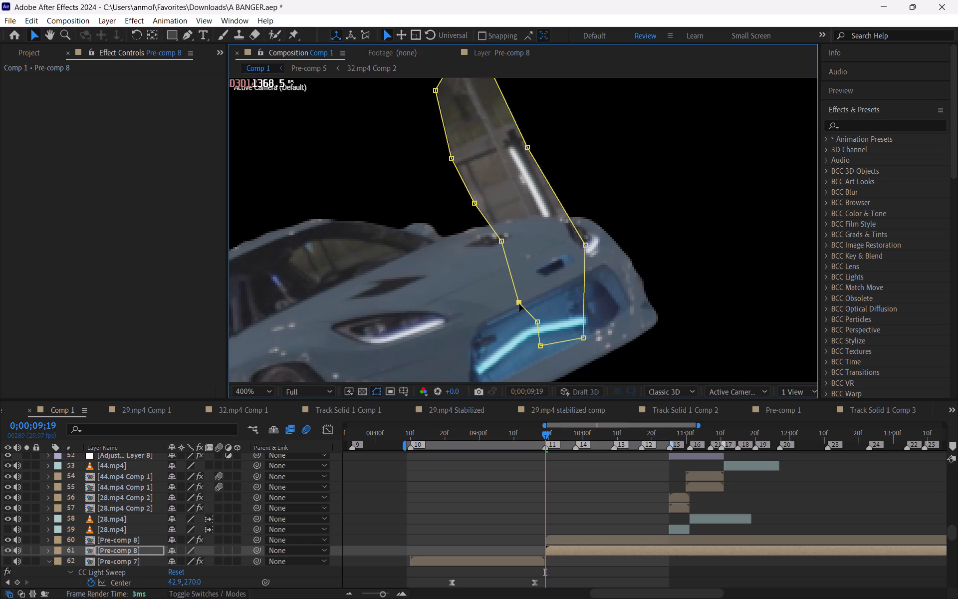
pyautogui.moveTo(519, 304); pyautogui.dragTo(510, 291)
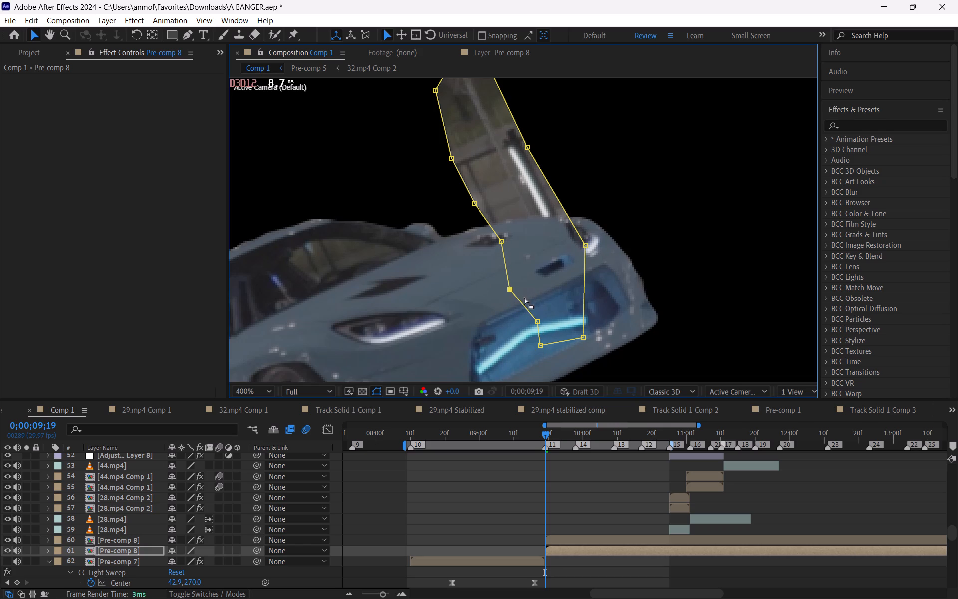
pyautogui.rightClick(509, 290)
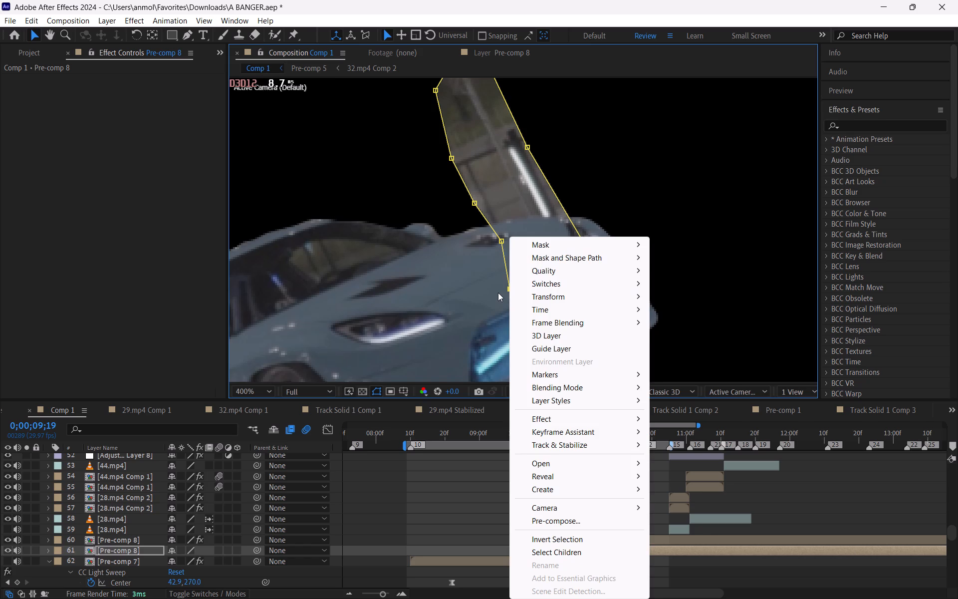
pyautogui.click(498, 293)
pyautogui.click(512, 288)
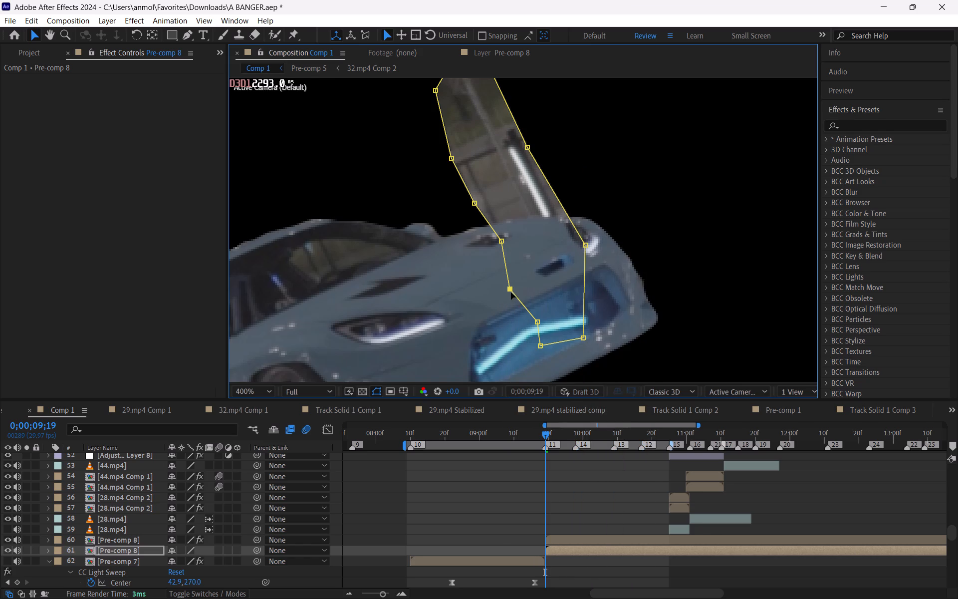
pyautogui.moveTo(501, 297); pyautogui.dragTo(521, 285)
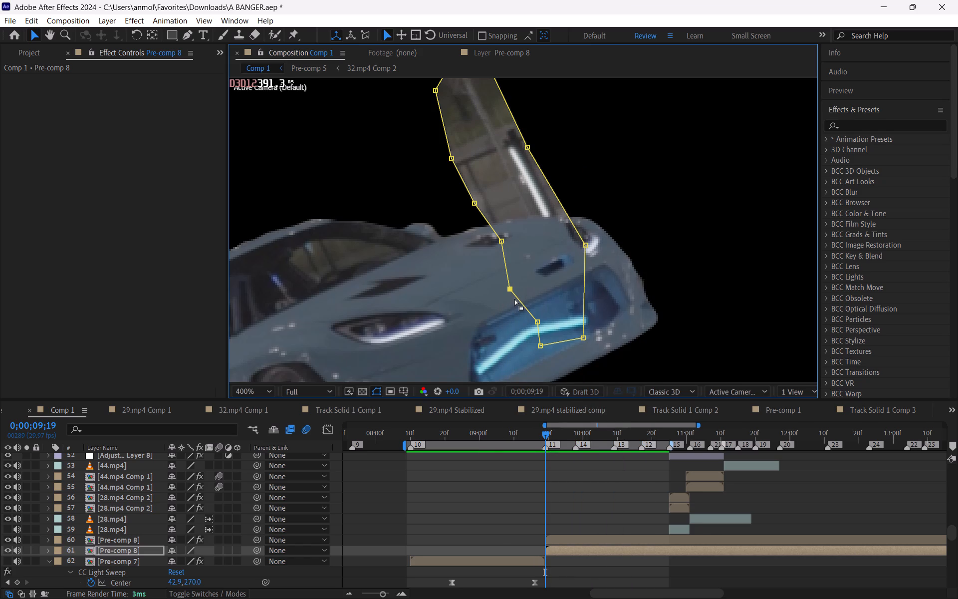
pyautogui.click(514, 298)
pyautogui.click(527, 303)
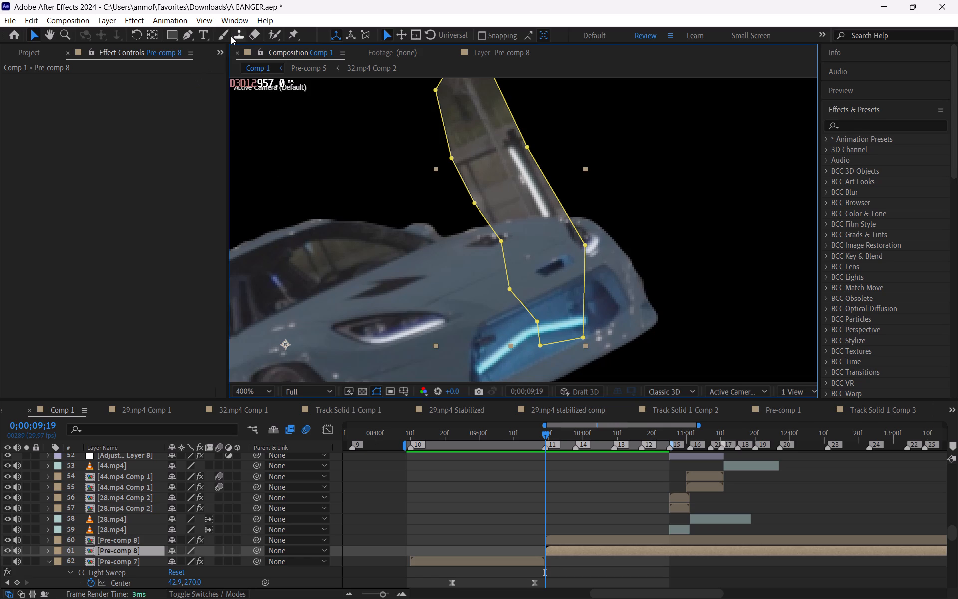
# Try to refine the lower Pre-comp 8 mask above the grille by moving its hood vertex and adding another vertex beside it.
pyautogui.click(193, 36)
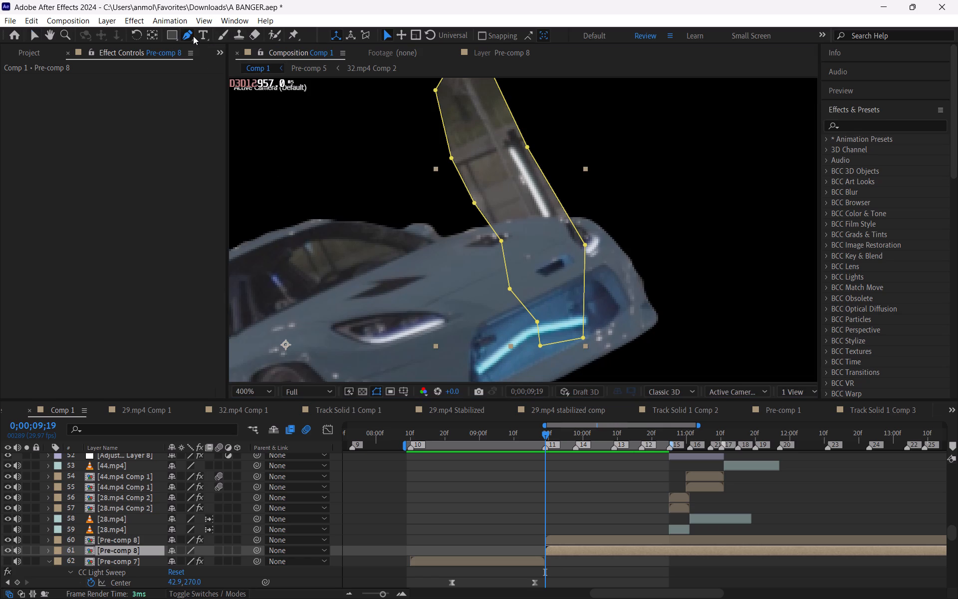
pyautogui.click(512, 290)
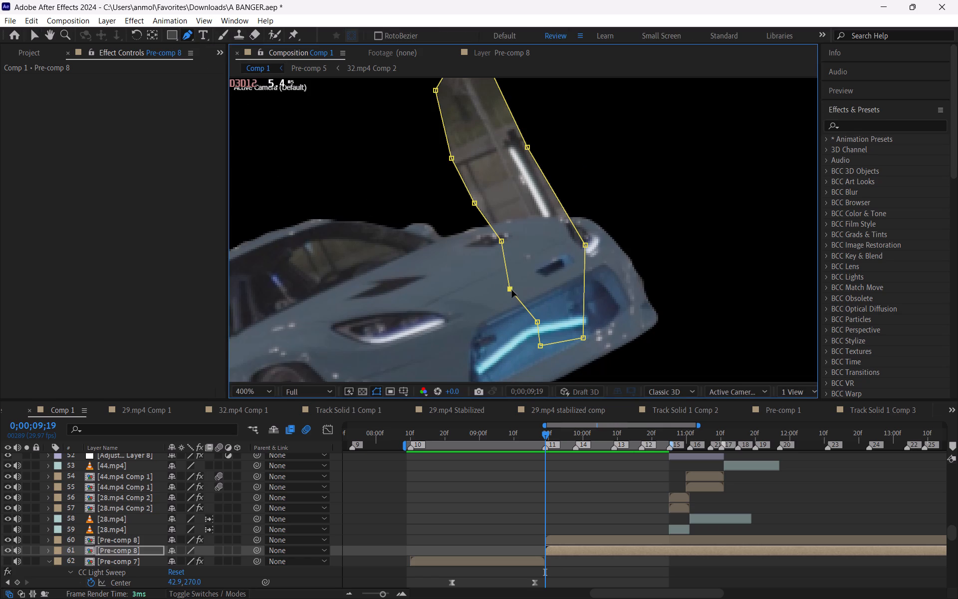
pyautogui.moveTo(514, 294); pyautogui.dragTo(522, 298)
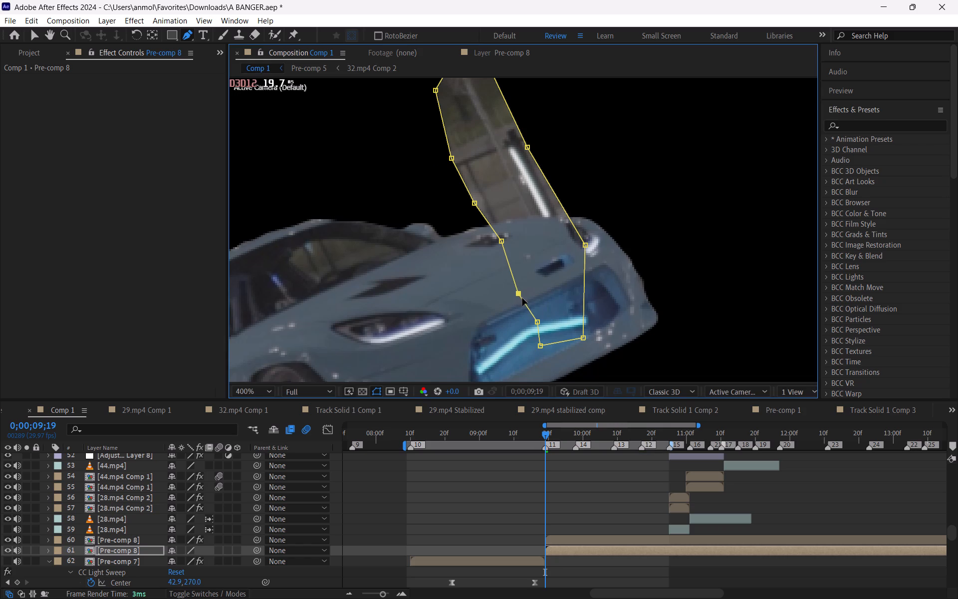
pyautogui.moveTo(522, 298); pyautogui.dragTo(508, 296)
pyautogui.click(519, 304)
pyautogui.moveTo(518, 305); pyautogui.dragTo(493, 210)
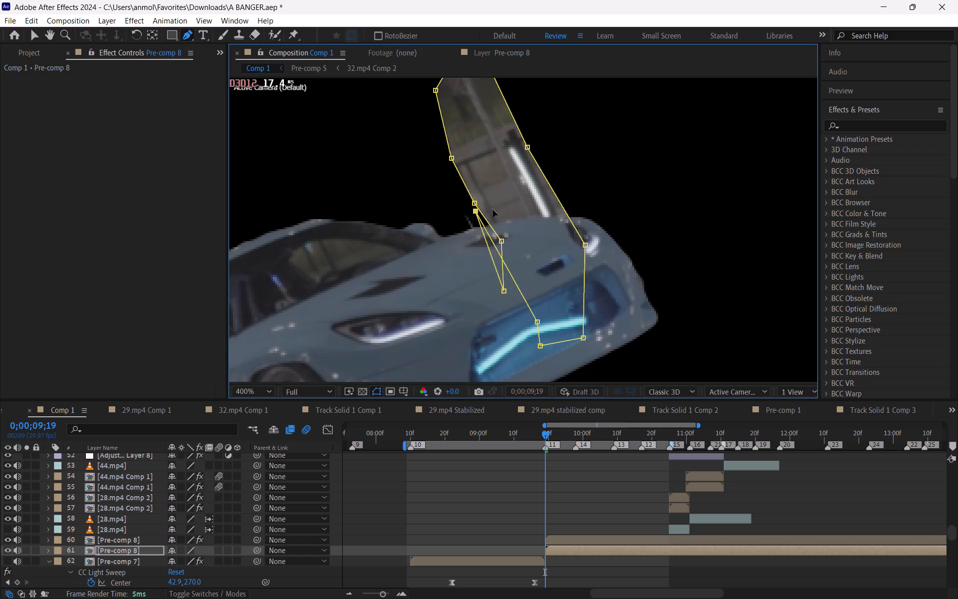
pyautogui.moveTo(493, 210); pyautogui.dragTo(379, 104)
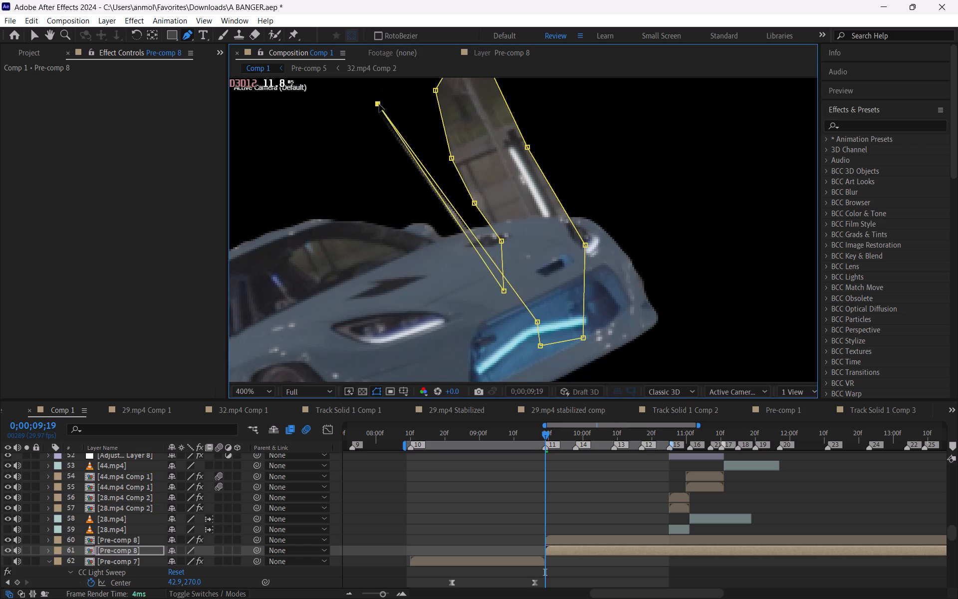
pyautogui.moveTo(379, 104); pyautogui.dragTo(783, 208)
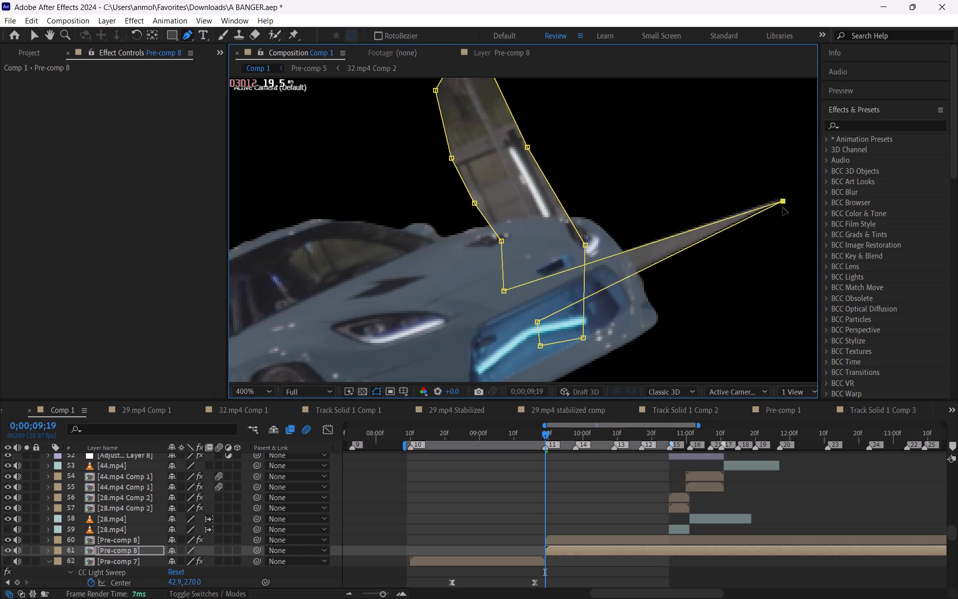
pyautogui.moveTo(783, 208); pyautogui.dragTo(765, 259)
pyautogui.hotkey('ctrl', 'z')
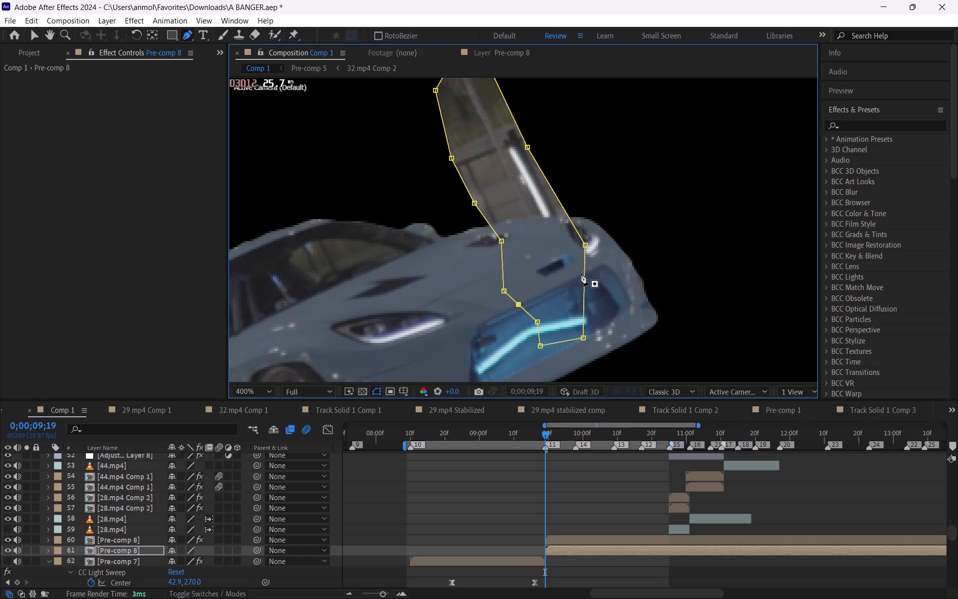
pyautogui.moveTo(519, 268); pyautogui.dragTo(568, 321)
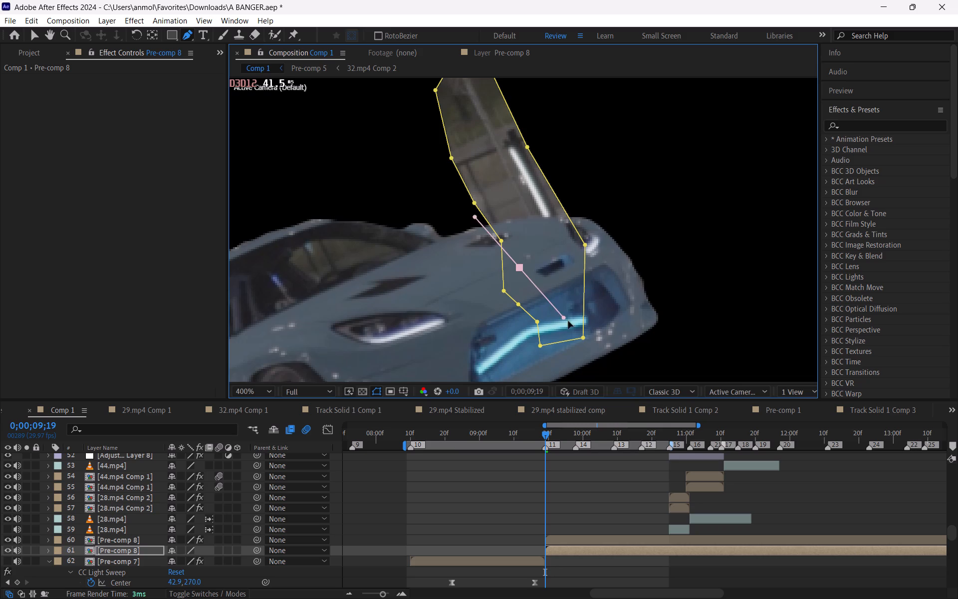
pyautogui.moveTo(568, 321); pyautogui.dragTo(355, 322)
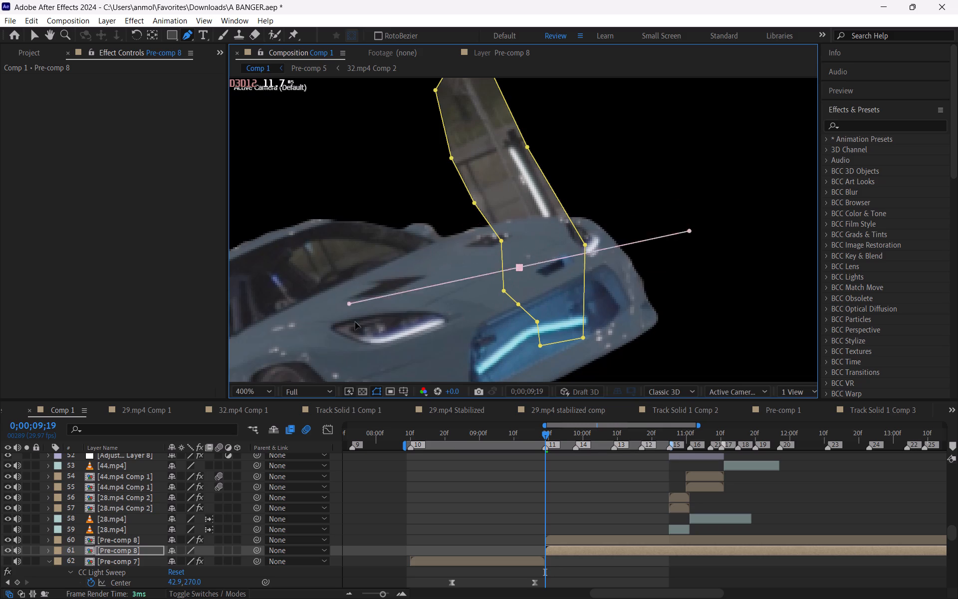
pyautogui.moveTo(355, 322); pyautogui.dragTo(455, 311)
# Undo the recent Pen edits on the lower Pre-comp 8 layer back past the whole mask around the light pole.
pyautogui.hotkey('ctrl', 'z')
pyautogui.hotkey('ctrl', 'z')
pyautogui.hotkey('ctrl', 'z')
pyautogui.hotkey('ctrl', 'z')
pyautogui.hotkey('ctrl', 'z')
pyautogui.hotkey('ctrl', 'z')
pyautogui.hotkey('ctrl', 'z')
pyautogui.hotkey('ctrl', 'z')
pyautogui.hotkey('ctrl', 'z')
pyautogui.hotkey('ctrl', 'z')
pyautogui.hotkey('ctrl', 'z')
pyautogui.hotkey('ctrl', 'z')
pyautogui.hotkey('ctrl', 'z')
pyautogui.hotkey('ctrl', 'z')
pyautogui.hotkey('ctrl', 'z')
pyautogui.hotkey('ctrl', 'z')
pyautogui.hotkey('ctrl', 'z')
pyautogui.hotkey('ctrl', 'z')
pyautogui.hotkey('ctrl', 'z')
pyautogui.hotkey('ctrl', 'z')
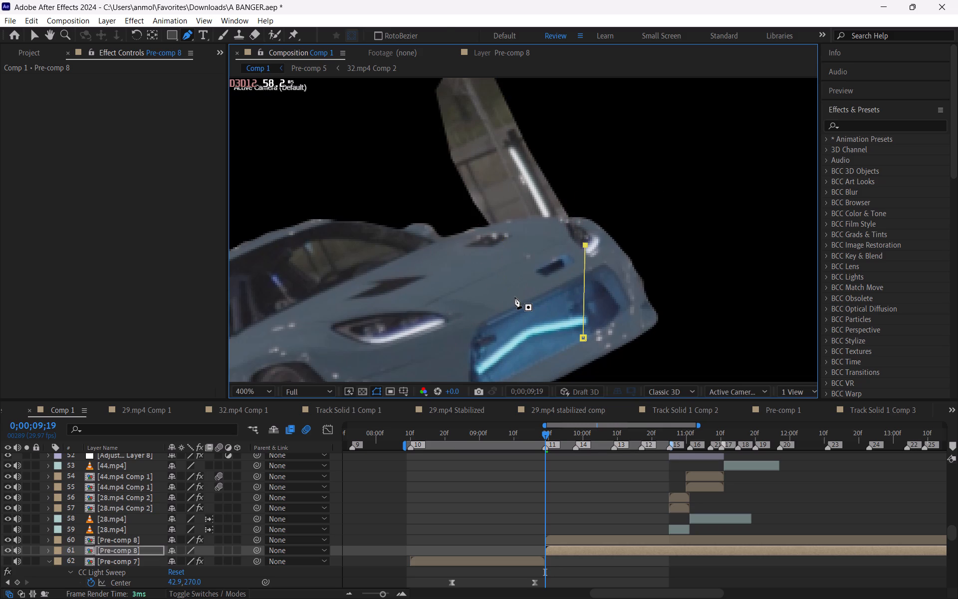
# Toggle the lower Pre-comp 8 layer's visibility off and on to check what it contributes beneath the car cutout.
pyautogui.click(571, 551)
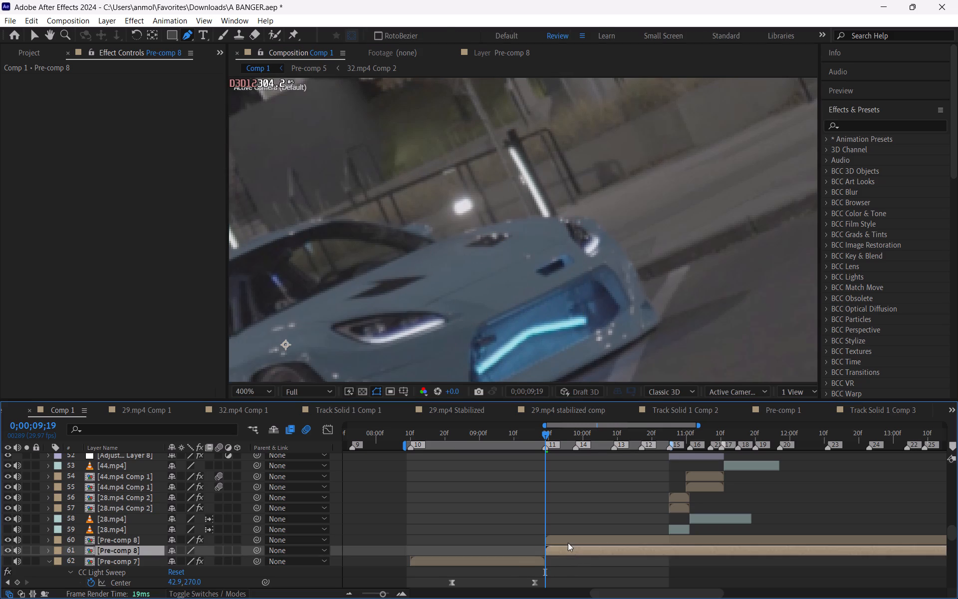
pyautogui.click(568, 542)
pyautogui.click(2, 550)
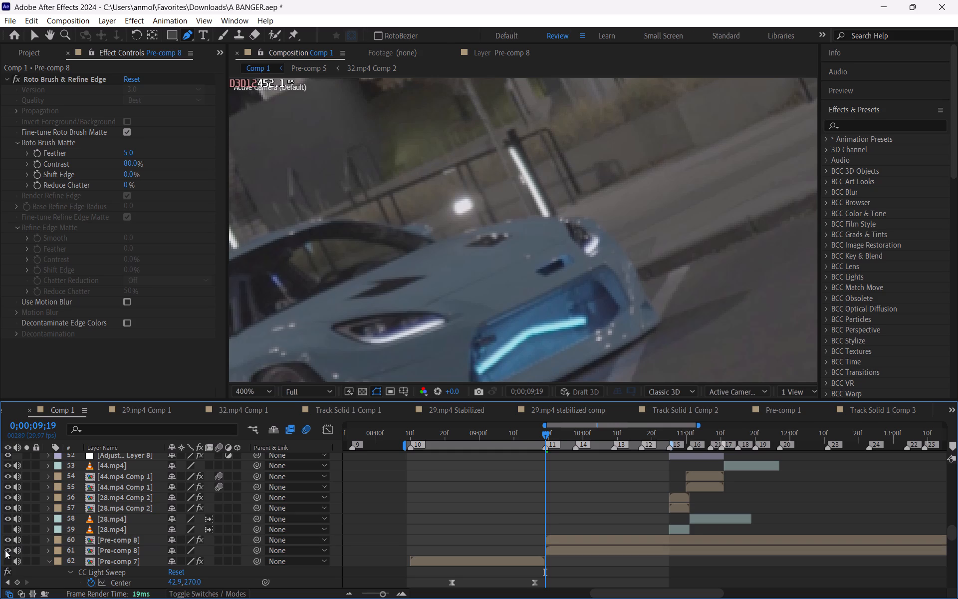
pyautogui.click(8, 550)
pyautogui.click(8, 550)
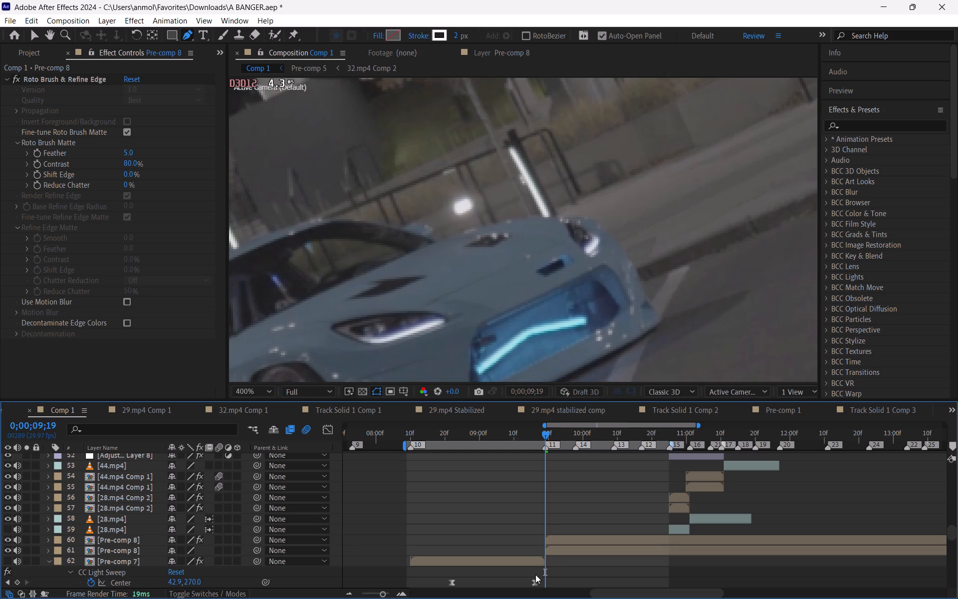
# Start a curved Pen mask on the lower Pre-comp 8 layer, from the grille past the far headlight to beside the glowing light pole.
pyautogui.click(551, 548)
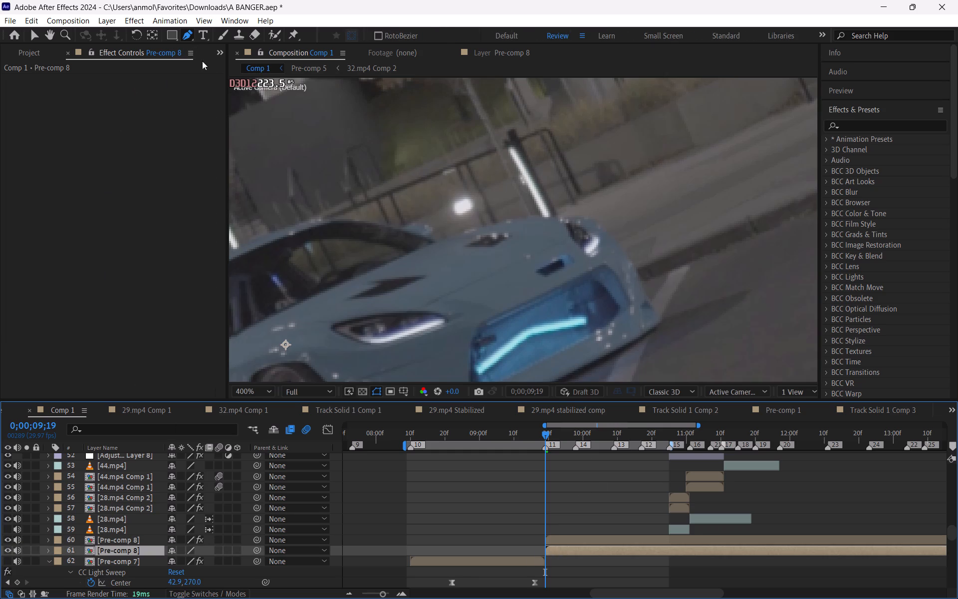
pyautogui.moveTo(591, 332); pyautogui.dragTo(599, 298)
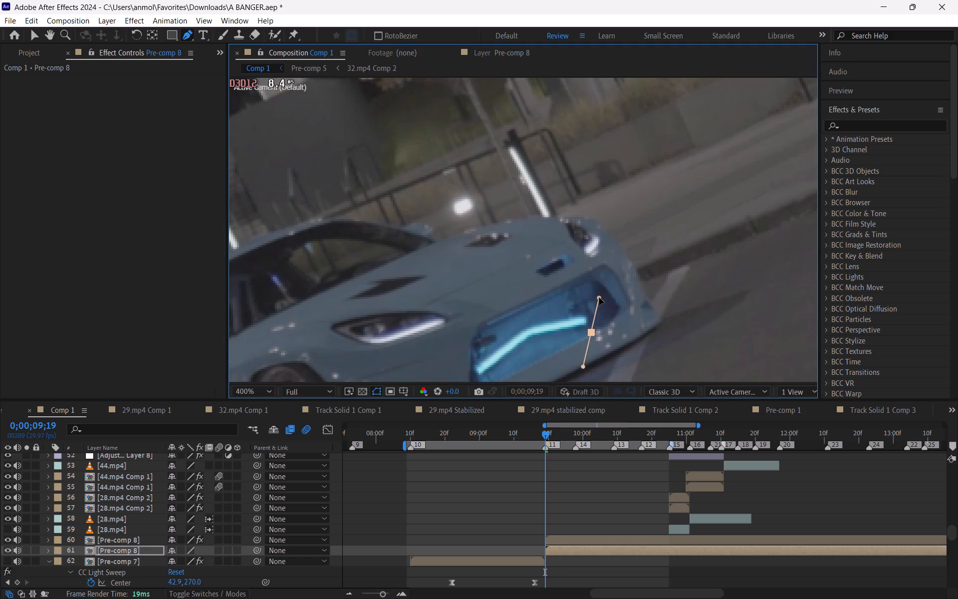
pyautogui.moveTo(599, 298); pyautogui.dragTo(607, 298)
pyautogui.moveTo(596, 283); pyautogui.dragTo(590, 269)
pyautogui.moveTo(590, 269); pyautogui.dragTo(596, 252)
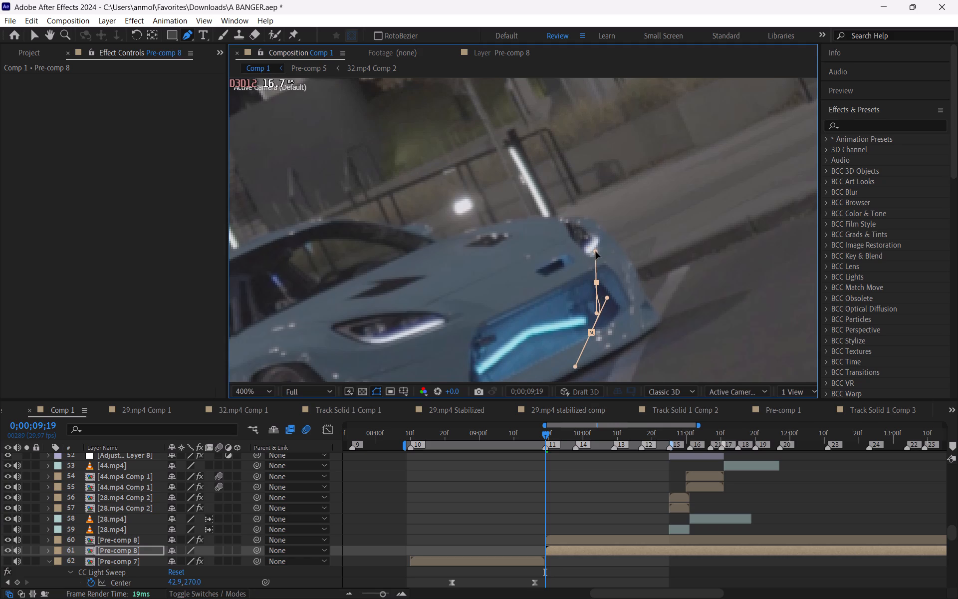
pyautogui.moveTo(596, 252); pyautogui.dragTo(591, 252)
pyautogui.moveTo(594, 283); pyautogui.dragTo(595, 255)
pyautogui.moveTo(595, 255); pyautogui.dragTo(594, 252)
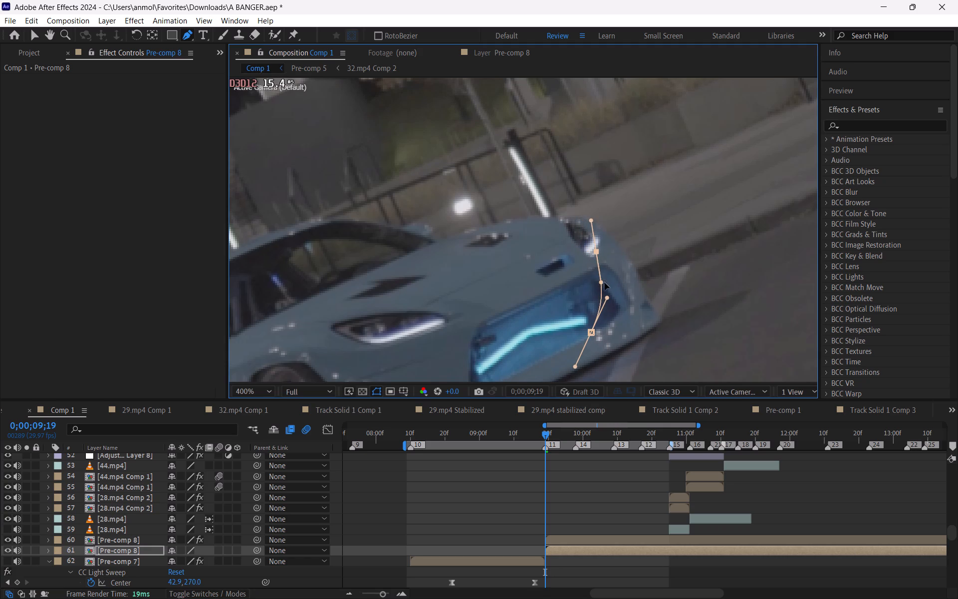
pyautogui.moveTo(602, 283); pyautogui.dragTo(607, 282)
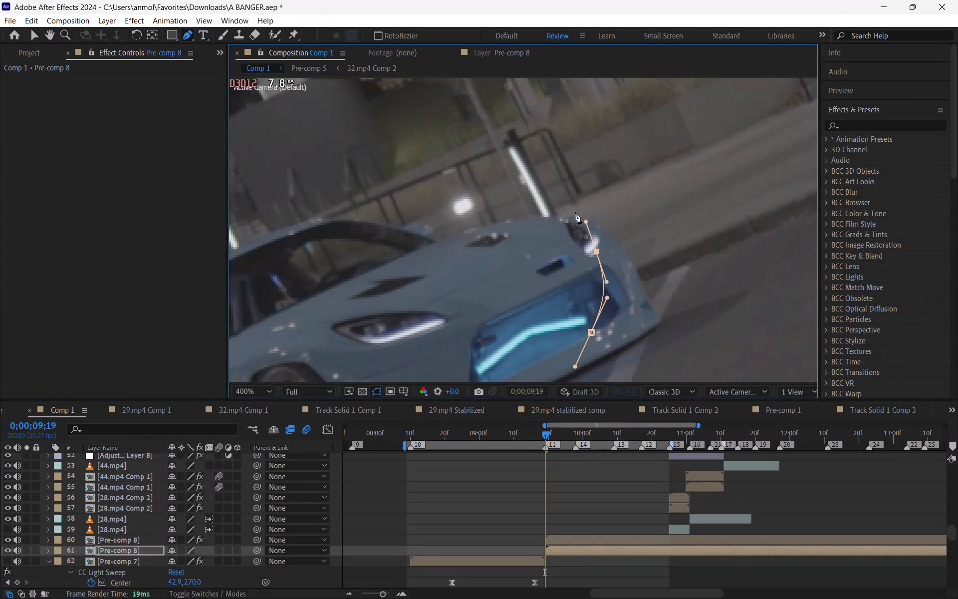
pyautogui.moveTo(545, 203); pyautogui.dragTo(527, 183)
pyautogui.moveTo(527, 183); pyautogui.dragTo(517, 170)
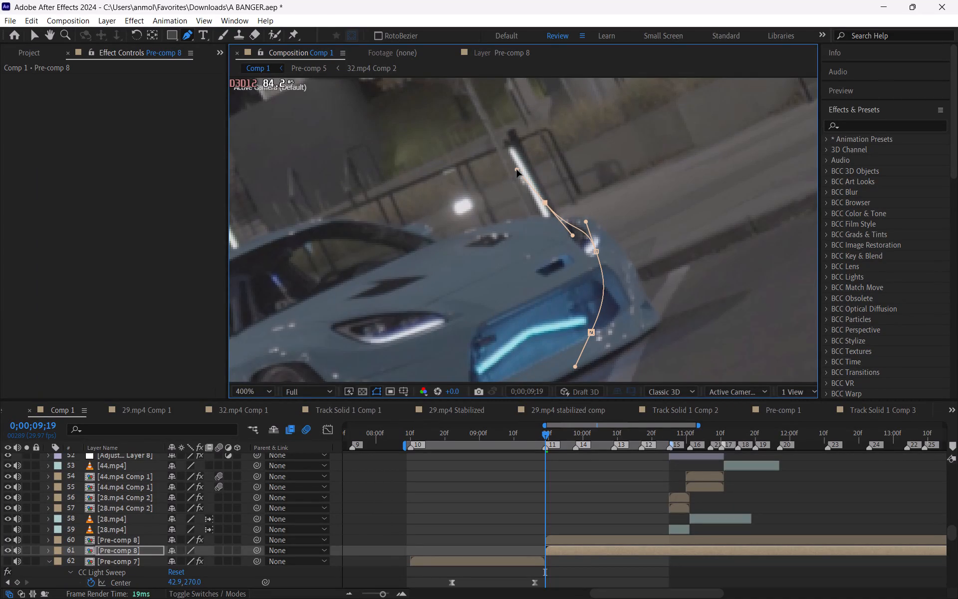
pyautogui.moveTo(517, 170); pyautogui.dragTo(515, 171)
pyautogui.moveTo(542, 201); pyautogui.dragTo(509, 183)
# Extend the curved mask path upward with two smooth vertices, one above the glowing light pole and one at the dark block behind it.
pyautogui.press('space')
pyautogui.press('space')
pyautogui.press('space')
pyautogui.press('space')
pyautogui.press('space')
pyautogui.press('space')
pyautogui.press('space')
pyautogui.press('space')
pyautogui.press('space')
pyautogui.press('space')
pyautogui.press('space')
pyautogui.press('space')
pyautogui.press('space')
pyautogui.press('space')
pyautogui.press('space')
pyautogui.press('space')
pyautogui.press('space')
pyautogui.press('space')
pyautogui.press('space')
pyautogui.press('space')
pyautogui.moveTo(531, 205); pyautogui.dragTo(526, 259)
pyautogui.moveTo(522, 185); pyautogui.dragTo(517, 242)
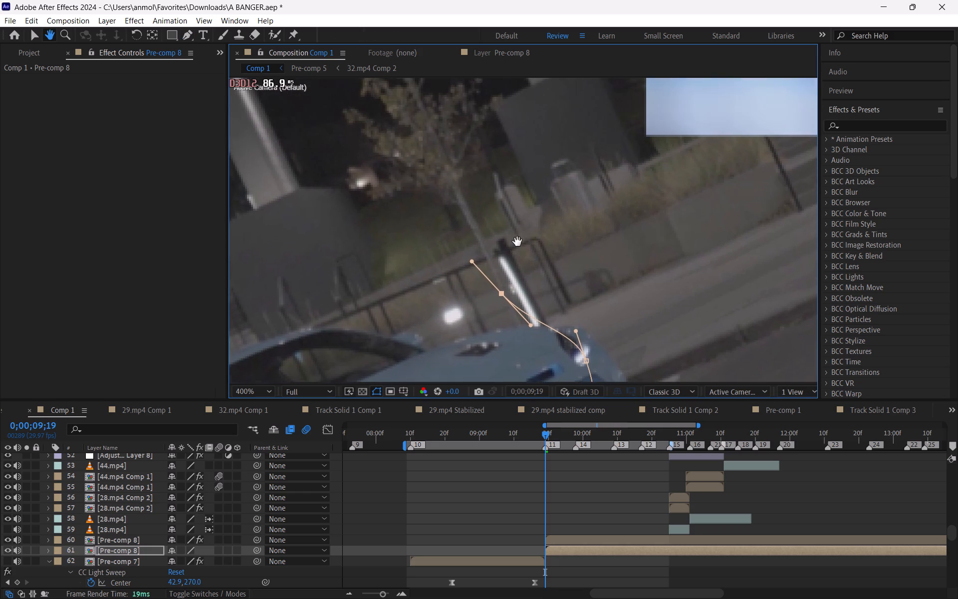
pyautogui.moveTo(517, 242); pyautogui.dragTo(517, 243)
pyautogui.moveTo(489, 211); pyautogui.dragTo(500, 182)
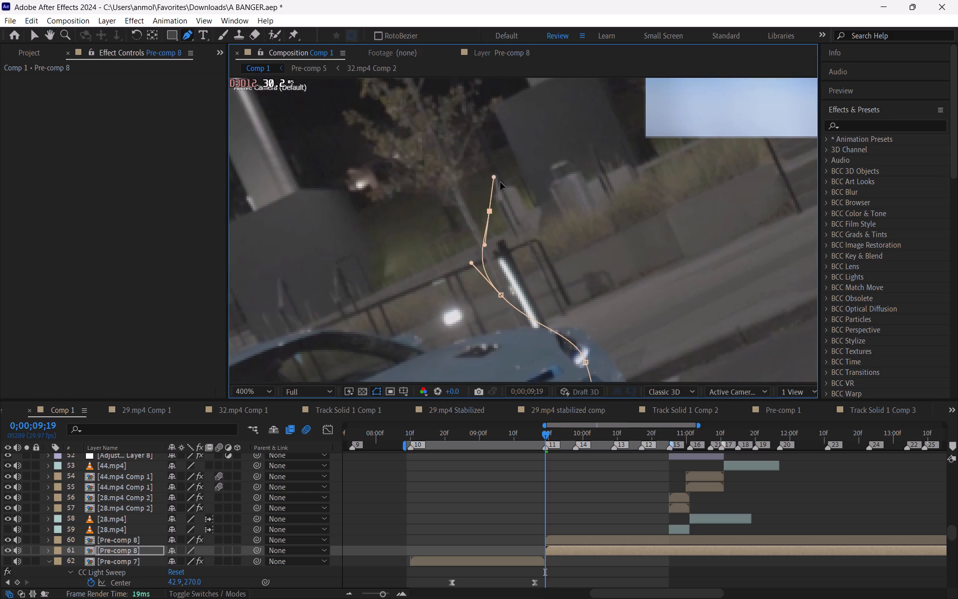
pyautogui.moveTo(500, 182); pyautogui.dragTo(485, 161)
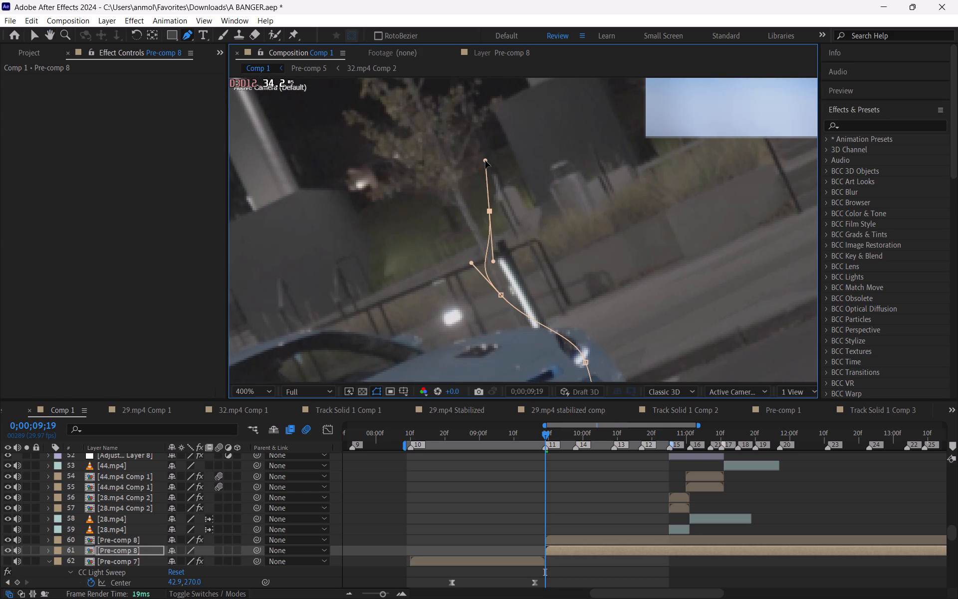
pyautogui.moveTo(485, 161); pyautogui.dragTo(494, 194)
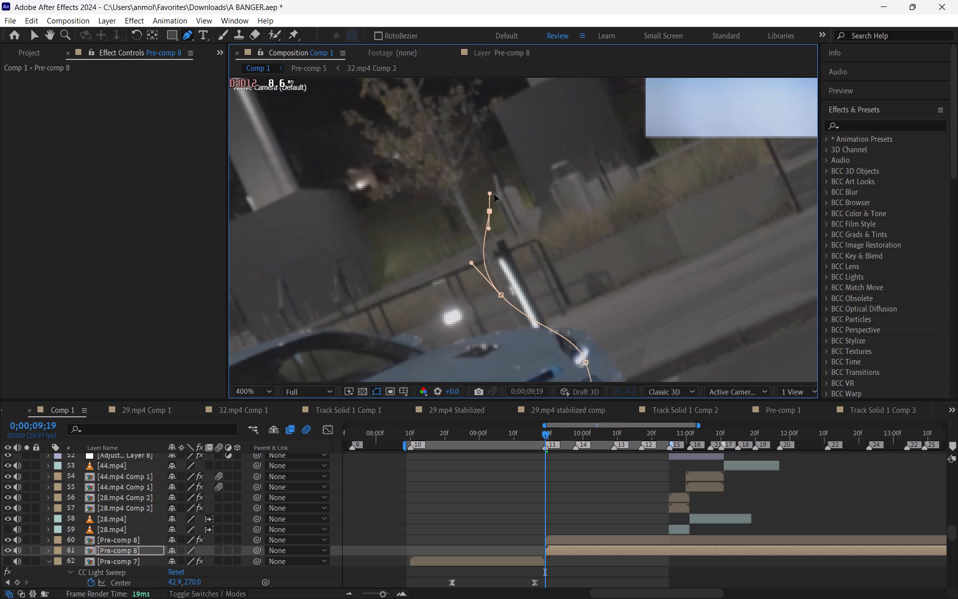
pyautogui.moveTo(494, 194); pyautogui.dragTo(497, 192)
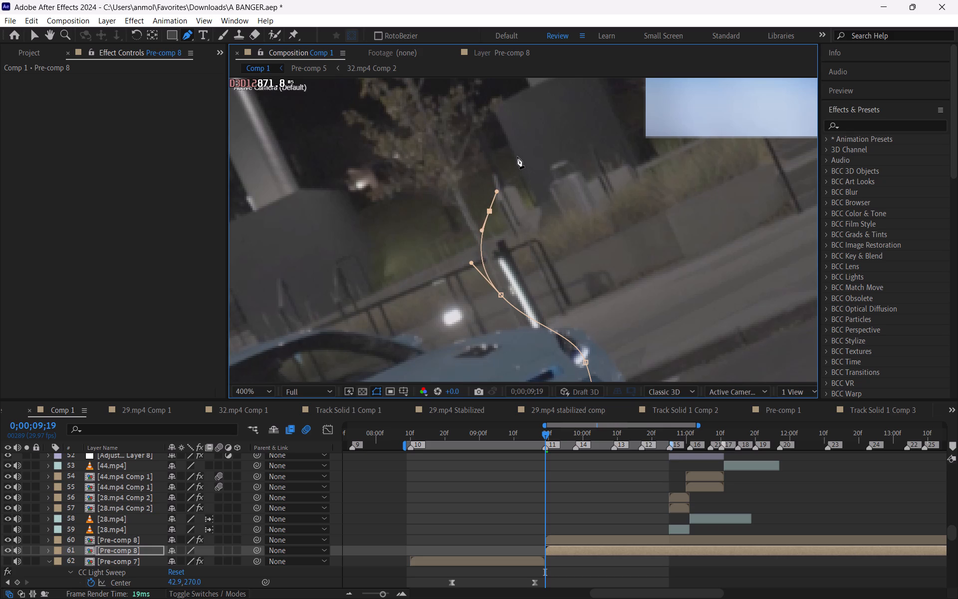
pyautogui.moveTo(515, 148); pyautogui.dragTo(511, 120)
pyautogui.moveTo(511, 120); pyautogui.dragTo(513, 130)
# Reposition the mask's end vertex on the dark block's upper edge and angle its handles so the path bows outward below it.
pyautogui.press('space')
pyautogui.press('space')
pyautogui.press('space')
pyautogui.press('space')
pyautogui.press('space')
pyautogui.press('space')
pyautogui.press('space')
pyautogui.press('space')
pyautogui.moveTo(516, 157); pyautogui.dragTo(504, 237)
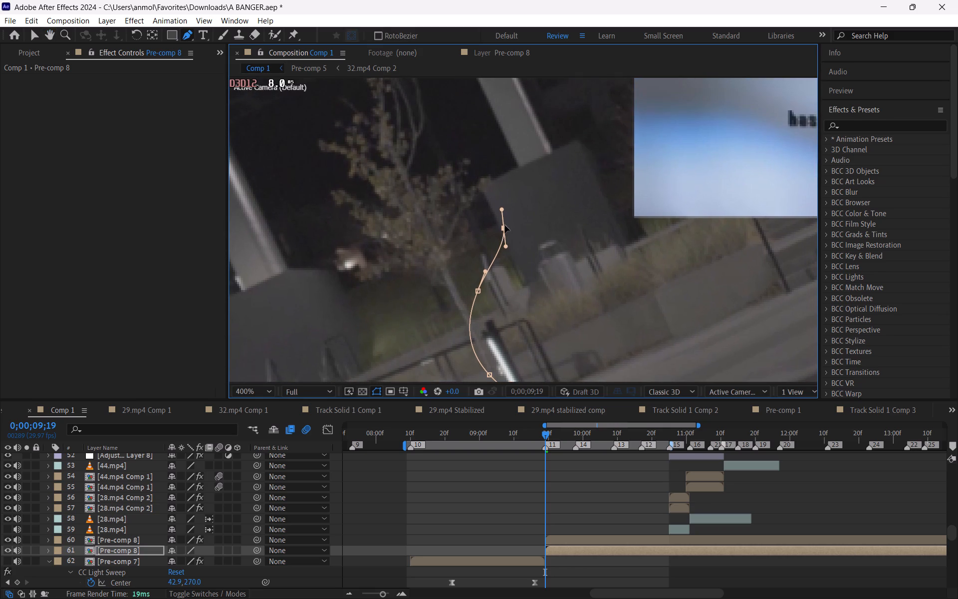
pyautogui.moveTo(503, 226); pyautogui.dragTo(521, 182)
pyautogui.moveTo(521, 182); pyautogui.dragTo(520, 171)
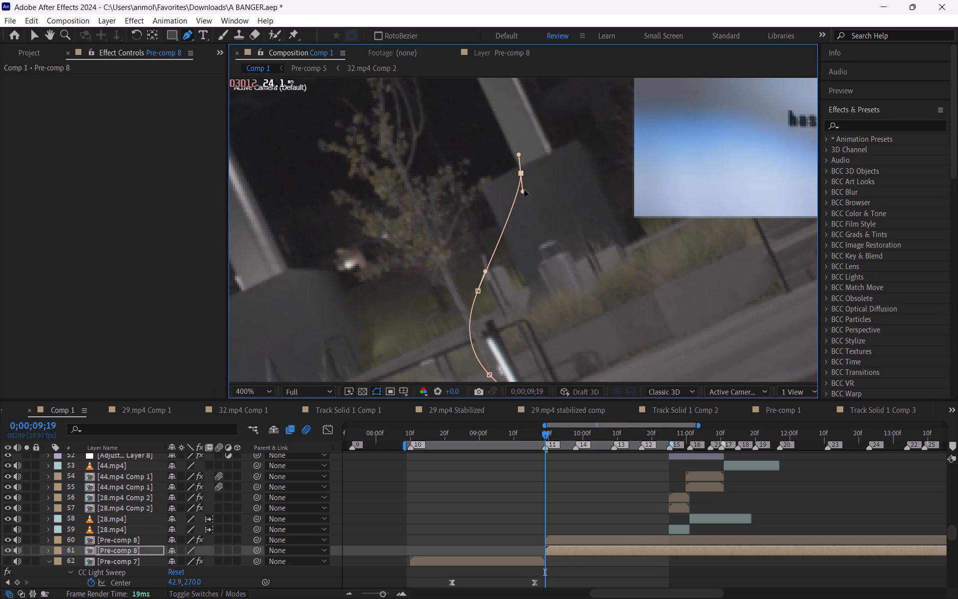
pyautogui.moveTo(524, 191); pyautogui.dragTo(538, 205)
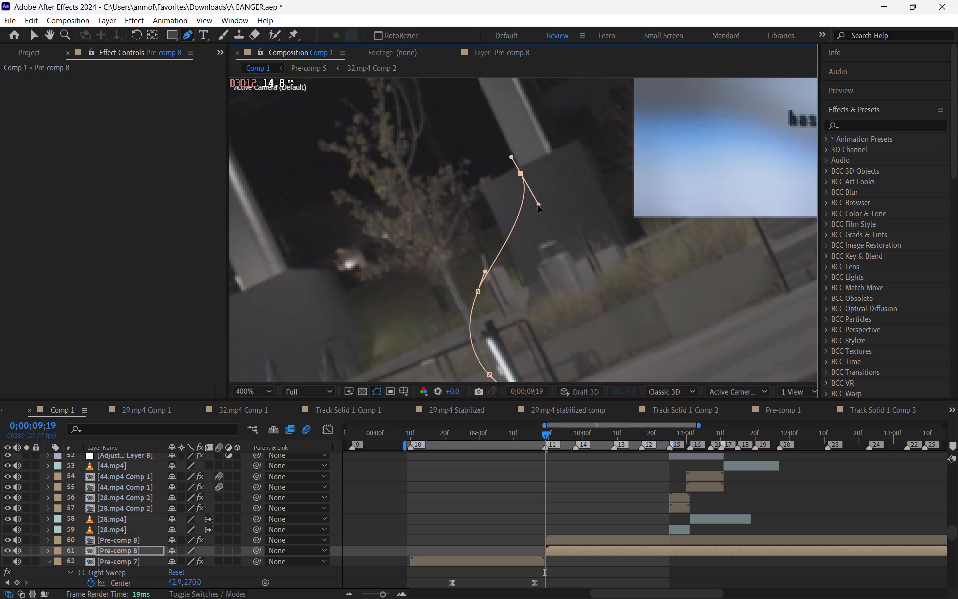
pyautogui.moveTo(538, 205); pyautogui.dragTo(541, 221)
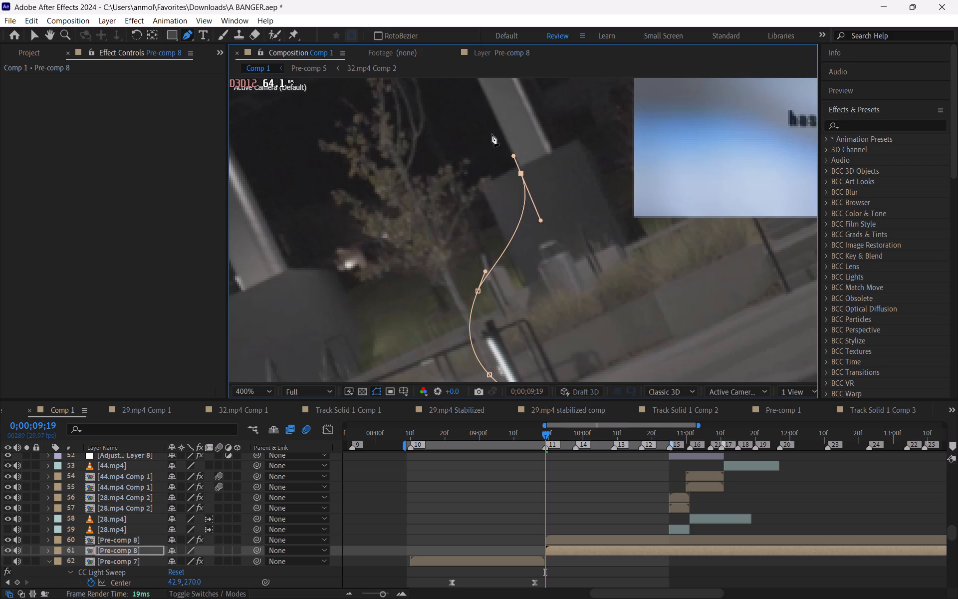
# Add a smooth mask vertex in the dark sky between the tree and the pillar, with long, nearly horizontal handles.
pyautogui.moveTo(444, 99); pyautogui.dragTo(446, 103)
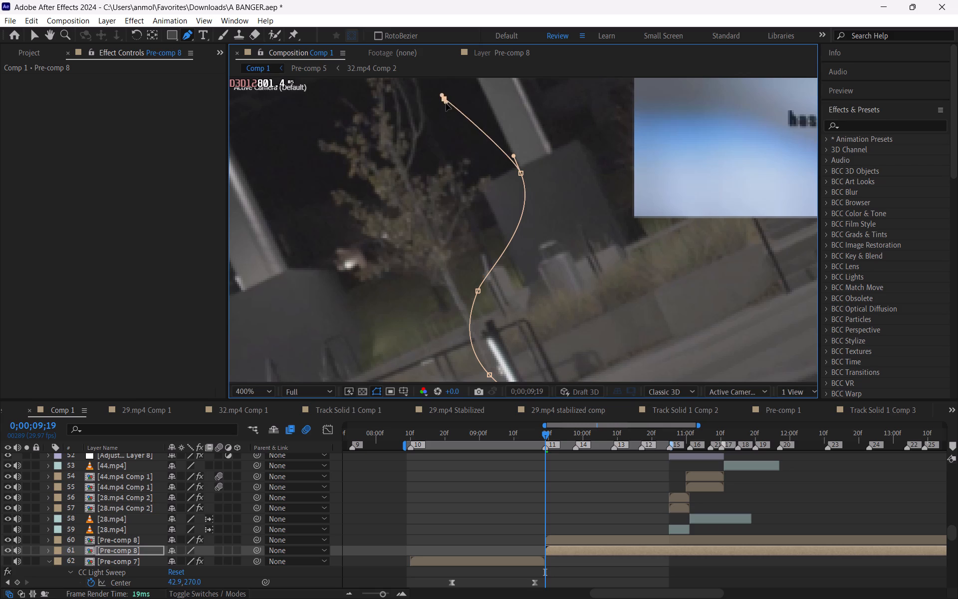
pyautogui.moveTo(446, 103); pyautogui.dragTo(445, 116)
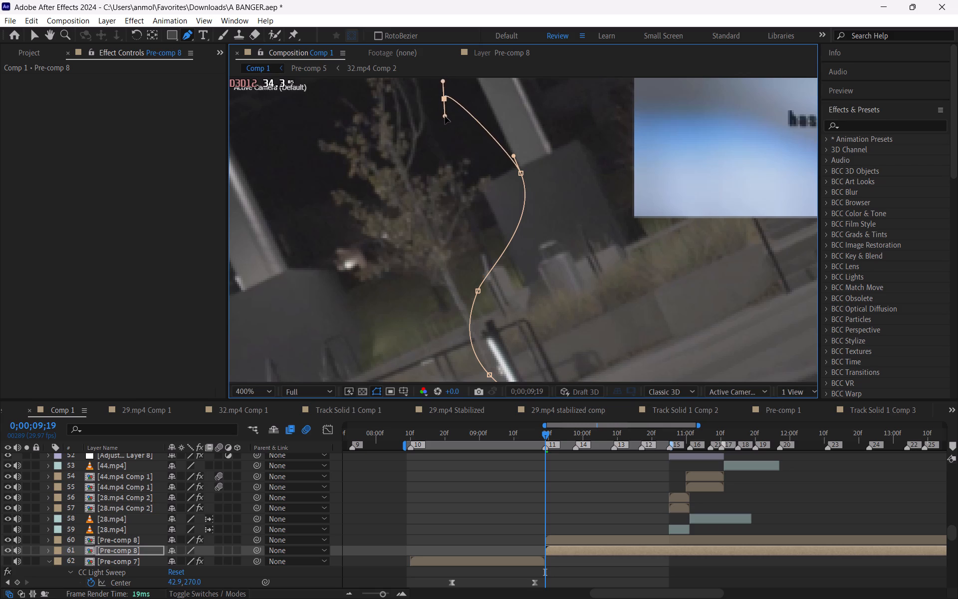
pyautogui.moveTo(445, 116); pyautogui.dragTo(408, 96)
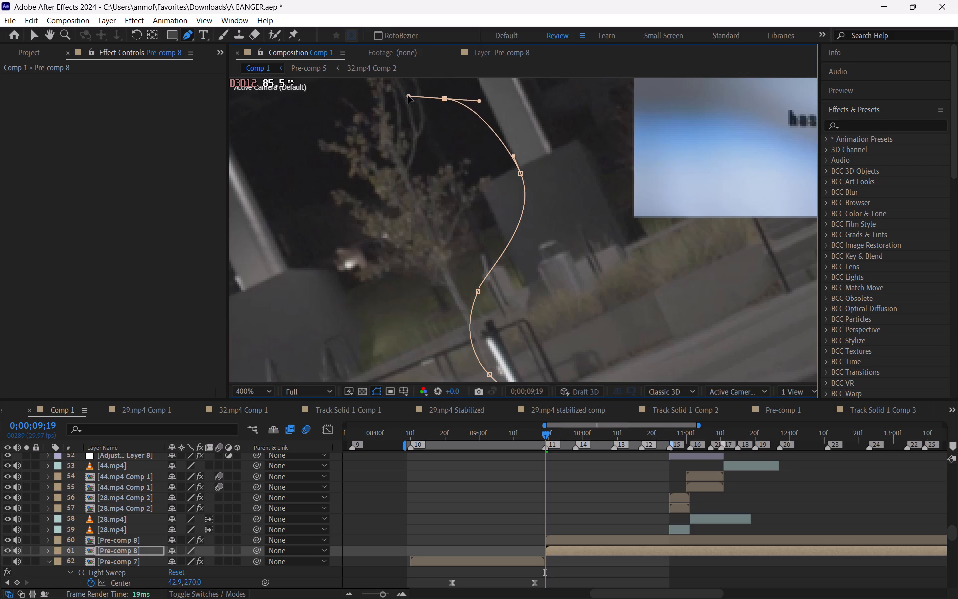
pyautogui.moveTo(408, 96); pyautogui.dragTo(407, 95)
# Turn the mask path back down with a smooth vertex beside the tree, its outgoing handle angled down across the branches.
pyautogui.press('space')
pyautogui.press('space')
pyautogui.press('space')
pyautogui.press('space')
pyautogui.moveTo(419, 199); pyautogui.dragTo(440, 124)
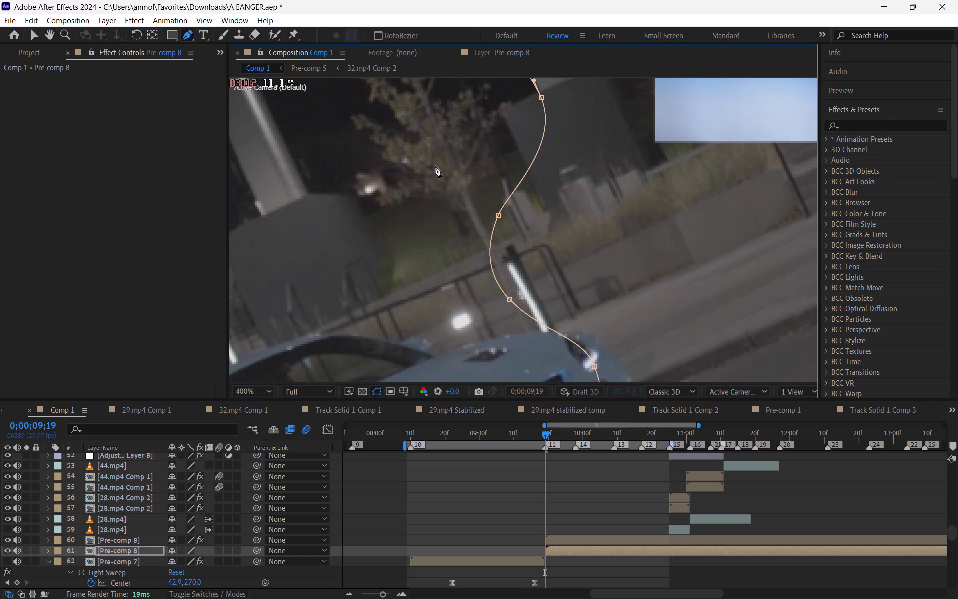
pyautogui.scroll(-1, 435, 167)
pyautogui.press('space')
pyautogui.press('space')
pyautogui.press('space')
pyautogui.press('space')
pyautogui.press('space')
pyautogui.press('space')
pyautogui.press('space')
pyautogui.press('space')
pyautogui.press('space')
pyautogui.press('space')
pyautogui.press('space')
pyautogui.press('space')
pyautogui.press('space')
pyautogui.press('space')
pyautogui.press('space')
pyautogui.press('space')
pyautogui.press('space')
pyautogui.press('space')
pyautogui.press('space')
pyautogui.press('space')
pyautogui.moveTo(438, 167); pyautogui.dragTo(447, 171)
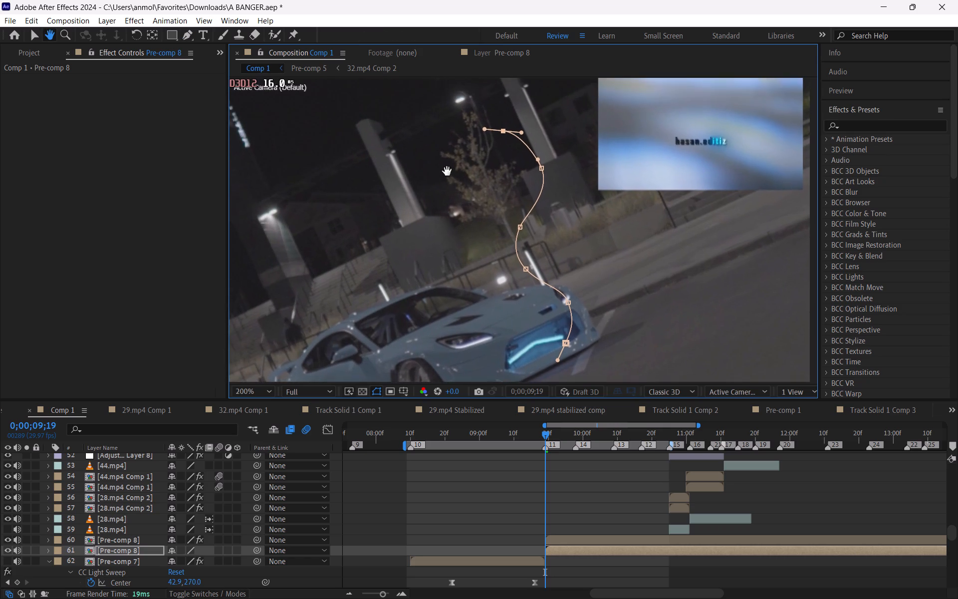
pyautogui.moveTo(447, 171); pyautogui.dragTo(445, 170)
pyautogui.moveTo(472, 170); pyautogui.dragTo(476, 182)
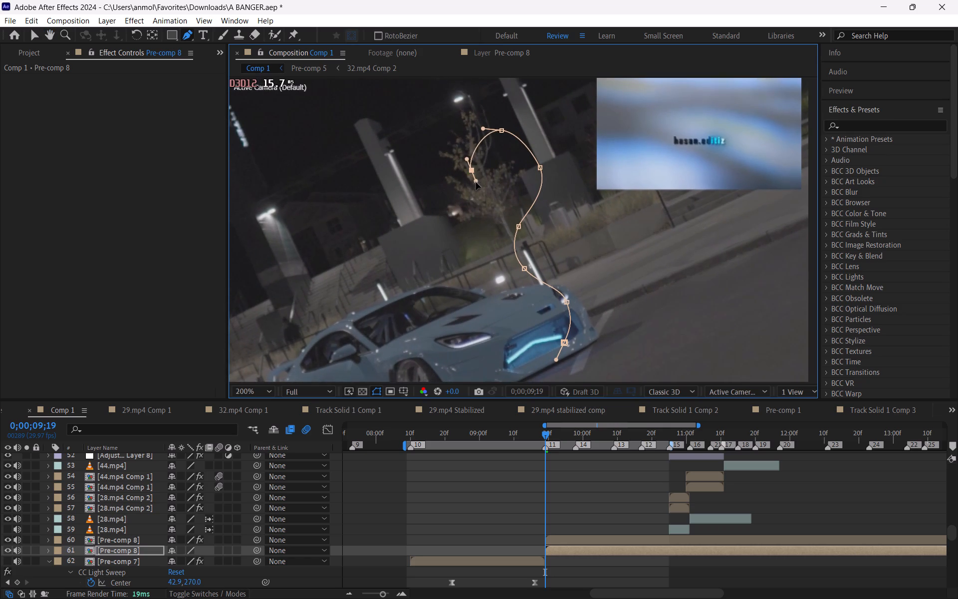
pyautogui.moveTo(476, 182); pyautogui.dragTo(469, 189)
pyautogui.moveTo(469, 189); pyautogui.dragTo(489, 187)
pyautogui.moveTo(469, 169); pyautogui.dragTo(505, 175)
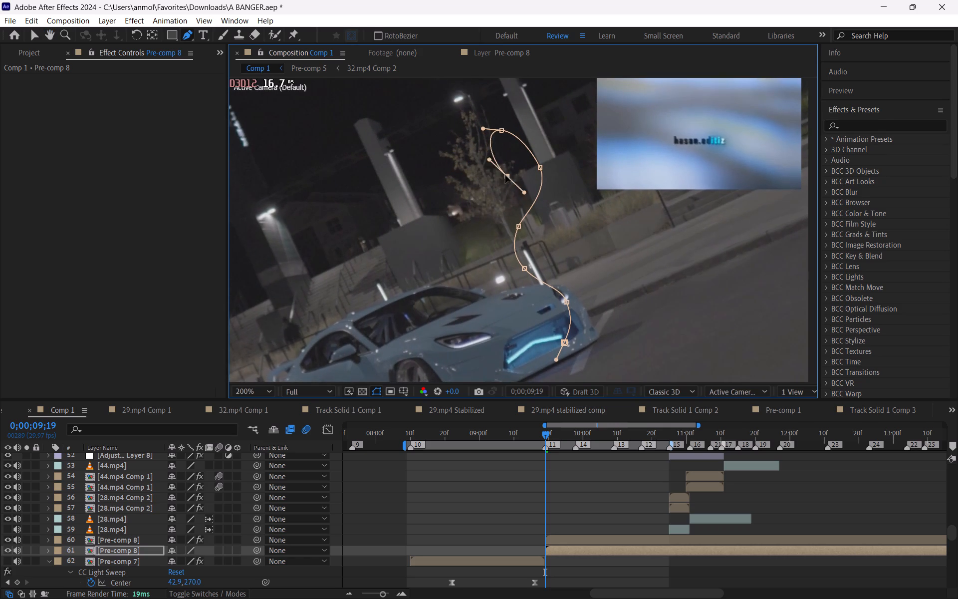
pyautogui.moveTo(505, 175); pyautogui.dragTo(505, 176)
pyautogui.moveTo(526, 194); pyautogui.dragTo(489, 205)
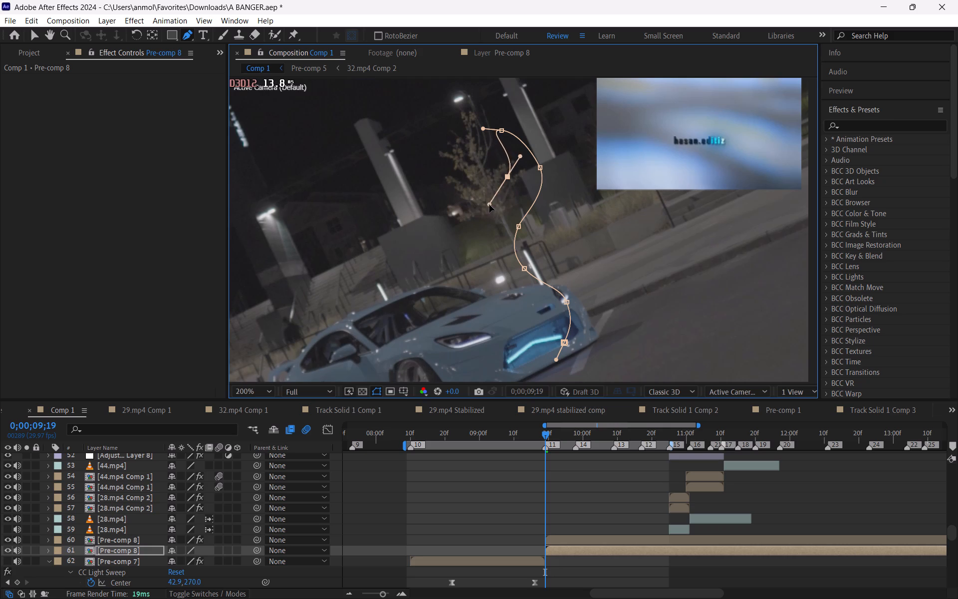
pyautogui.moveTo(489, 205); pyautogui.dragTo(475, 199)
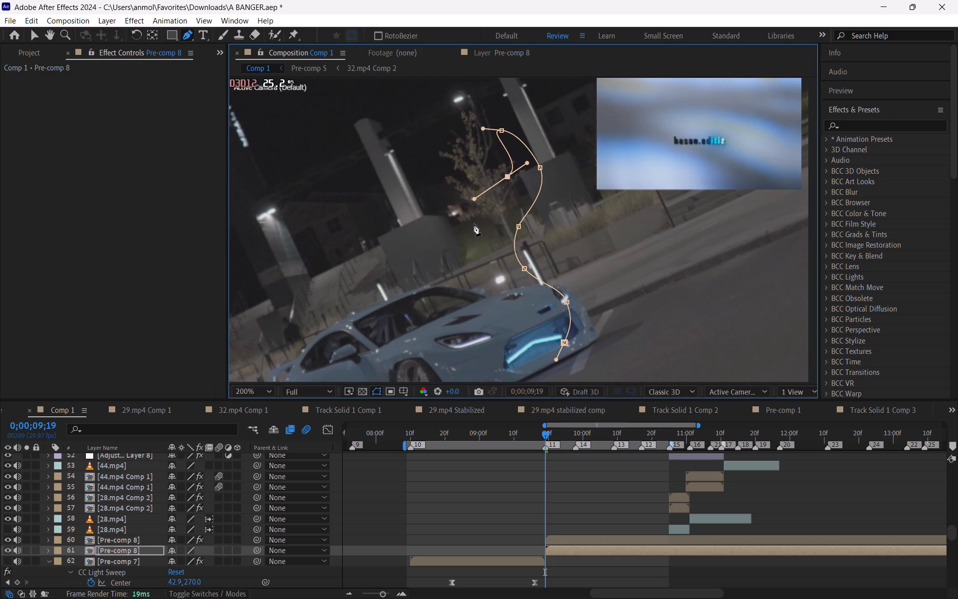
# Add a smooth mask vertex beside the tree's base, behind the car, with its outgoing handle pointing straight down to the bonnet.
pyautogui.moveTo(473, 225); pyautogui.dragTo(462, 240)
pyautogui.moveTo(462, 240); pyautogui.dragTo(462, 242)
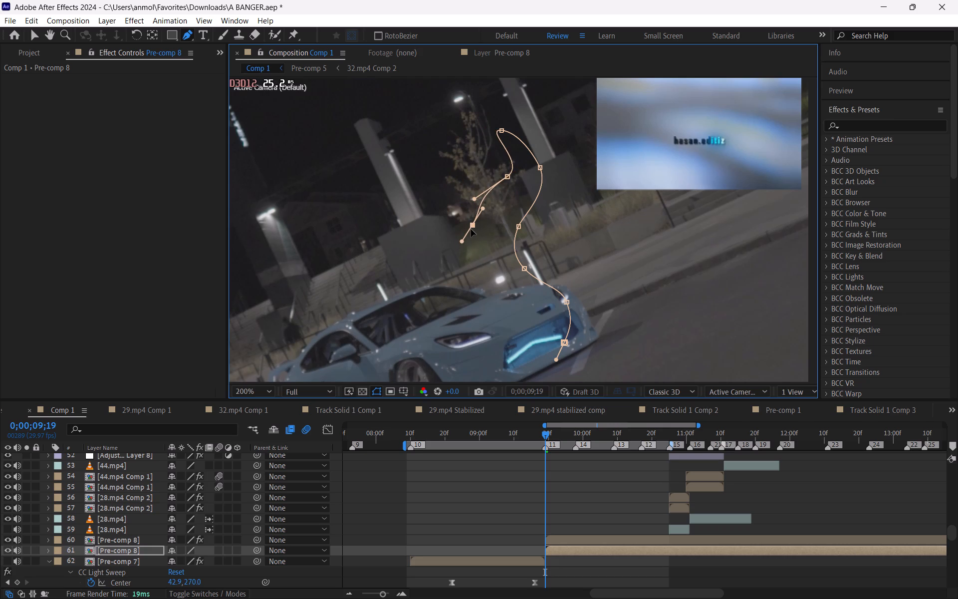
pyautogui.moveTo(475, 229); pyautogui.dragTo(450, 250)
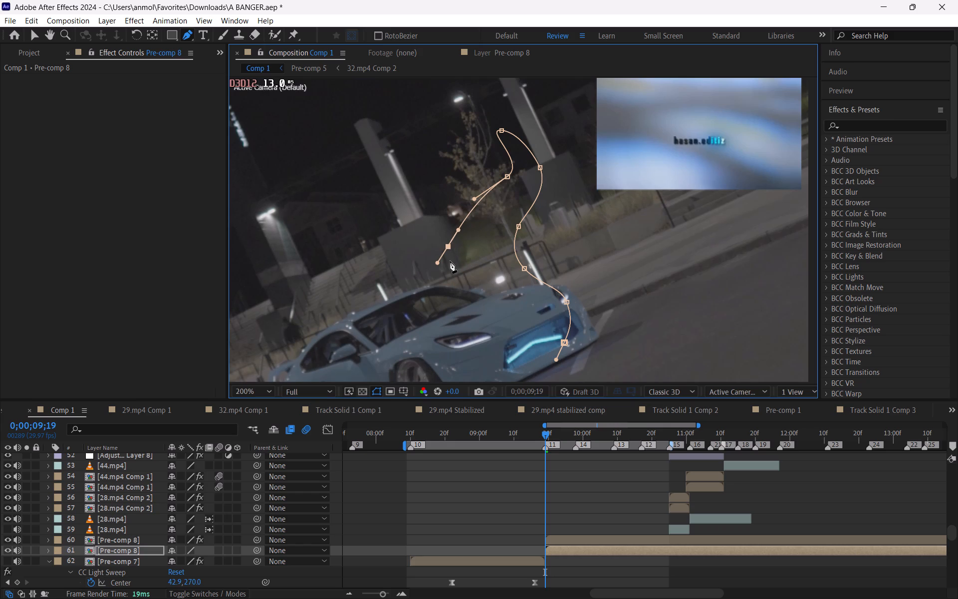
pyautogui.moveTo(449, 247); pyautogui.dragTo(468, 267)
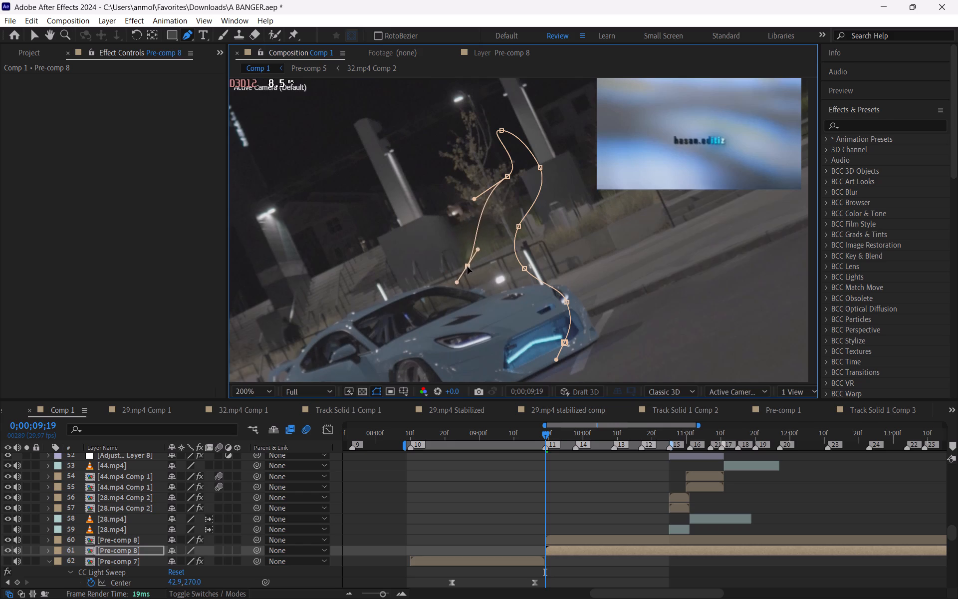
pyautogui.moveTo(468, 267); pyautogui.dragTo(459, 251)
pyautogui.moveTo(449, 267); pyautogui.dragTo(460, 267)
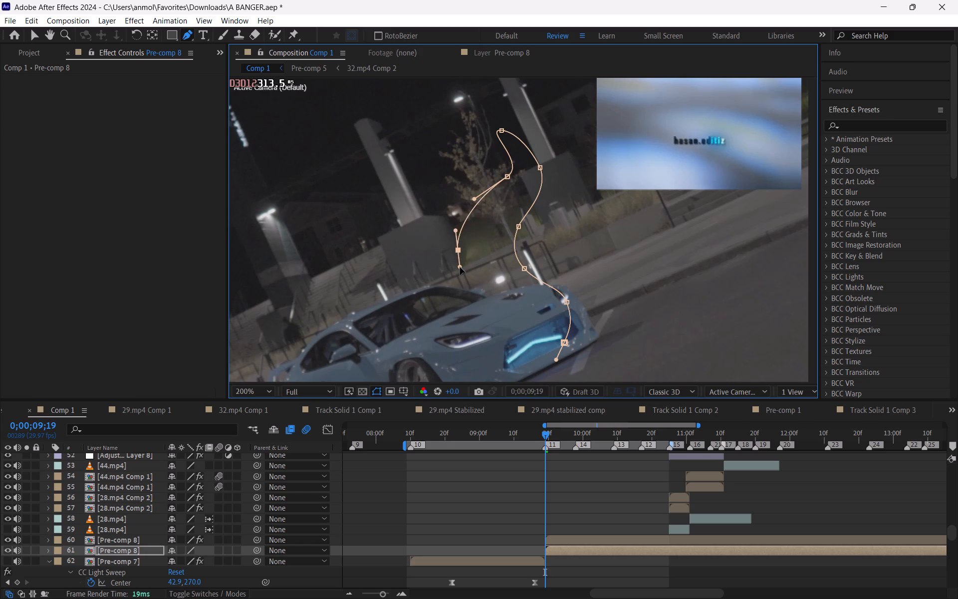
pyautogui.moveTo(460, 267); pyautogui.dragTo(461, 280)
pyautogui.moveTo(461, 280); pyautogui.dragTo(459, 281)
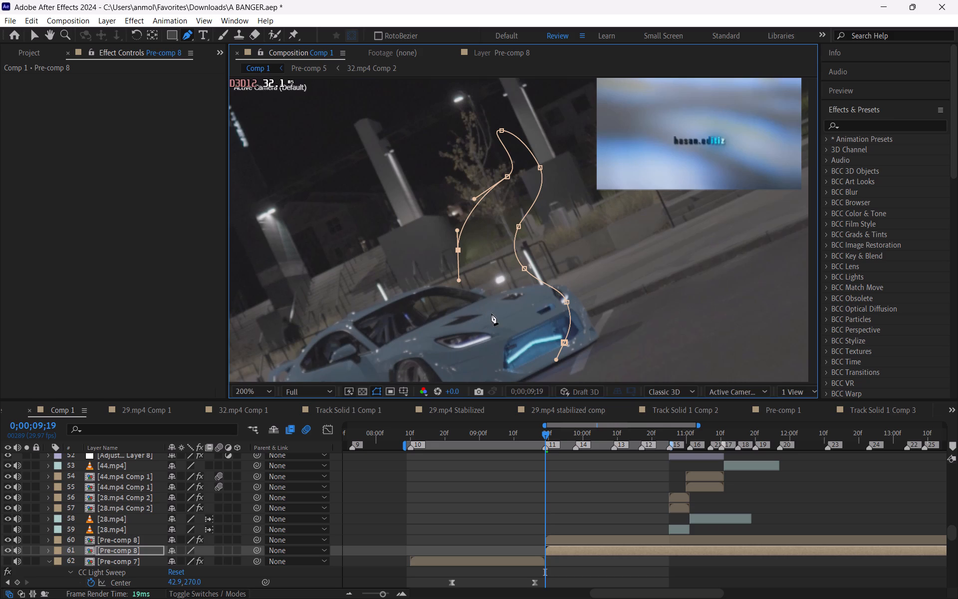
# Add a smooth vertex on the bonnet above the grille and close the mask at its starting vertex on the grille's far edge.
pyautogui.moveTo(491, 313); pyautogui.dragTo(513, 330)
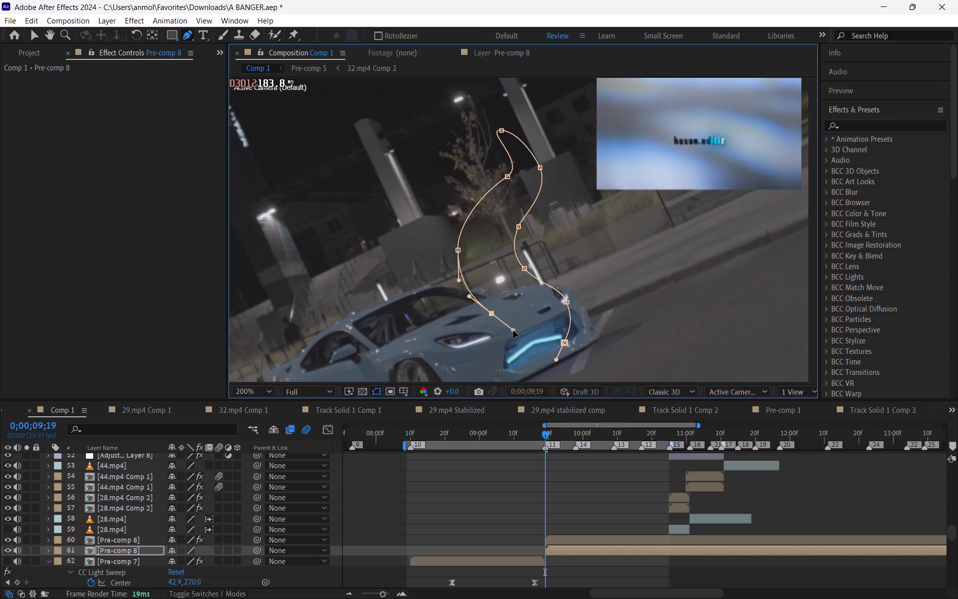
pyautogui.moveTo(513, 330); pyautogui.dragTo(513, 329)
pyautogui.click(557, 361)
pyautogui.click(555, 359)
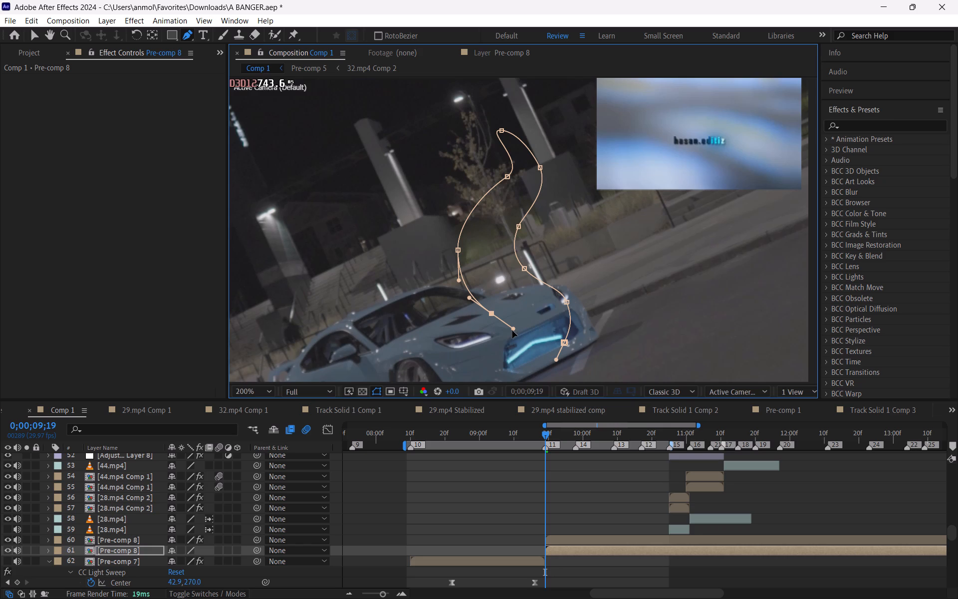
pyautogui.click(491, 312)
pyautogui.click(548, 351)
pyautogui.hotkey('ctrl', 'z')
pyautogui.click(565, 343)
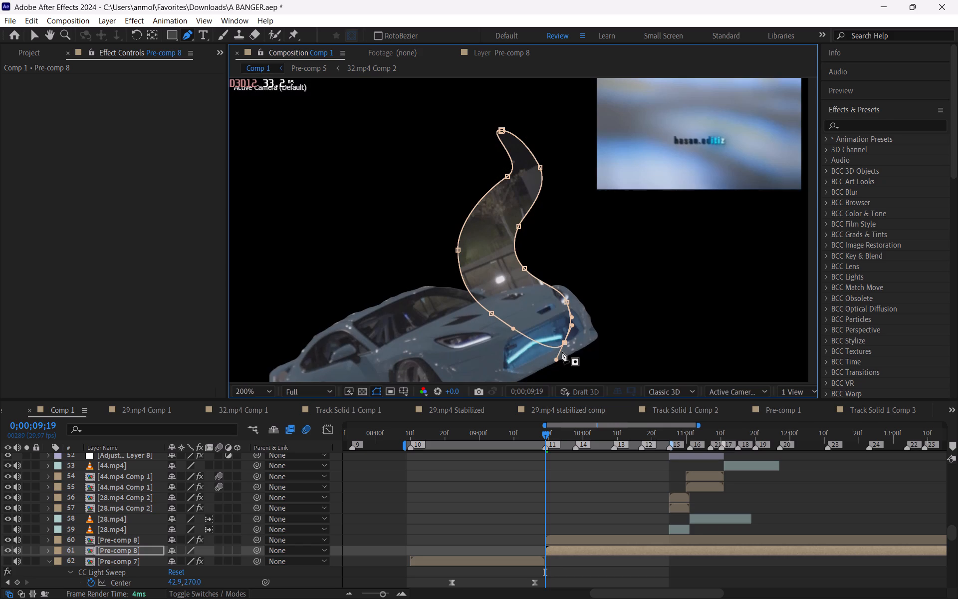
# Scrub from 0;00;09;19 to 0;00;10;00 and back to check how the masked piece sits against the moving car.
pyautogui.click(596, 499)
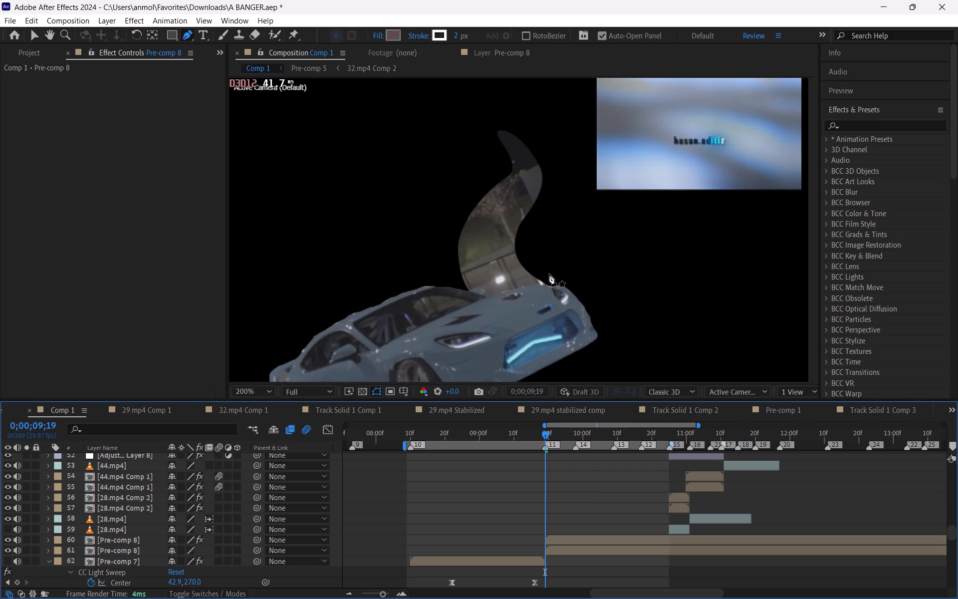
pyautogui.click(550, 436)
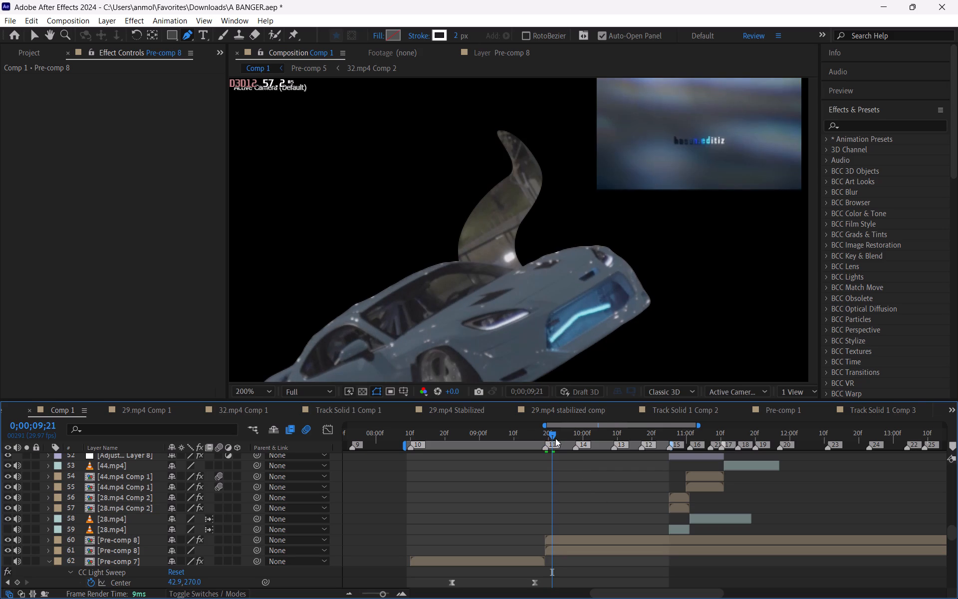
pyautogui.moveTo(556, 438); pyautogui.dragTo(587, 450)
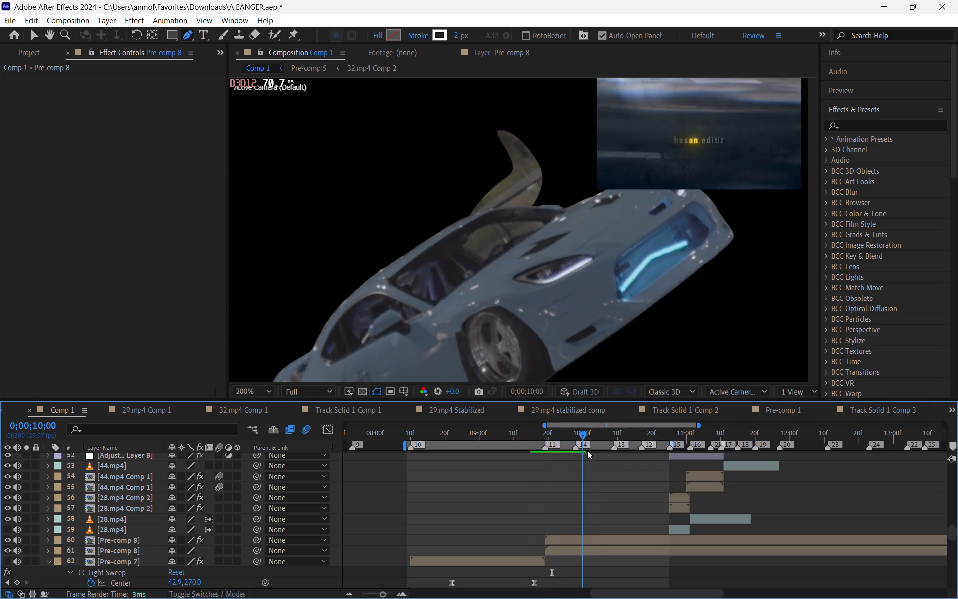
pyautogui.moveTo(587, 450); pyautogui.dragTo(581, 459)
pyautogui.moveTo(581, 459); pyautogui.dragTo(548, 457)
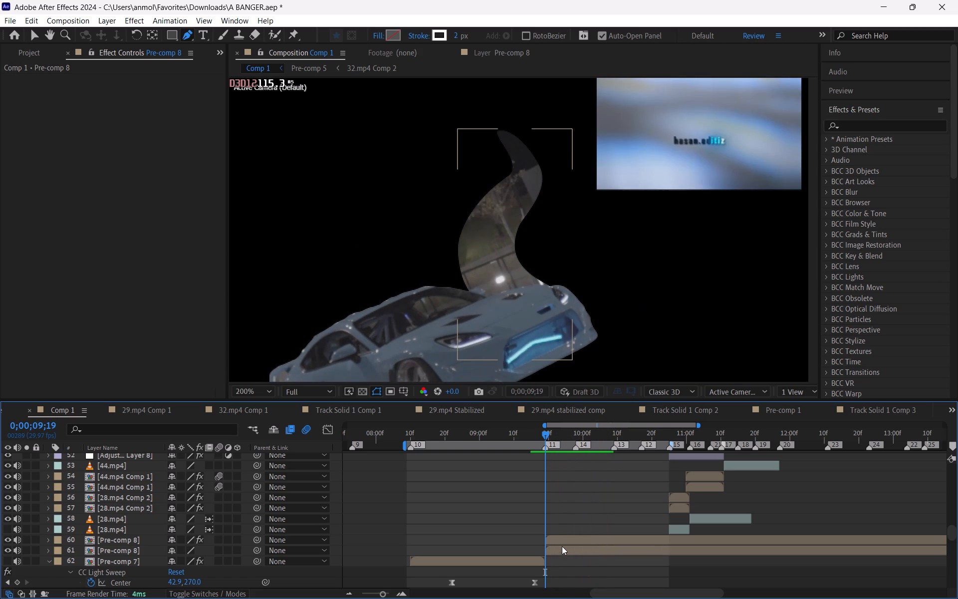
# Track Mask 1 on the lower Pre-comp 8 layer forward from 0;00;09;19 using the Position, Scale, Rotation & Skew method.
pyautogui.click(562, 546)
pyautogui.scroll(-2, 516, 204)
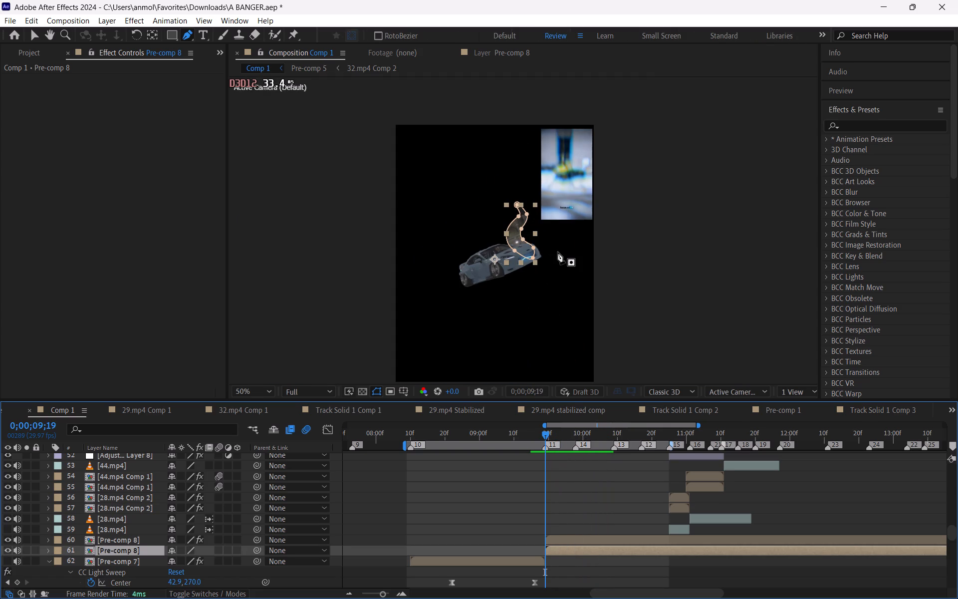
pyautogui.click(870, 116)
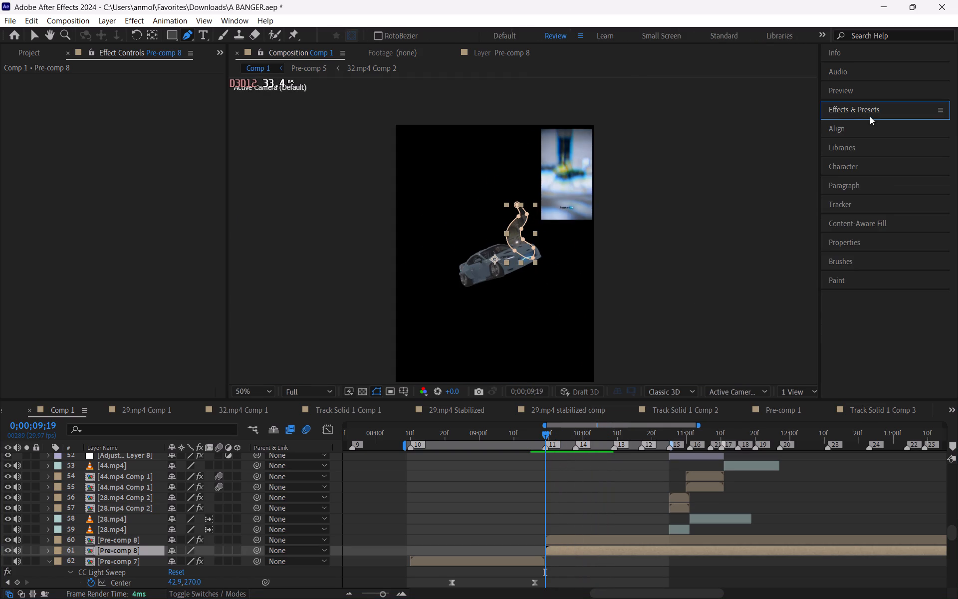
pyautogui.click(845, 197)
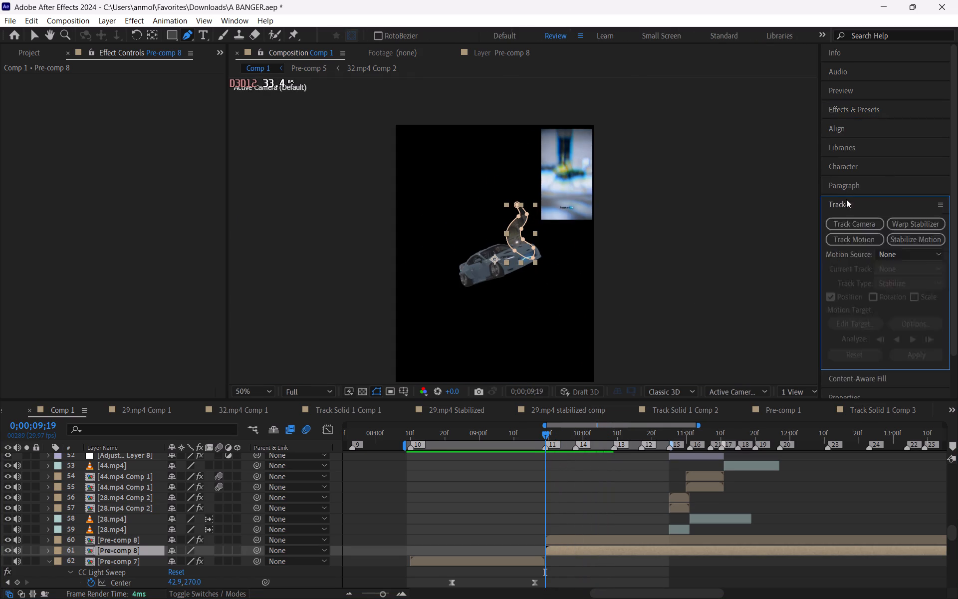
pyautogui.press('m')
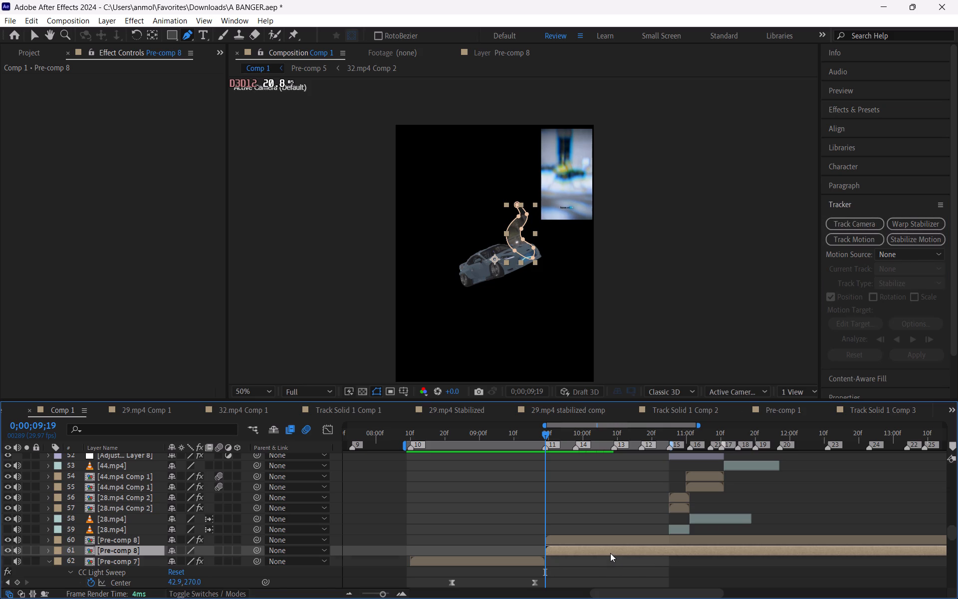
pyautogui.click(124, 561)
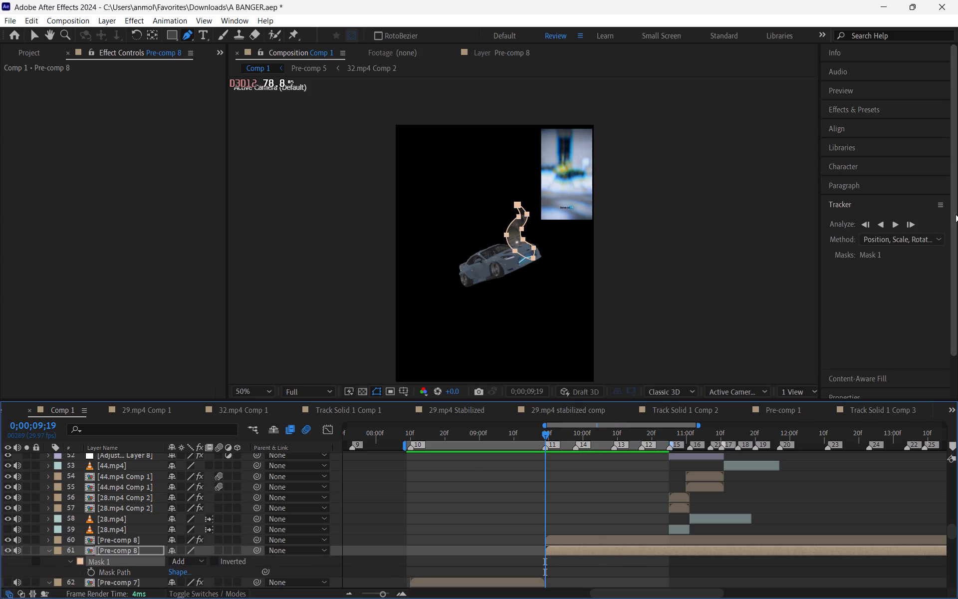
pyautogui.click(902, 240)
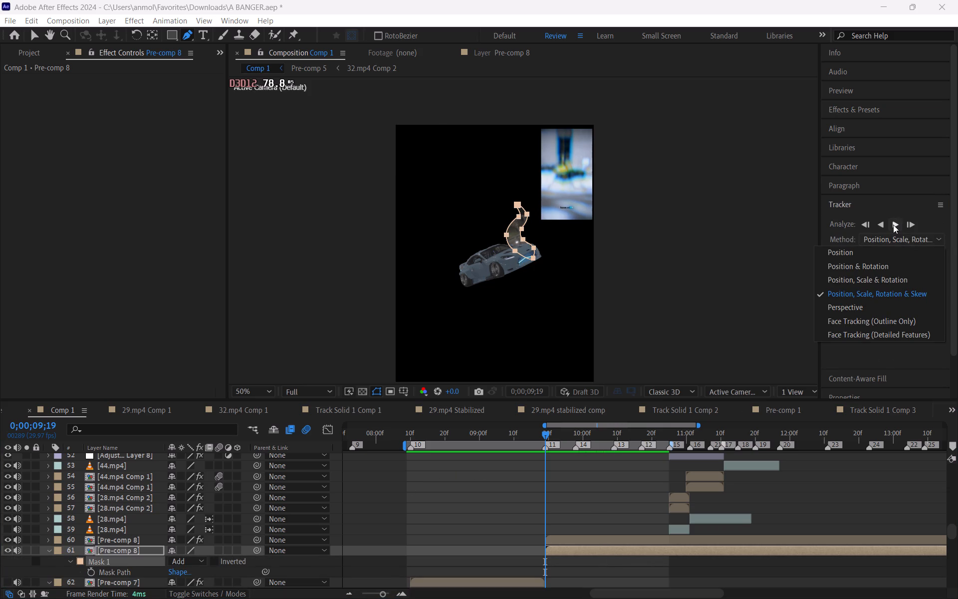
pyautogui.click(865, 473)
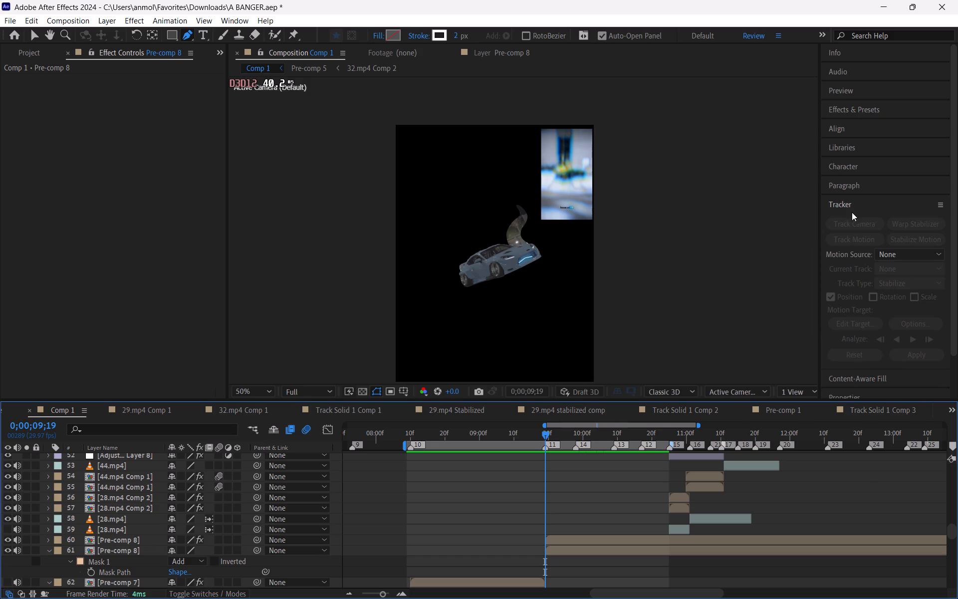
pyautogui.click(93, 565)
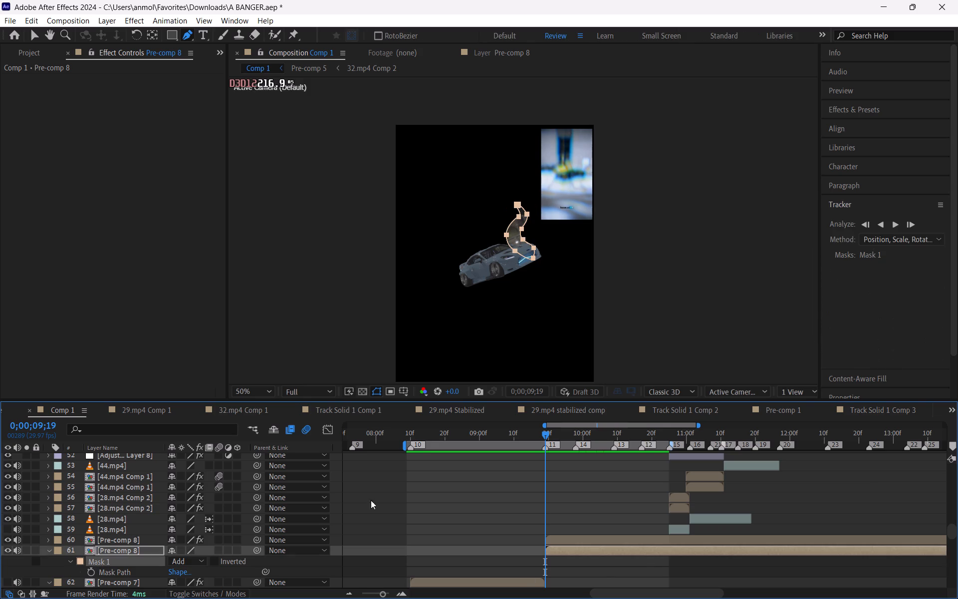
pyautogui.click(897, 222)
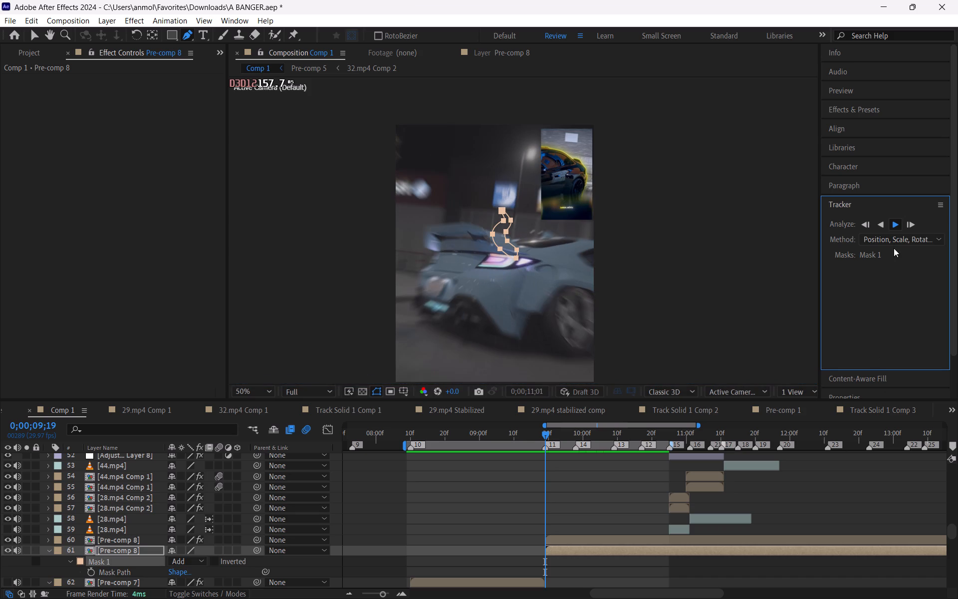
pyautogui.click(815, 514)
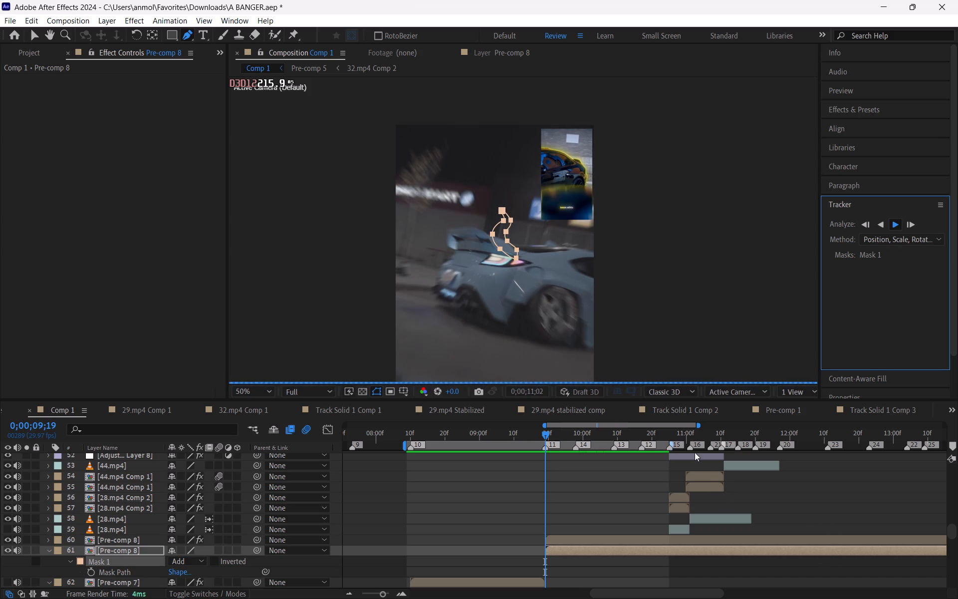
pyautogui.click(546, 434)
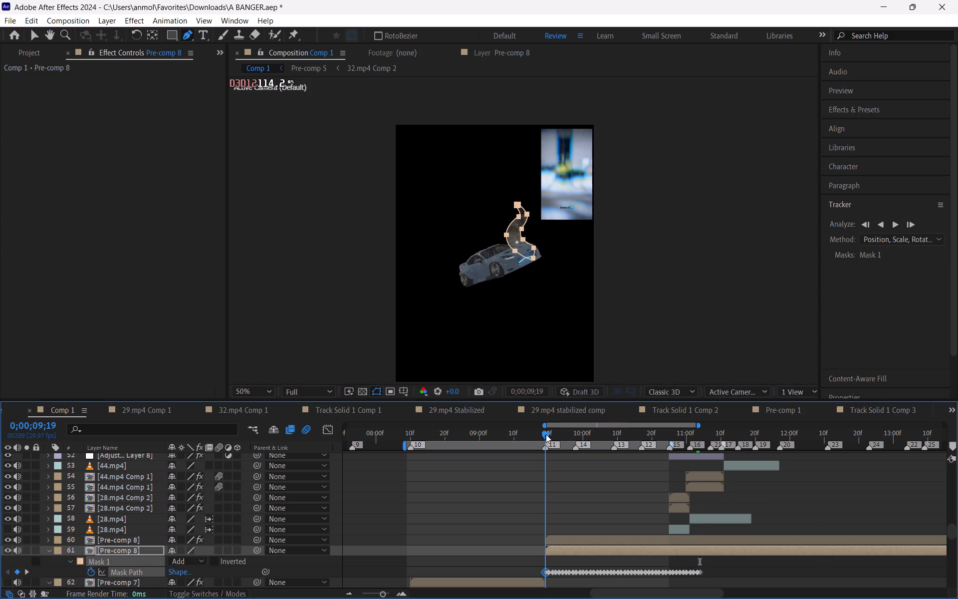
pyautogui.click(571, 505)
pyautogui.click(48, 551)
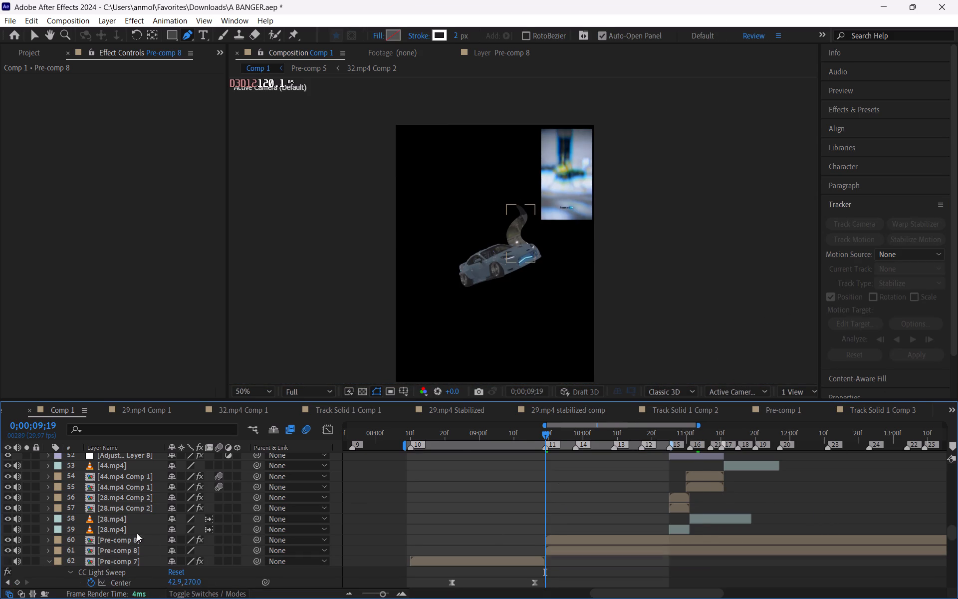
# Scrub from 0;00;09;19 to 0;00;10;22 and back to check how the tracked masked piece follows the car.
pyautogui.moveTo(545, 432); pyautogui.dragTo(572, 434)
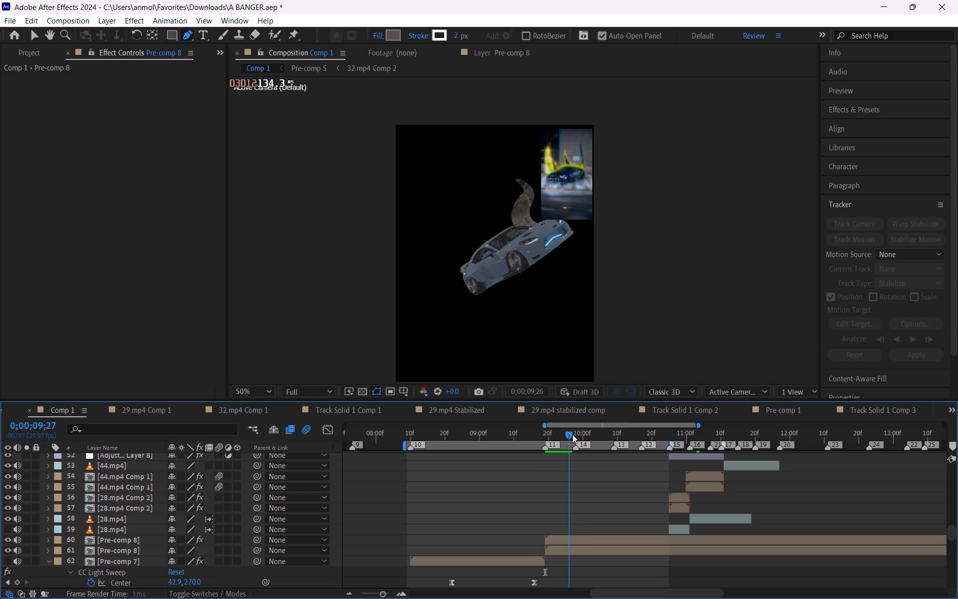
pyautogui.moveTo(572, 434); pyautogui.dragTo(631, 460)
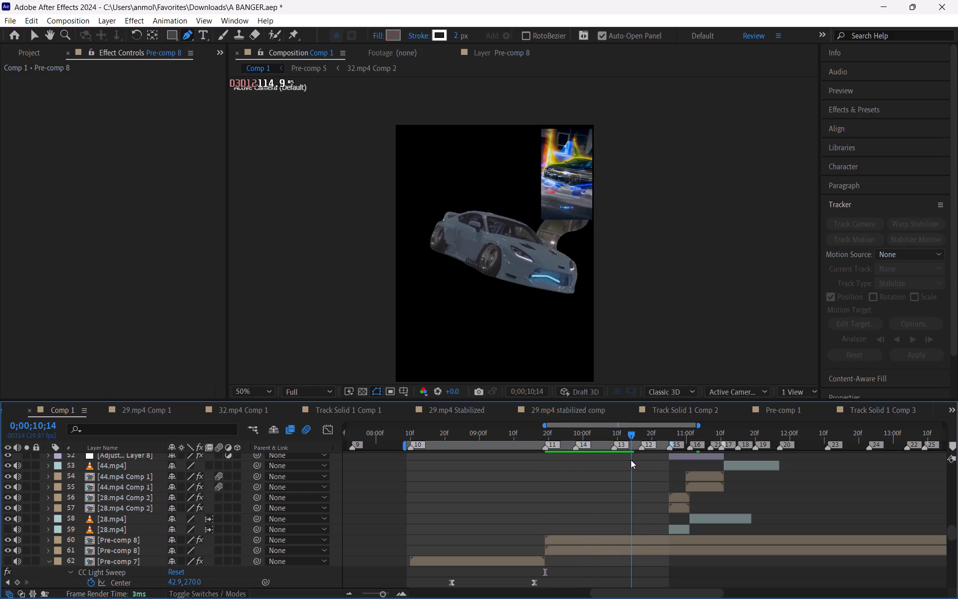
pyautogui.moveTo(631, 460); pyautogui.dragTo(654, 500)
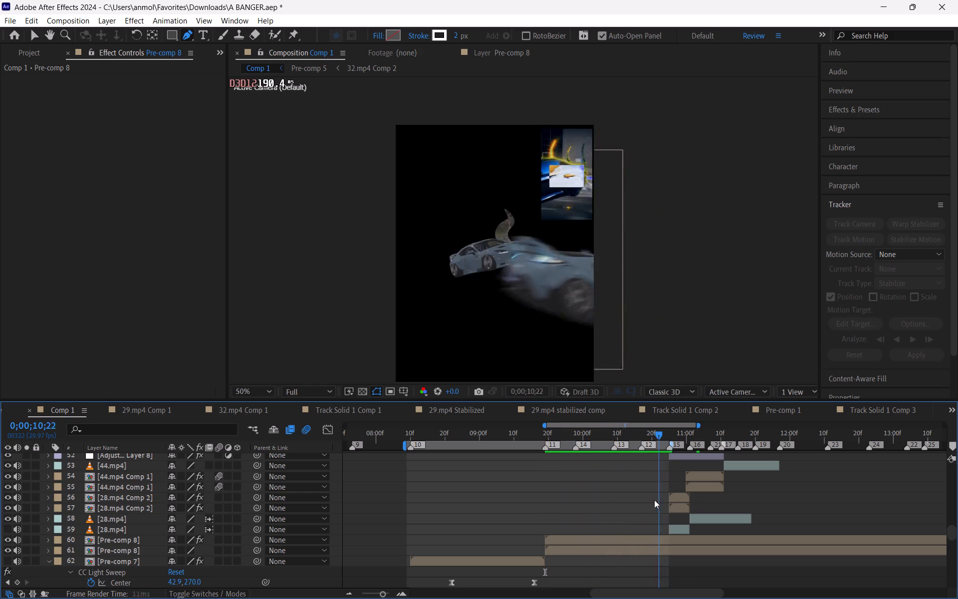
pyautogui.moveTo(654, 500); pyautogui.dragTo(559, 478)
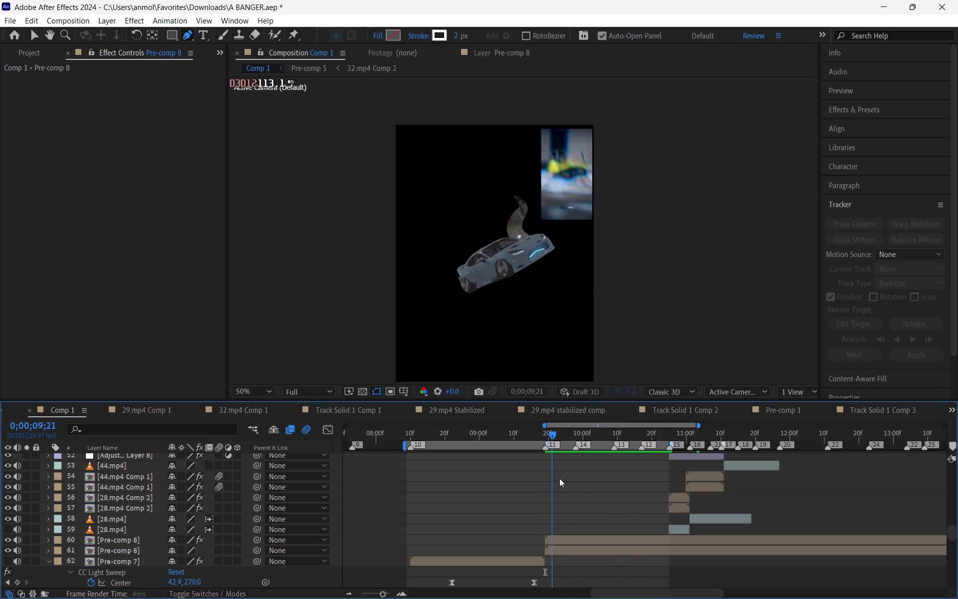
pyautogui.moveTo(559, 478); pyautogui.dragTo(576, 486)
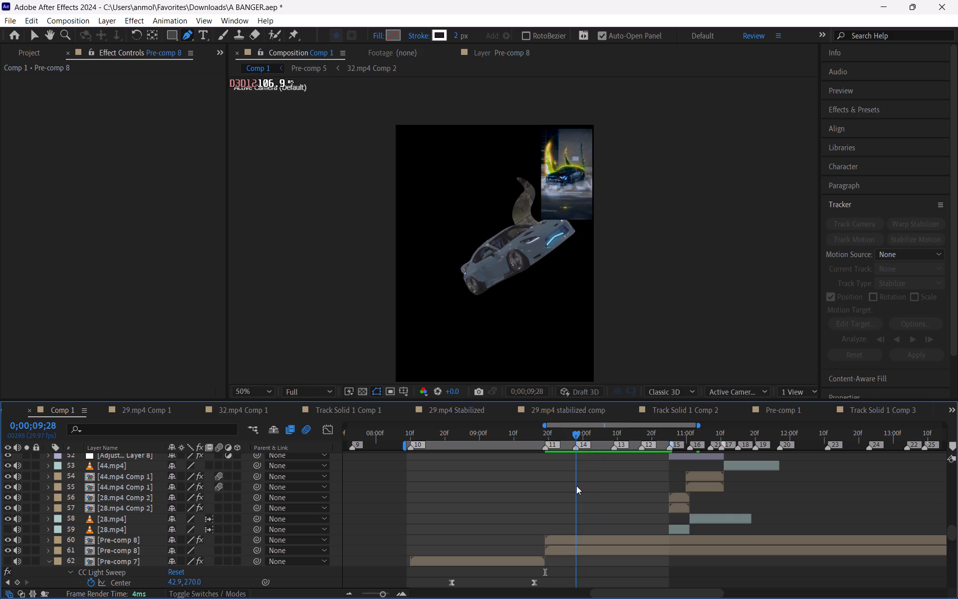
pyautogui.moveTo(576, 486); pyautogui.dragTo(547, 488)
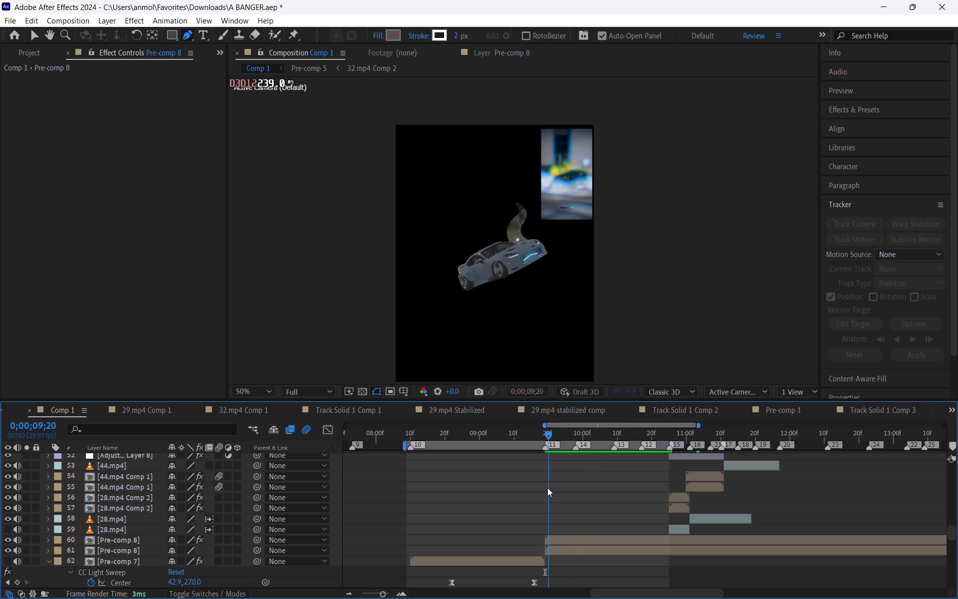
pyautogui.moveTo(547, 488); pyautogui.dragTo(543, 488)
# Select the lower Pre-comp 8 and scrub between 0;00;09;19 and 0;00;09;27 to examine its tracked mask outline against the car.
pyautogui.click(555, 551)
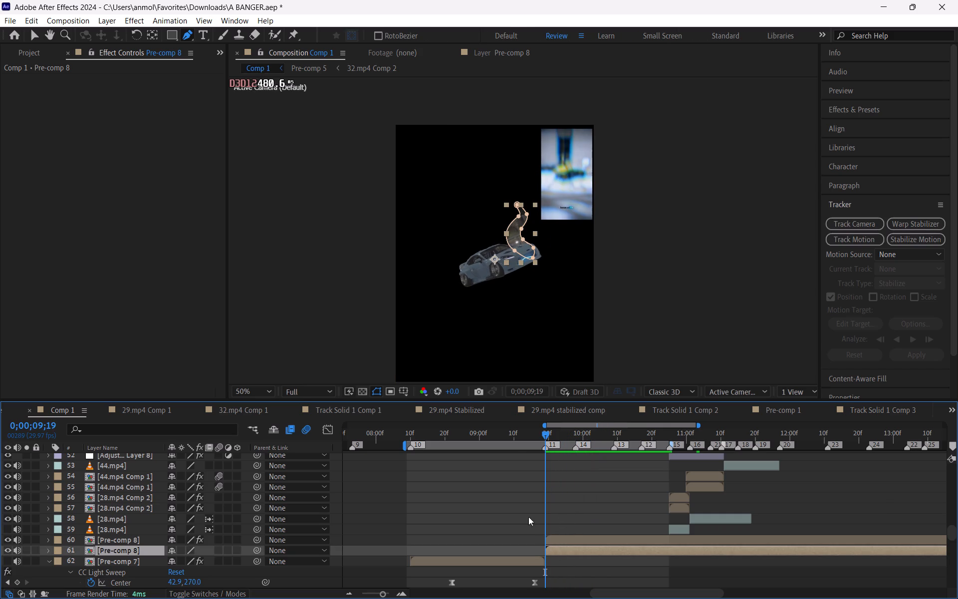
pyautogui.scroll(1, 499, 222)
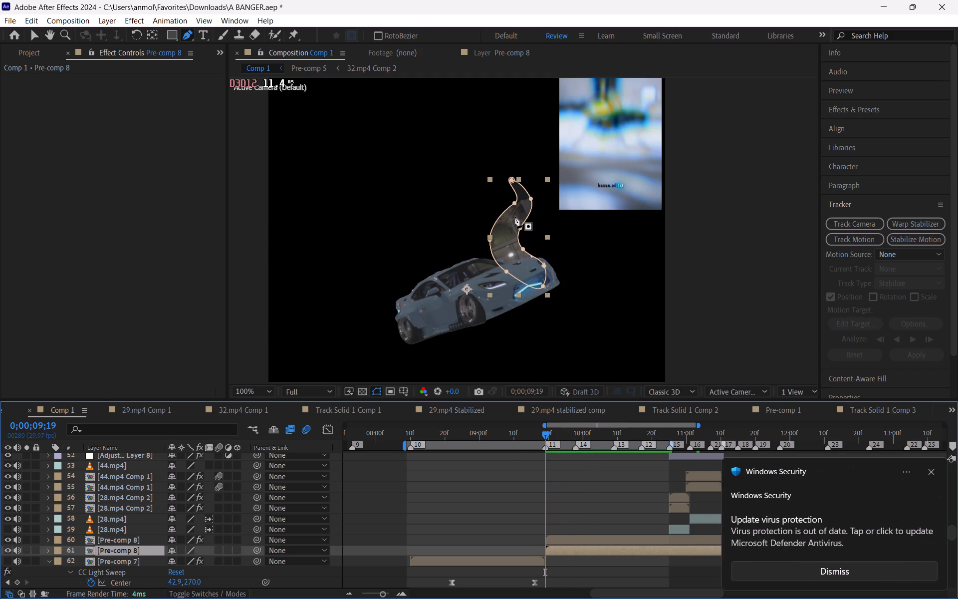
pyautogui.scroll(-1, 534, 197)
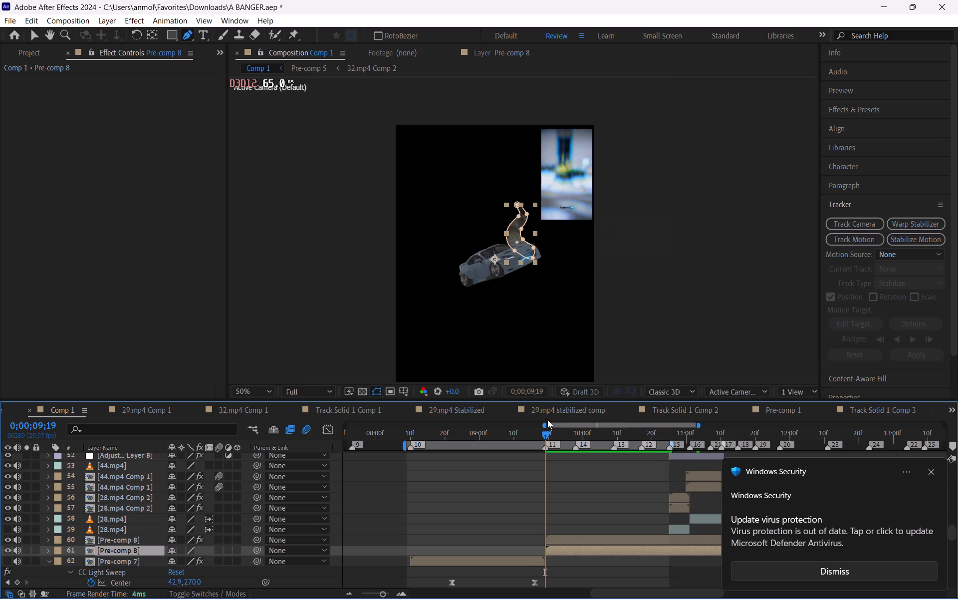
pyautogui.moveTo(548, 430); pyautogui.dragTo(561, 436)
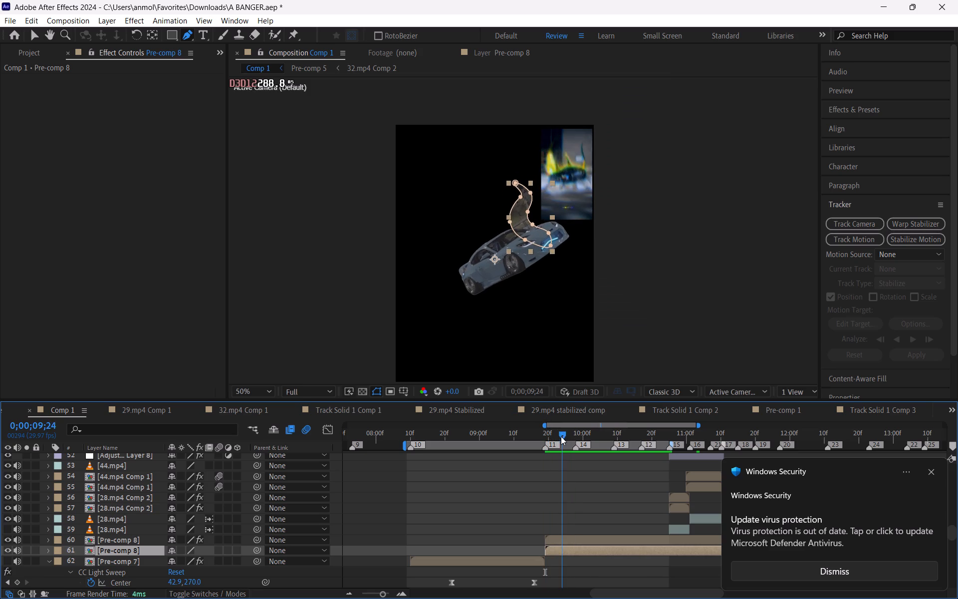
pyautogui.moveTo(561, 436); pyautogui.dragTo(574, 436)
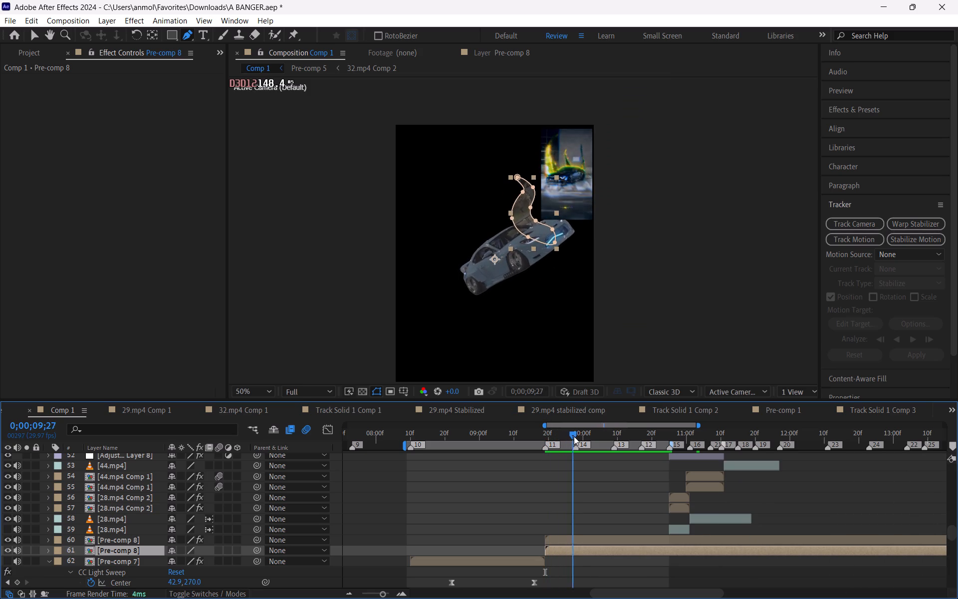
pyautogui.moveTo(574, 436); pyautogui.dragTo(571, 435)
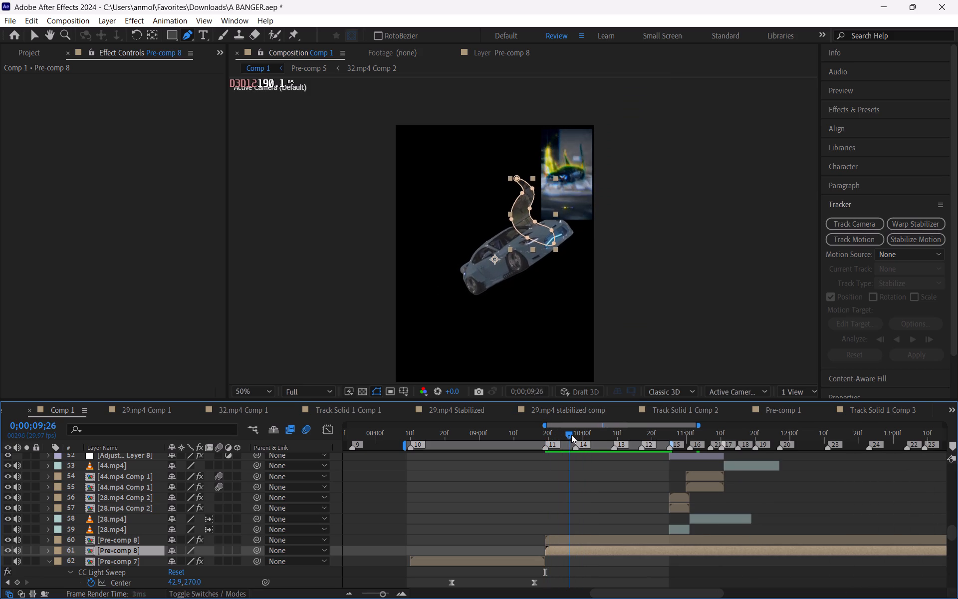
pyautogui.moveTo(571, 435); pyautogui.dragTo(572, 433)
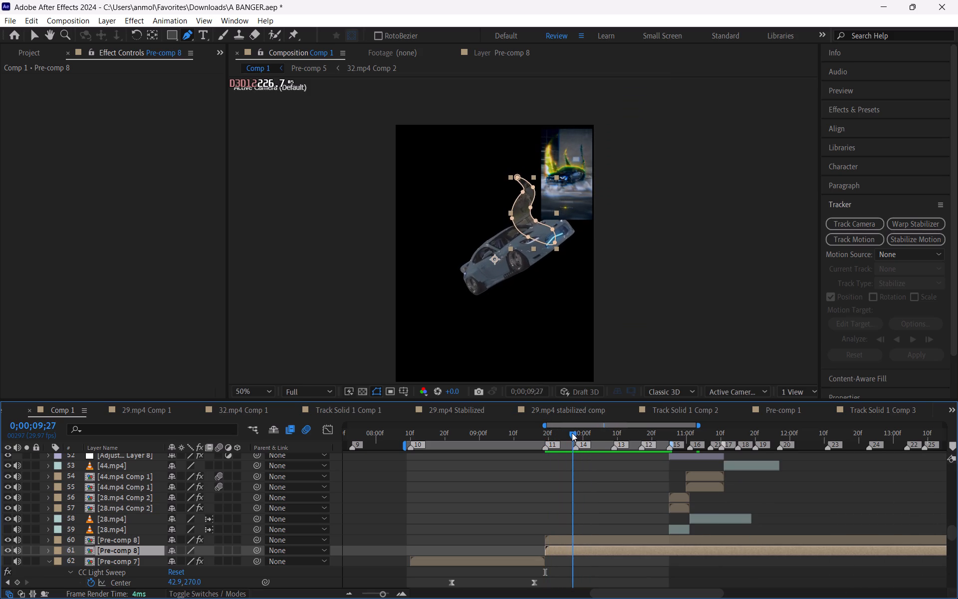
pyautogui.moveTo(572, 433); pyautogui.dragTo(563, 432)
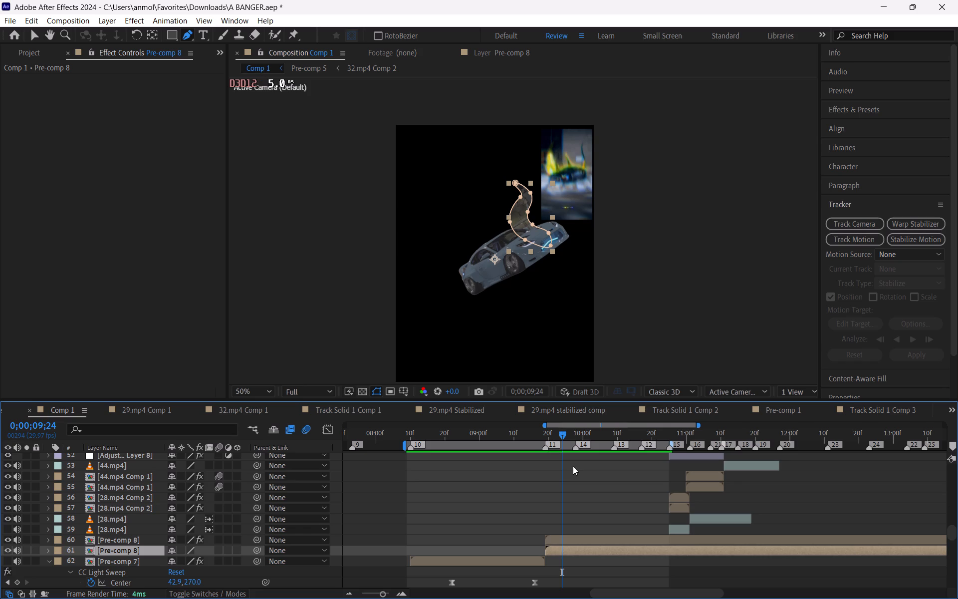
# Return to 0;00;09;19 and reveal all Mask 1 properties of the lower Pre-comp 8 layer.
pyautogui.press('u')
pyautogui.scroll(-1, 583, 489)
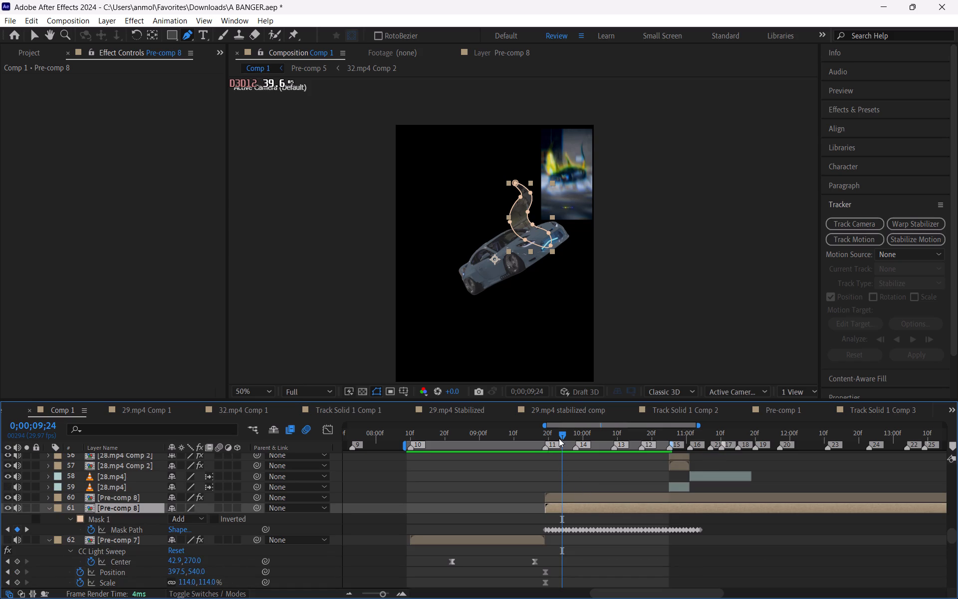
pyautogui.moveTo(556, 438); pyautogui.dragTo(544, 442)
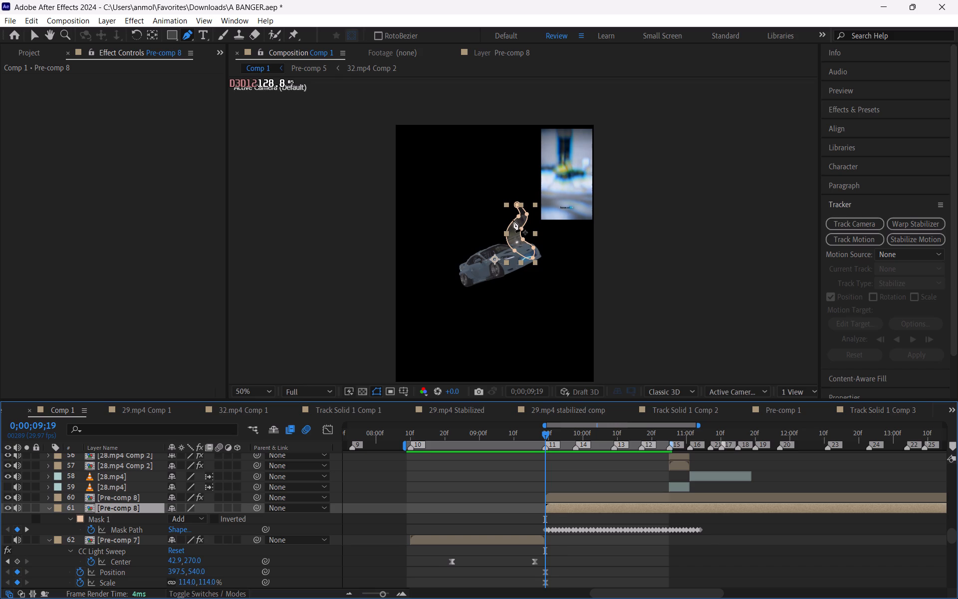
pyautogui.scroll(1, 513, 220)
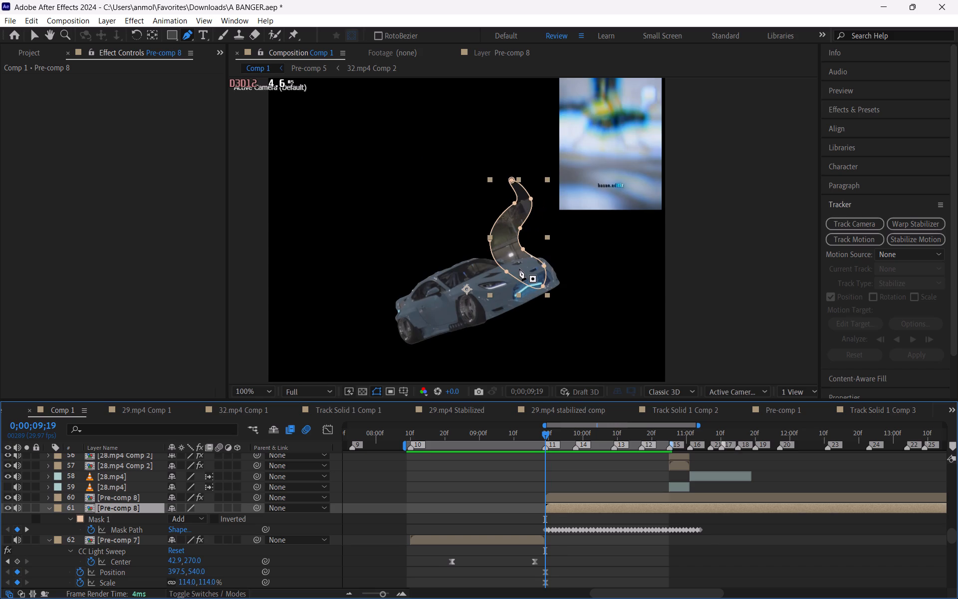
pyautogui.scroll(1, 519, 269)
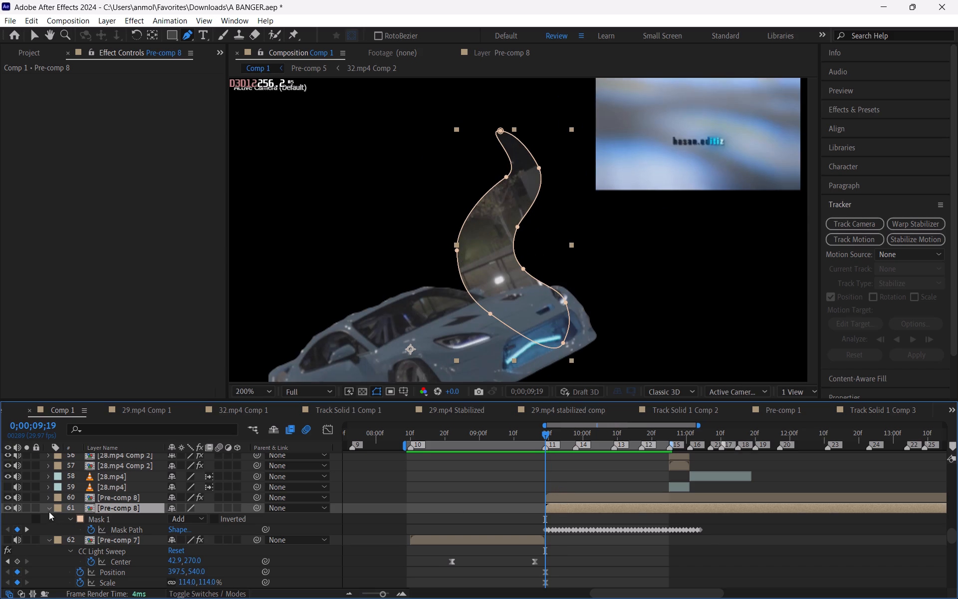
pyautogui.click(68, 518)
pyautogui.click(68, 518)
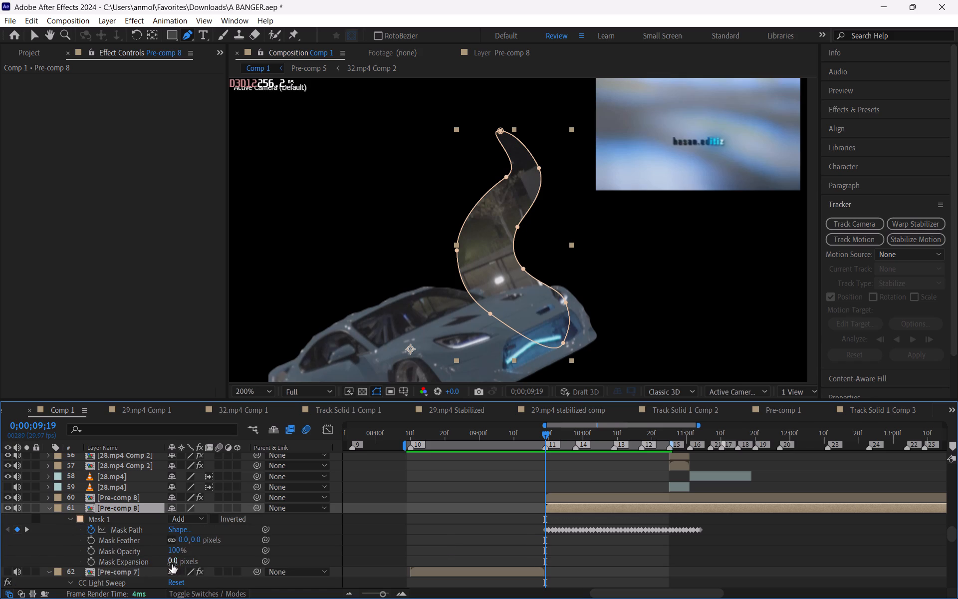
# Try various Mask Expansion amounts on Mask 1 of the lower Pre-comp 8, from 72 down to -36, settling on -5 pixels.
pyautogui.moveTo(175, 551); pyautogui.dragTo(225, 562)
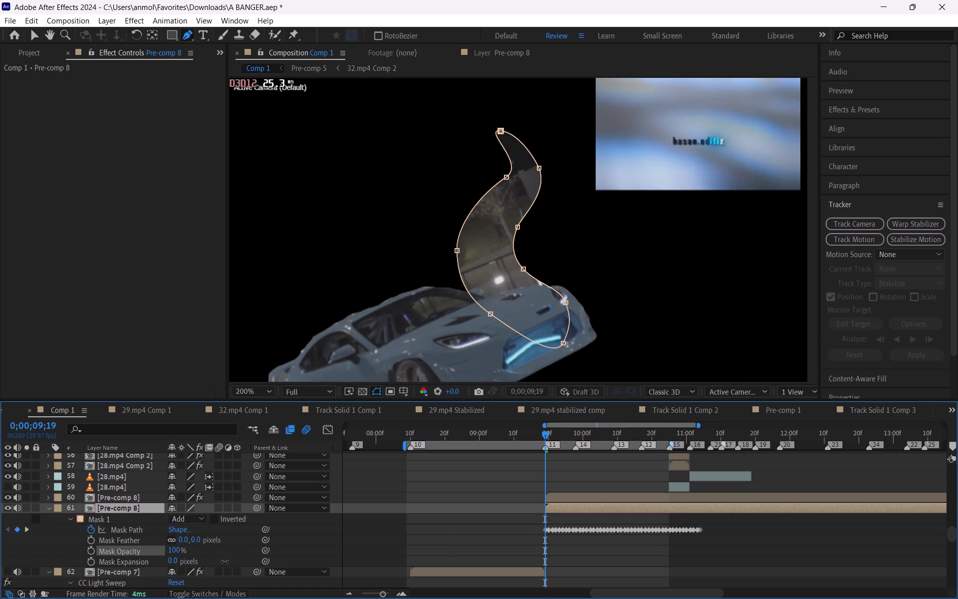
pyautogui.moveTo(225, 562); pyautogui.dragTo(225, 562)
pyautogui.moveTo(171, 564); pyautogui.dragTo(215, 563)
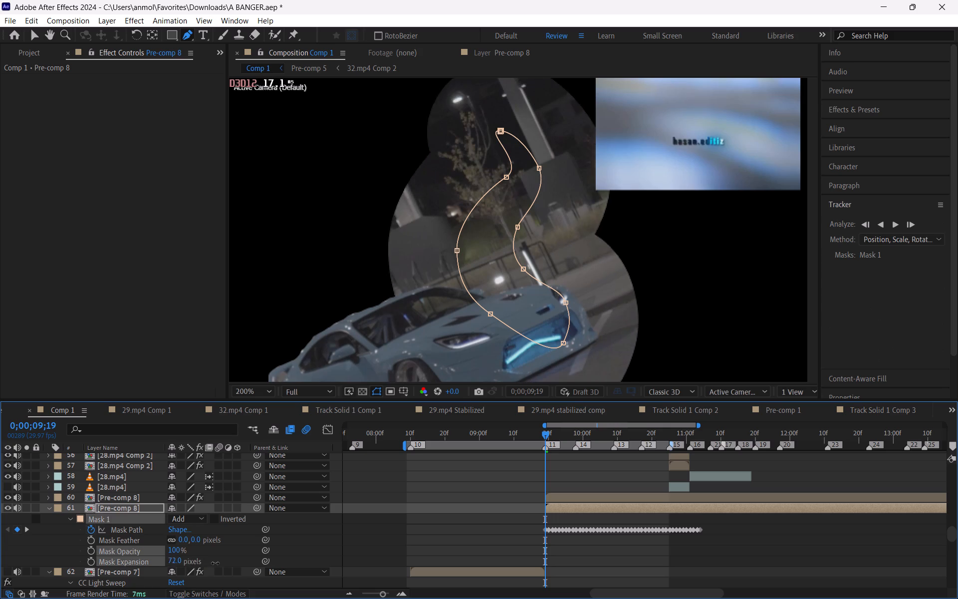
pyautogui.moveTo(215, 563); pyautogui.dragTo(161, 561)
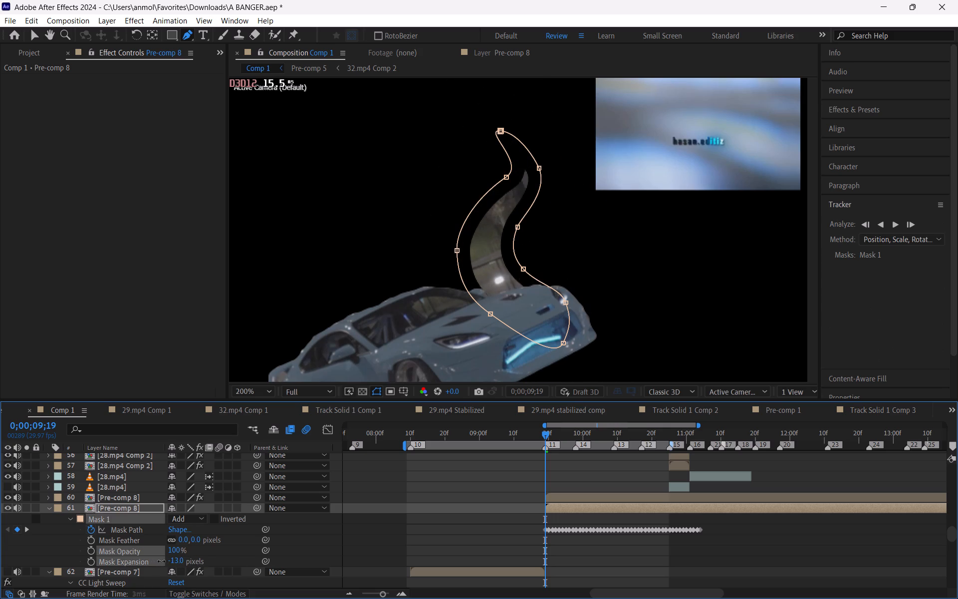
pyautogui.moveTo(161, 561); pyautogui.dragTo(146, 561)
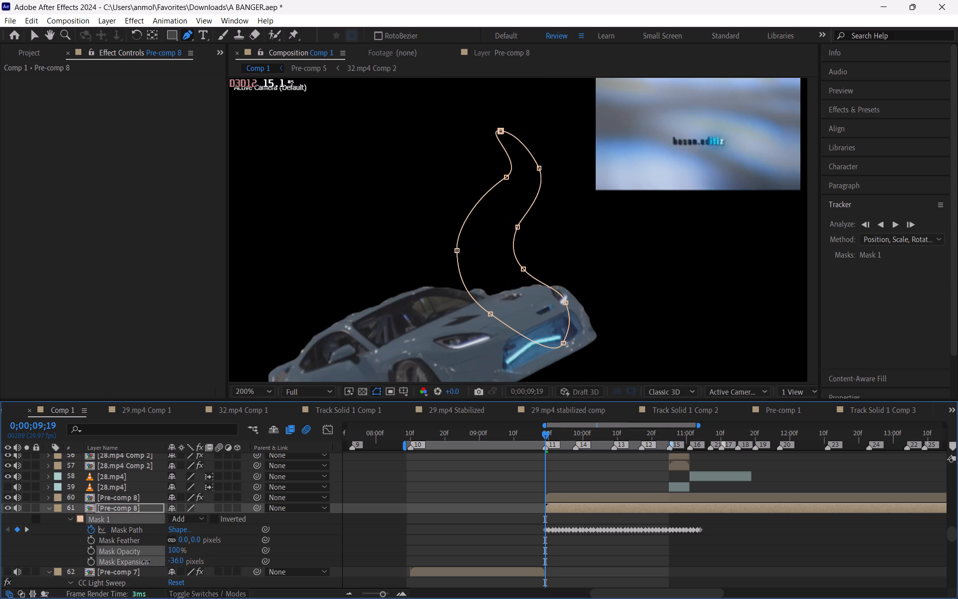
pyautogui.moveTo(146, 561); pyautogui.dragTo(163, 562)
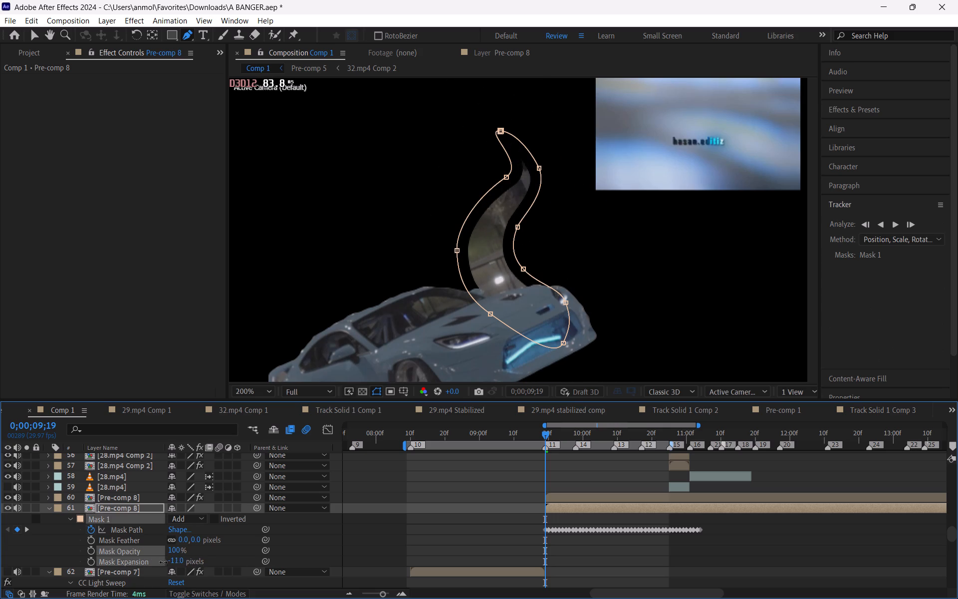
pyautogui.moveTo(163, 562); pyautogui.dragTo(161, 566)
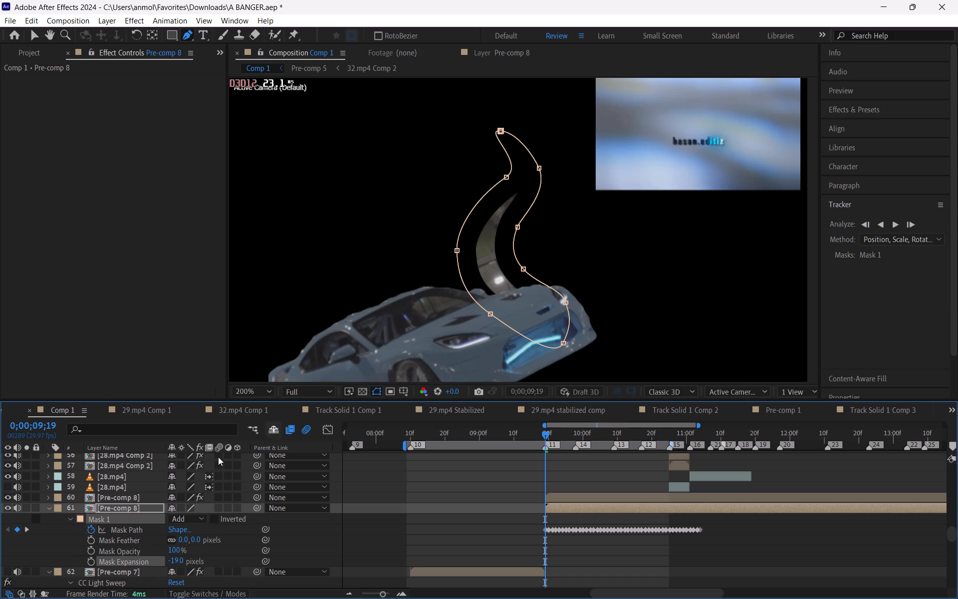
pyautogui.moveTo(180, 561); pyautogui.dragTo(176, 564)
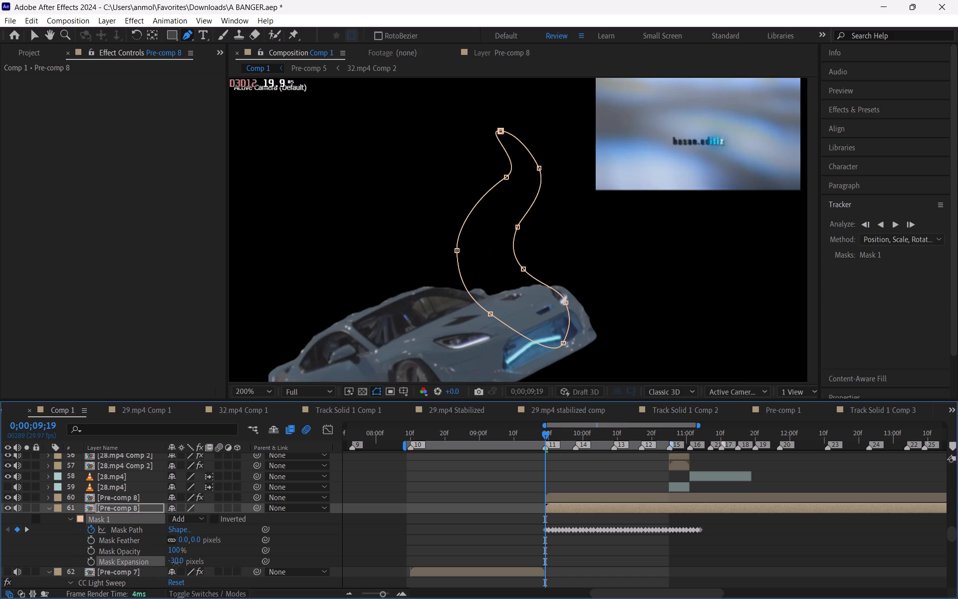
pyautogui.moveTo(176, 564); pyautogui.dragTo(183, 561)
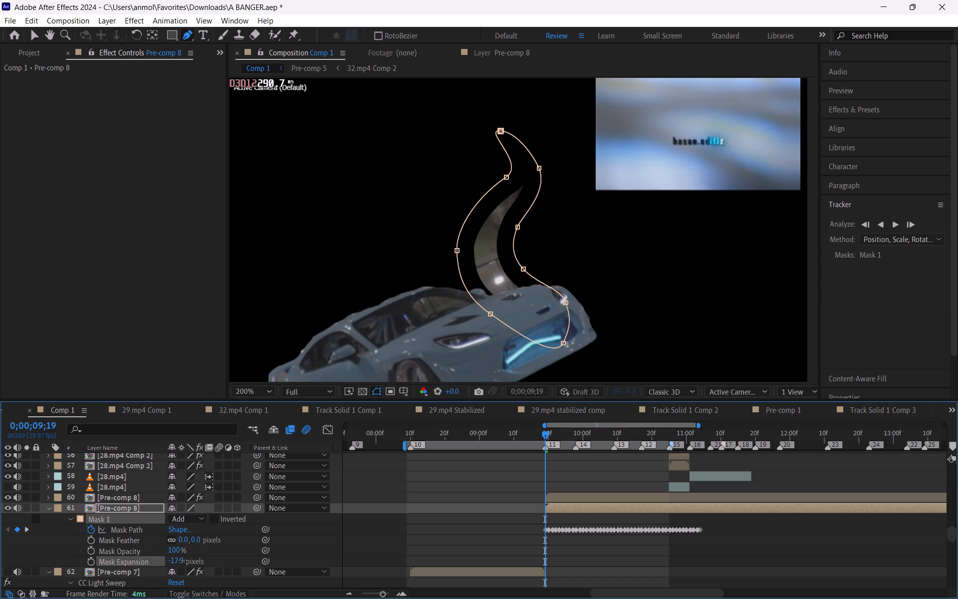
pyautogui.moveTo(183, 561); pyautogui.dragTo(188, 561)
# Extend the tip of Mask 1 on the lower Pre-comp 8 higher above the car and shift the vertex beside it outward.
pyautogui.scroll(-1, 539, 184)
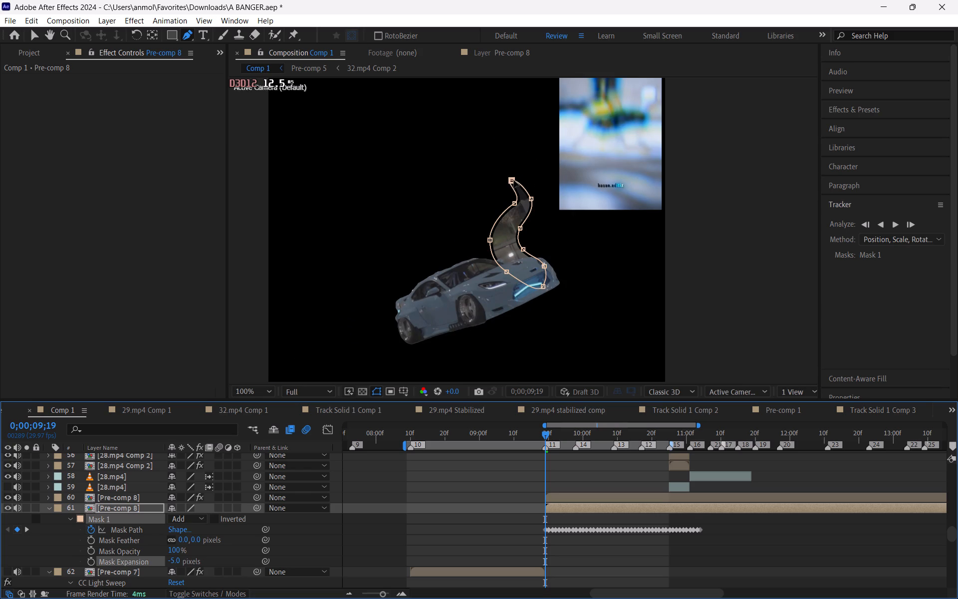
pyautogui.moveTo(511, 178); pyautogui.dragTo(499, 154)
pyautogui.moveTo(514, 204); pyautogui.dragTo(507, 195)
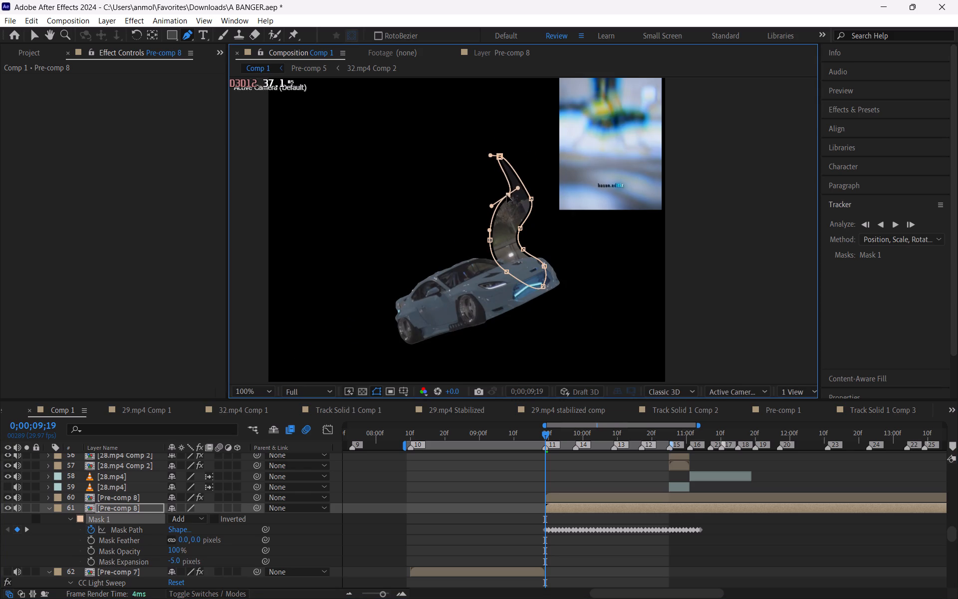
pyautogui.moveTo(507, 195); pyautogui.dragTo(501, 192)
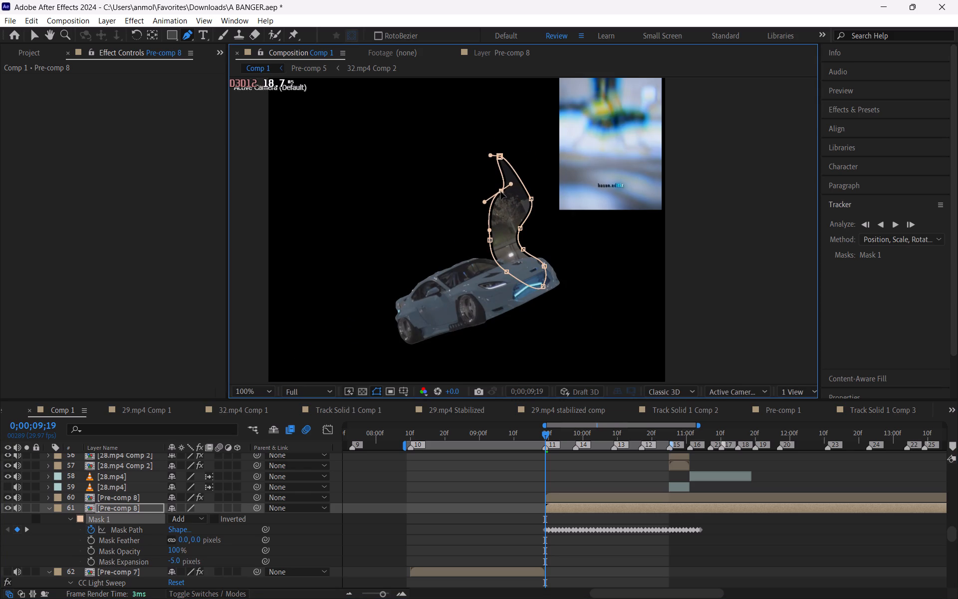
pyautogui.click(510, 187)
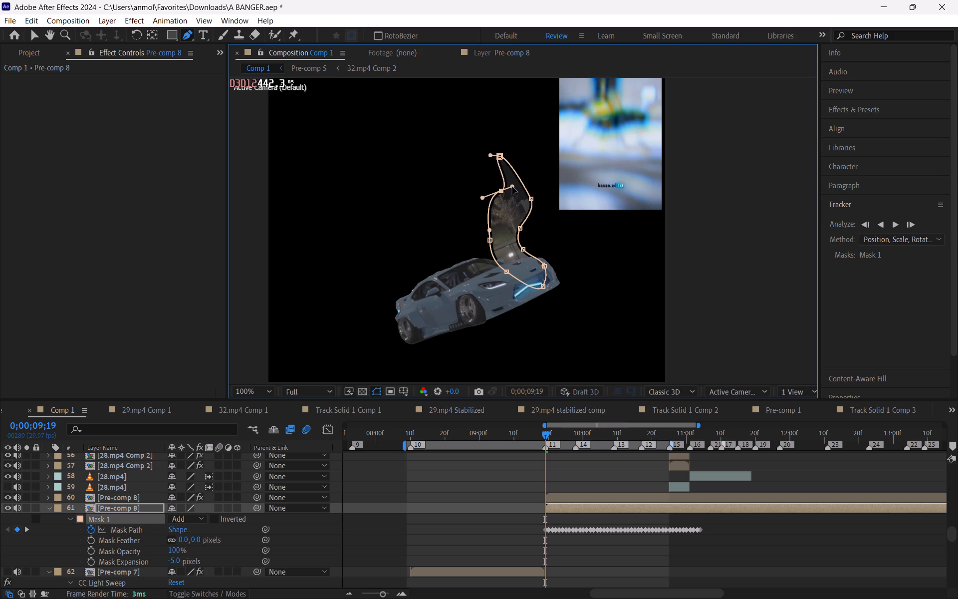
# Adjust the Bezier handles of the middle vertex on Mask 1's outer bulging edge to smooth the curve above the hood.
pyautogui.click(490, 233)
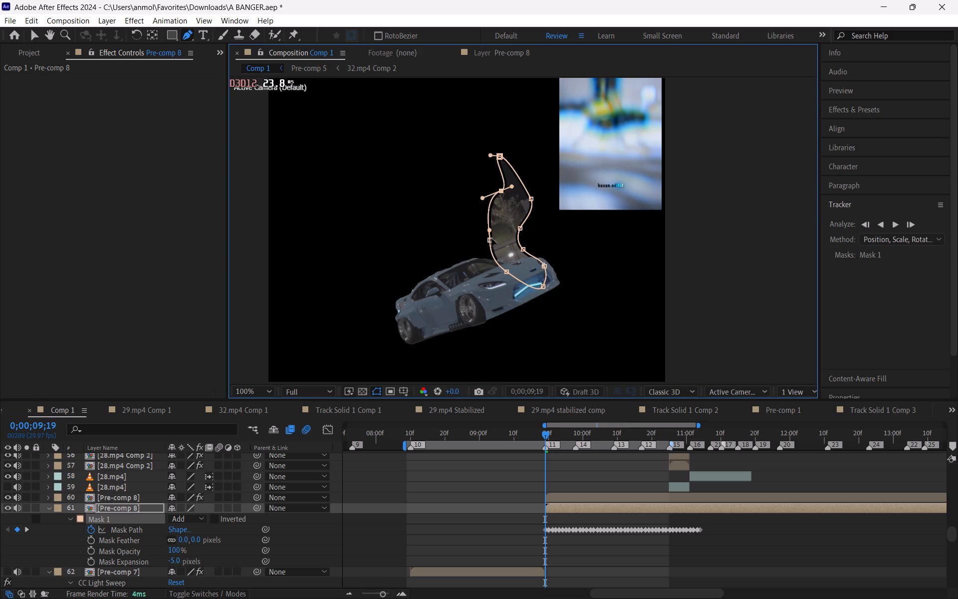
pyautogui.click(490, 242)
pyautogui.moveTo(490, 255); pyautogui.dragTo(483, 254)
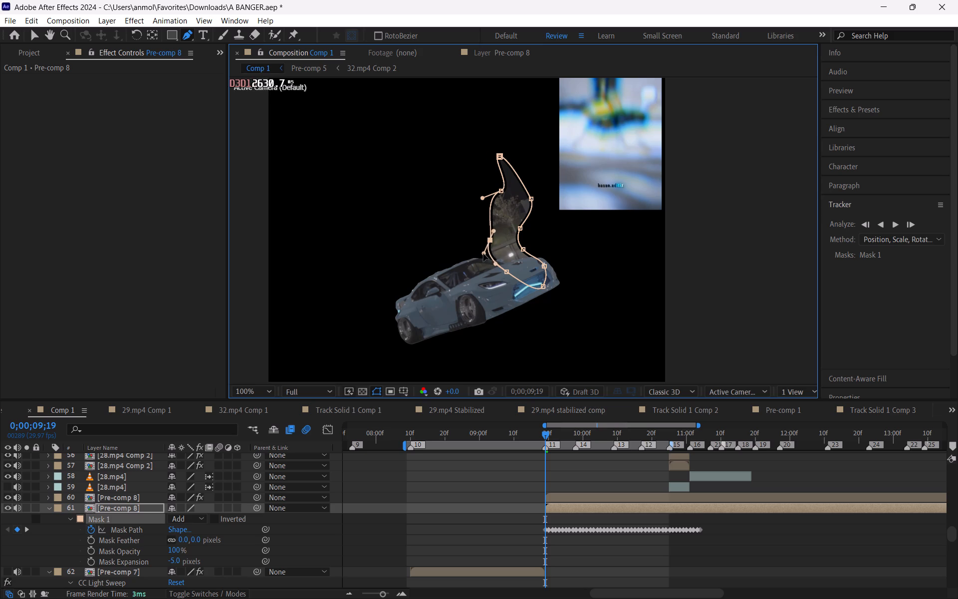
pyautogui.moveTo(483, 254); pyautogui.dragTo(506, 256)
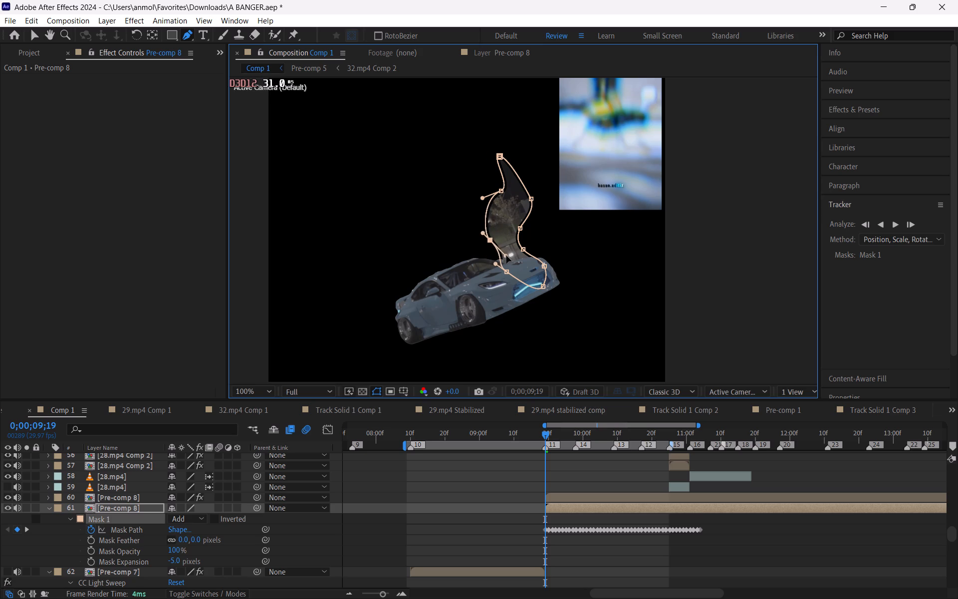
pyautogui.moveTo(506, 256); pyautogui.dragTo(497, 256)
# Narrow Mask 1 by moving the middle and upper vertices of its outer edge inward and realigning their Bezier handles.
pyautogui.moveTo(491, 241); pyautogui.dragTo(501, 231)
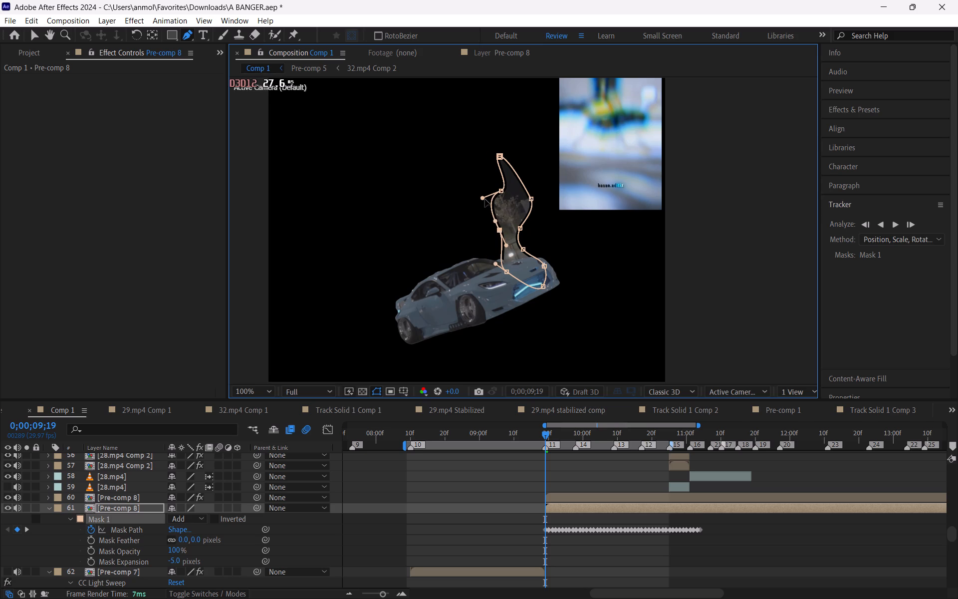
pyautogui.moveTo(484, 198); pyautogui.dragTo(483, 204)
pyautogui.moveTo(483, 204); pyautogui.dragTo(496, 198)
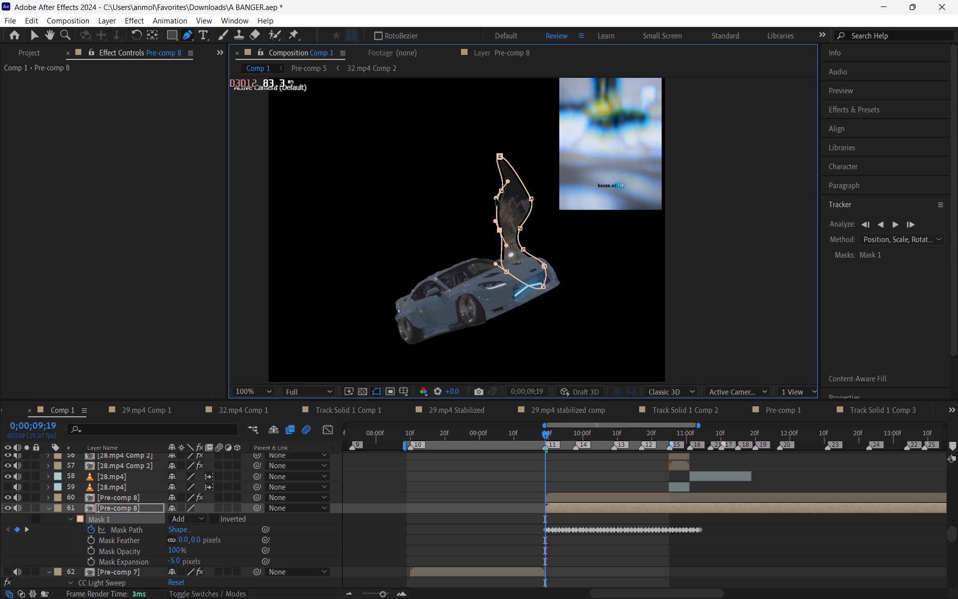
pyautogui.moveTo(496, 198); pyautogui.dragTo(494, 199)
pyautogui.moveTo(501, 194); pyautogui.dragTo(508, 194)
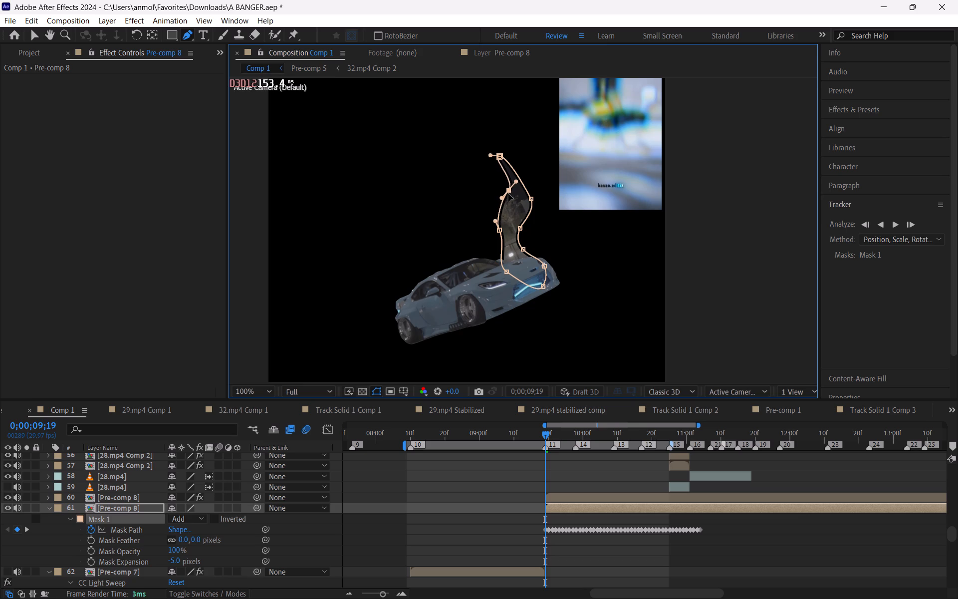
pyautogui.moveTo(508, 194); pyautogui.dragTo(507, 194)
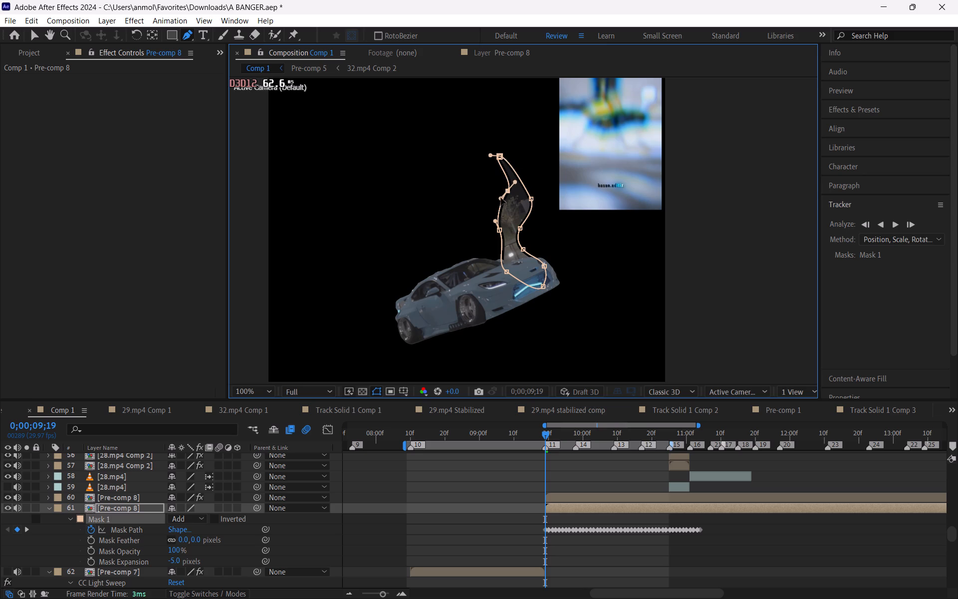
pyautogui.click(500, 200)
pyautogui.moveTo(494, 220); pyautogui.dragTo(500, 220)
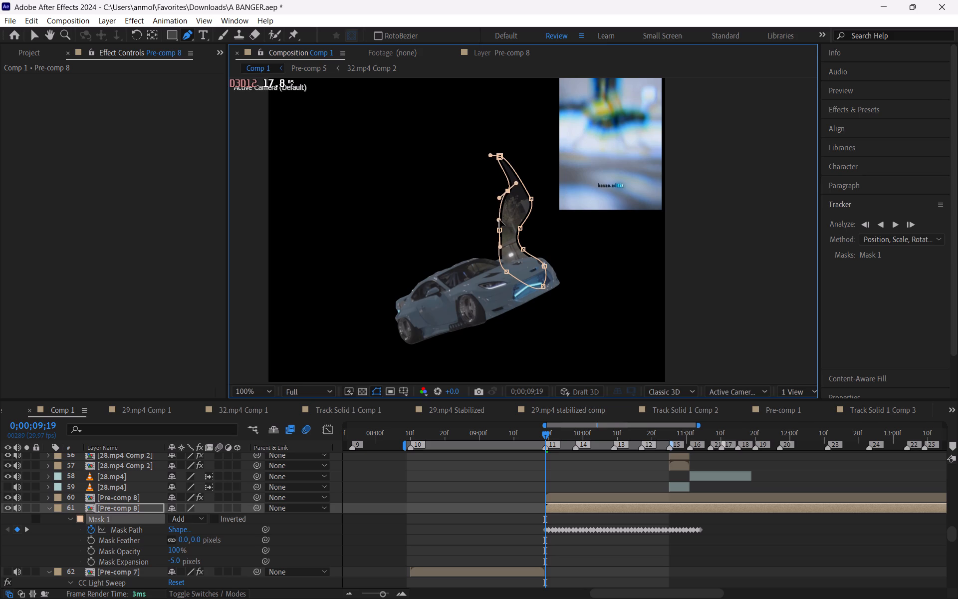
pyautogui.moveTo(500, 220); pyautogui.dragTo(502, 221)
pyautogui.click(502, 223)
# Set the Mask Expansion of Mask 1 on the lower Pre-comp 8 to 0 pixels.
pyautogui.moveTo(174, 559); pyautogui.dragTo(196, 565)
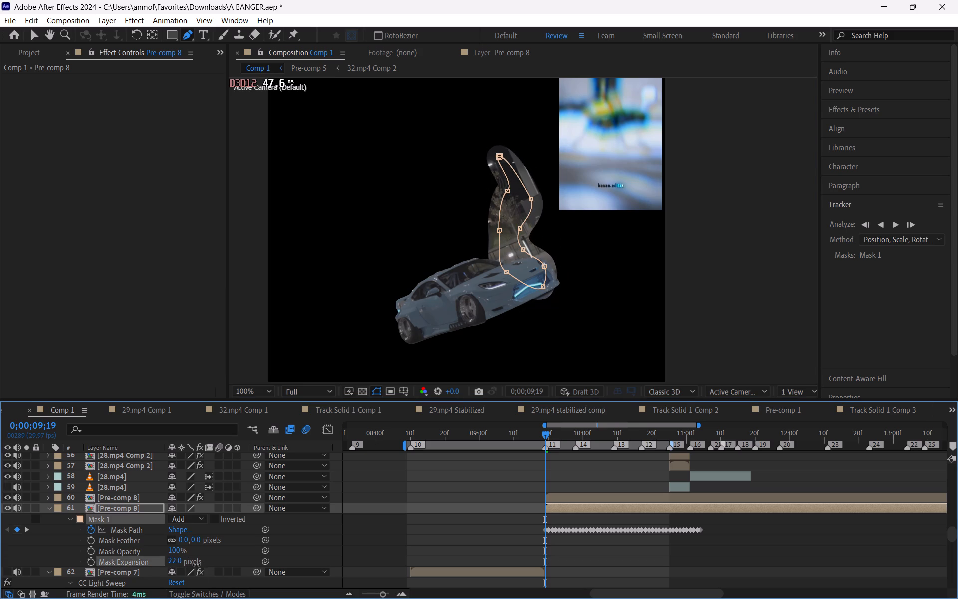
pyautogui.moveTo(196, 565); pyautogui.dragTo(183, 561)
pyautogui.click(175, 560)
pyautogui.press('0')
pyautogui.click(251, 549)
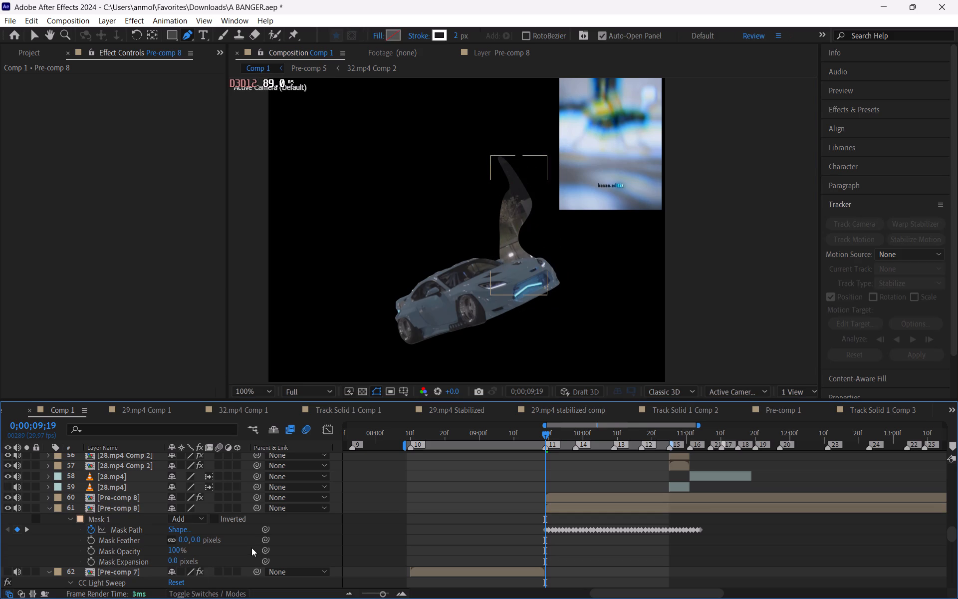
pyautogui.click(123, 562)
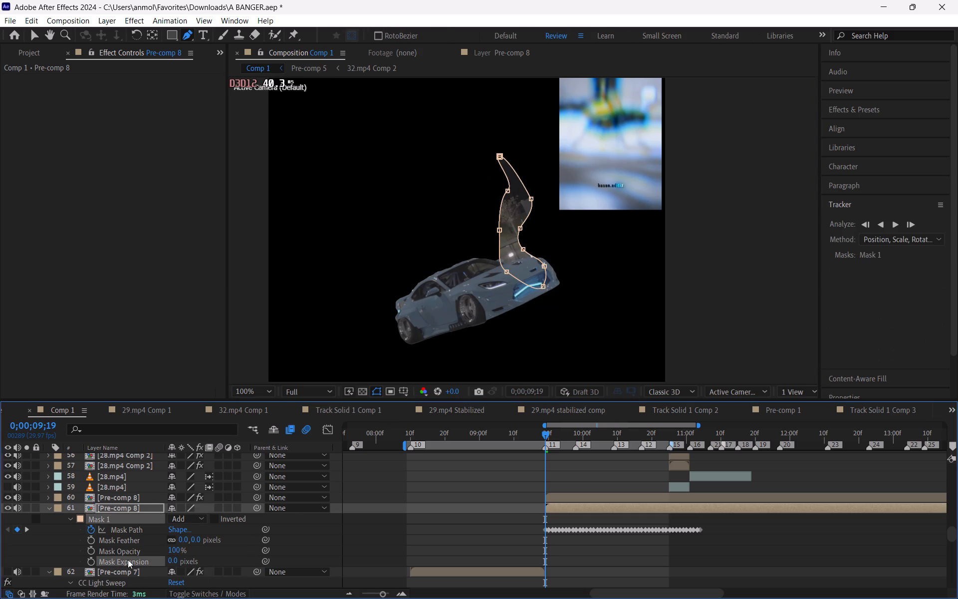
pyautogui.click(565, 472)
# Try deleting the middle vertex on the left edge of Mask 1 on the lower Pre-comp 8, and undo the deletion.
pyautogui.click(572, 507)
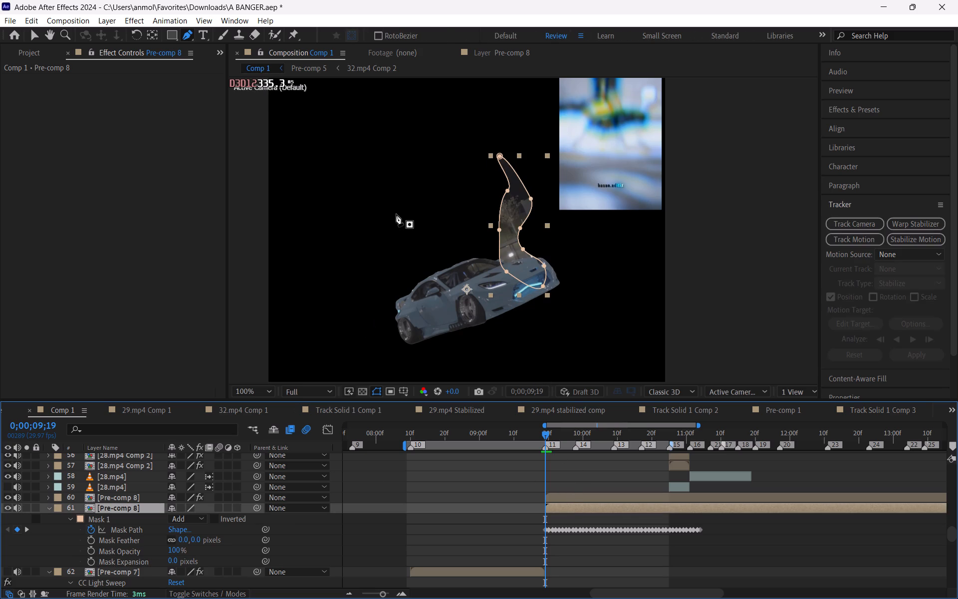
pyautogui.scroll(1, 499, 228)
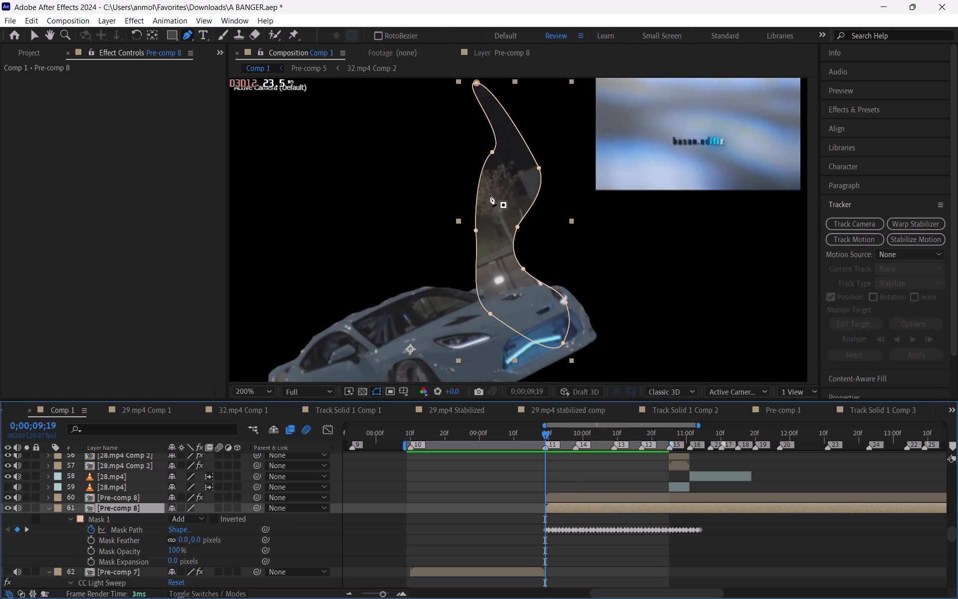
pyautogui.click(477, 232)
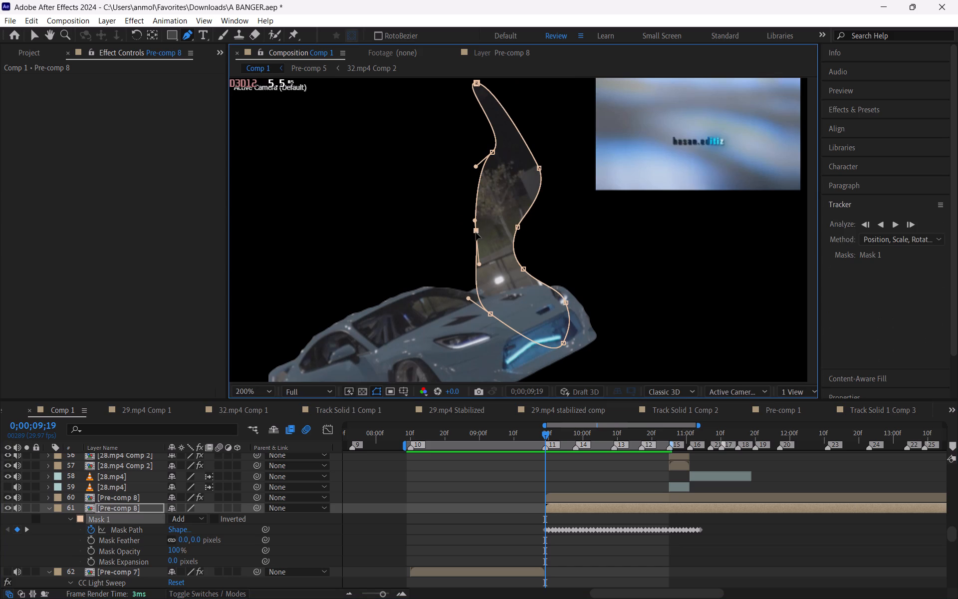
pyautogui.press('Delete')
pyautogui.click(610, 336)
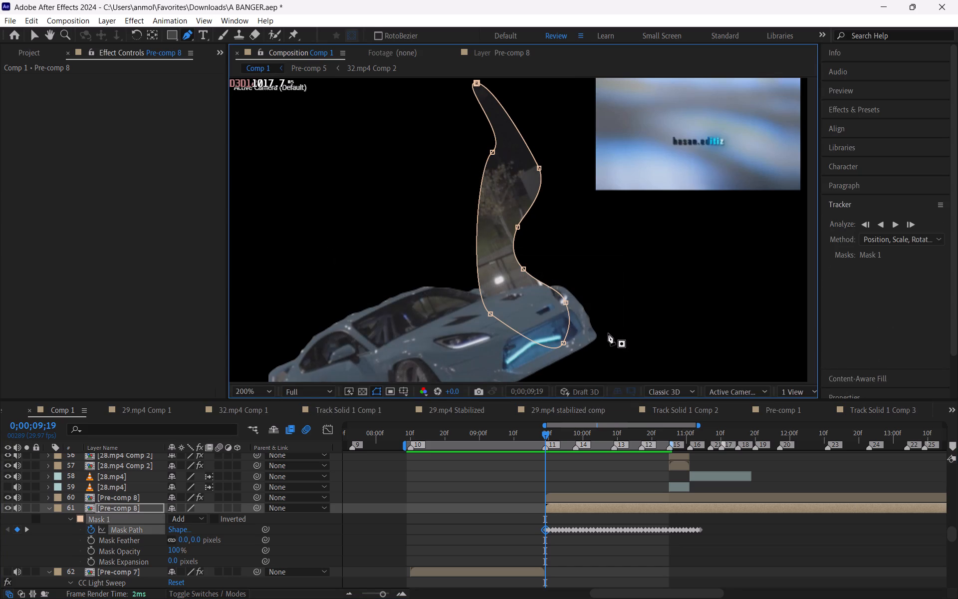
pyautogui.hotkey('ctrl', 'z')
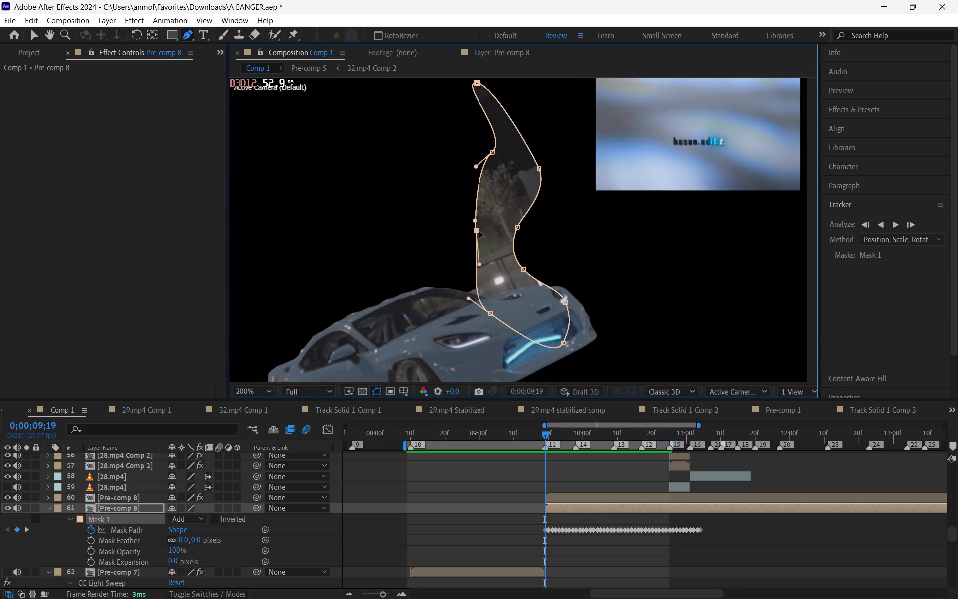
# Narrow Mask 1 by moving the middle and upper vertices of its left edge inward and shortening the upper vertex's lower handle.
pyautogui.moveTo(477, 233); pyautogui.dragTo(497, 231)
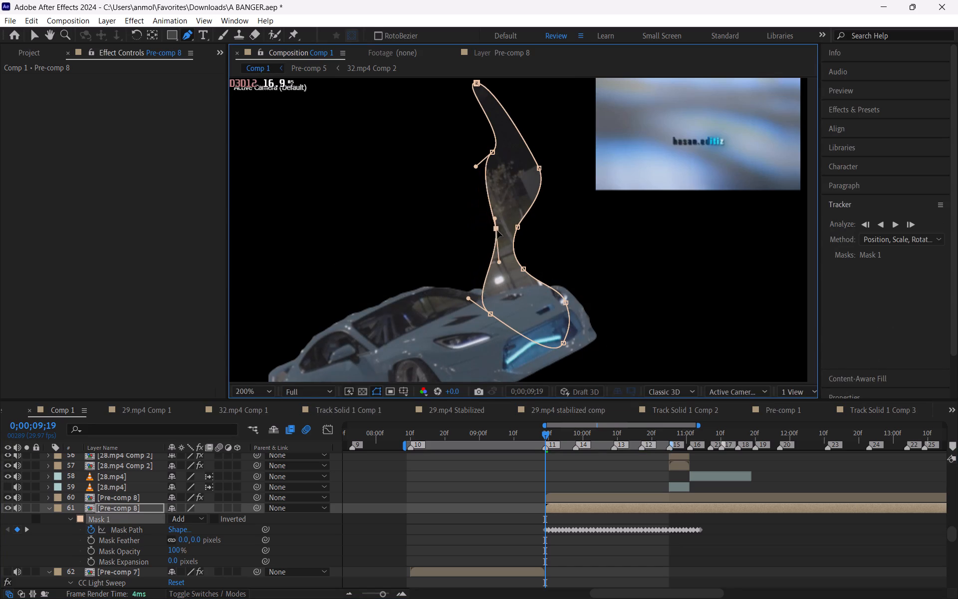
pyautogui.moveTo(497, 231); pyautogui.dragTo(490, 228)
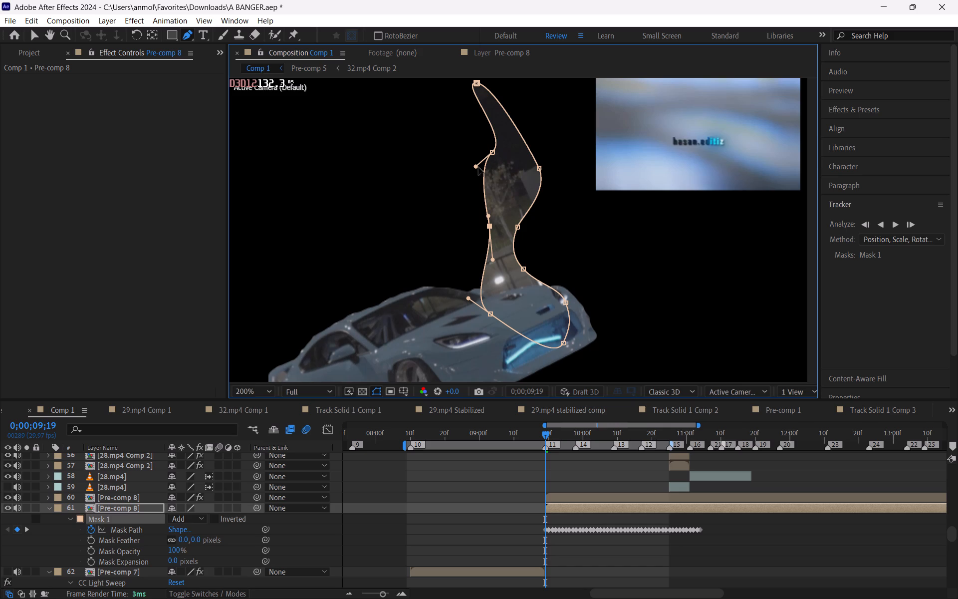
pyautogui.moveTo(474, 167); pyautogui.dragTo(474, 167)
pyautogui.moveTo(474, 167); pyautogui.dragTo(484, 168)
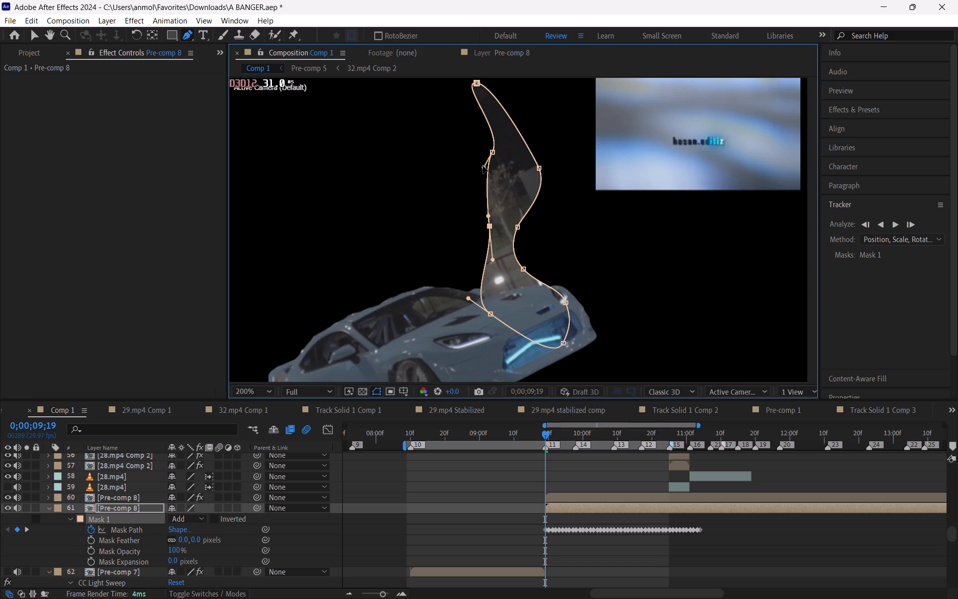
pyautogui.moveTo(482, 168); pyautogui.dragTo(490, 156)
pyautogui.moveTo(492, 153); pyautogui.dragTo(503, 150)
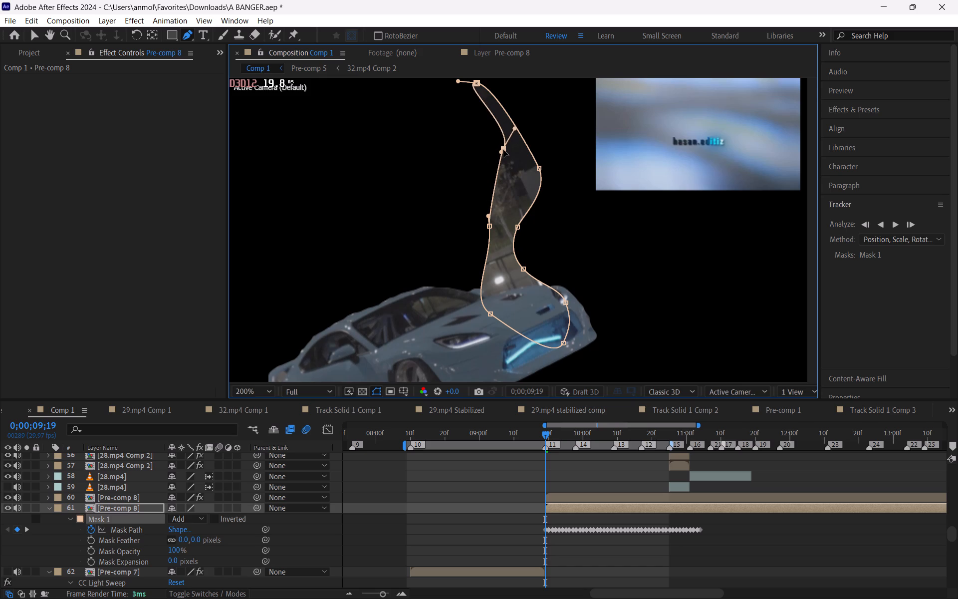
pyautogui.moveTo(503, 150); pyautogui.dragTo(503, 151)
# Adjust the Bezier handles at the tip of Mask 1 so the top tapers into a thin, sharp point.
pyautogui.press('space')
pyautogui.press('space')
pyautogui.press('space')
pyautogui.press('space')
pyautogui.press('space')
pyautogui.press('space')
pyautogui.press('space')
pyautogui.press('space')
pyautogui.press('space')
pyautogui.moveTo(470, 117); pyautogui.dragTo(466, 146)
pyautogui.moveTo(456, 111); pyautogui.dragTo(464, 113)
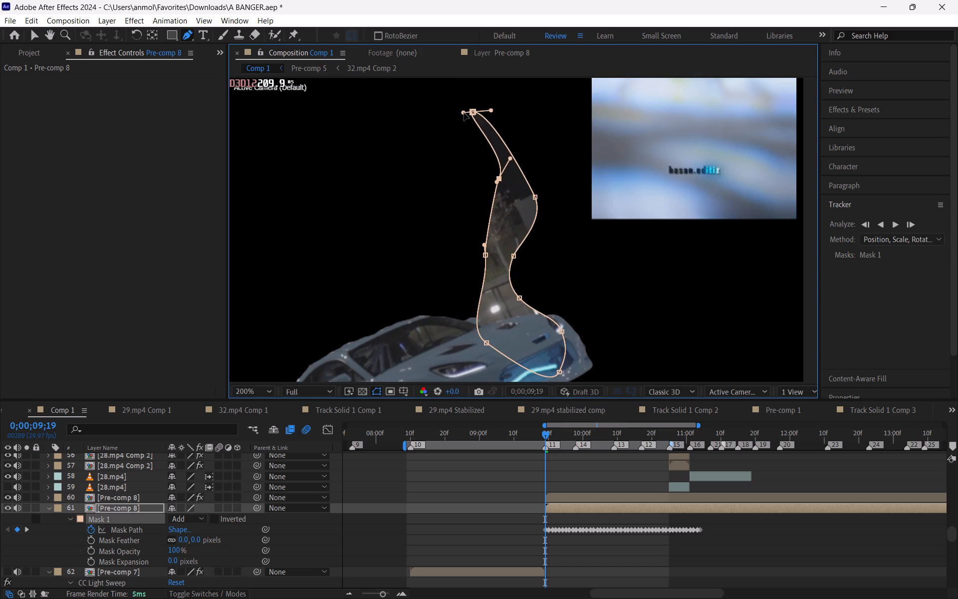
pyautogui.moveTo(464, 113); pyautogui.dragTo(471, 113)
pyautogui.click(470, 116)
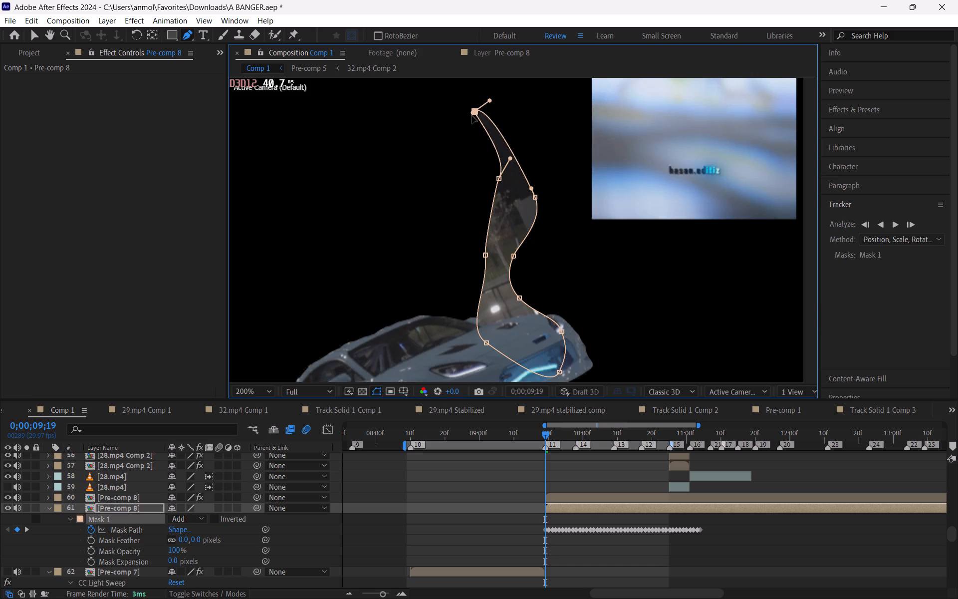
pyautogui.click(472, 114)
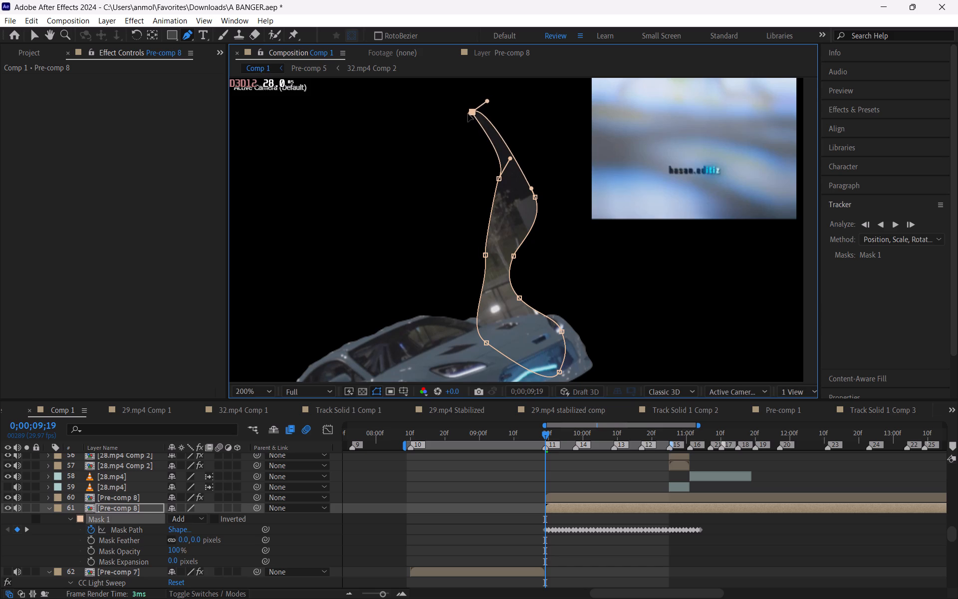
pyautogui.click(468, 114)
pyautogui.scroll(1, 468, 115)
pyautogui.press('space')
pyautogui.press('space')
pyautogui.press('space')
pyautogui.press('space')
pyautogui.press('space')
pyautogui.press('space')
pyautogui.press('space')
pyautogui.press('space')
pyautogui.press('space')
pyautogui.press('space')
pyautogui.press('space')
pyautogui.press('space')
pyautogui.press('space')
pyautogui.press('space')
pyautogui.press('space')
pyautogui.press('space')
pyautogui.press('space')
pyautogui.press('space')
pyautogui.press('space')
pyautogui.press('space')
pyautogui.moveTo(468, 115); pyautogui.dragTo(484, 261)
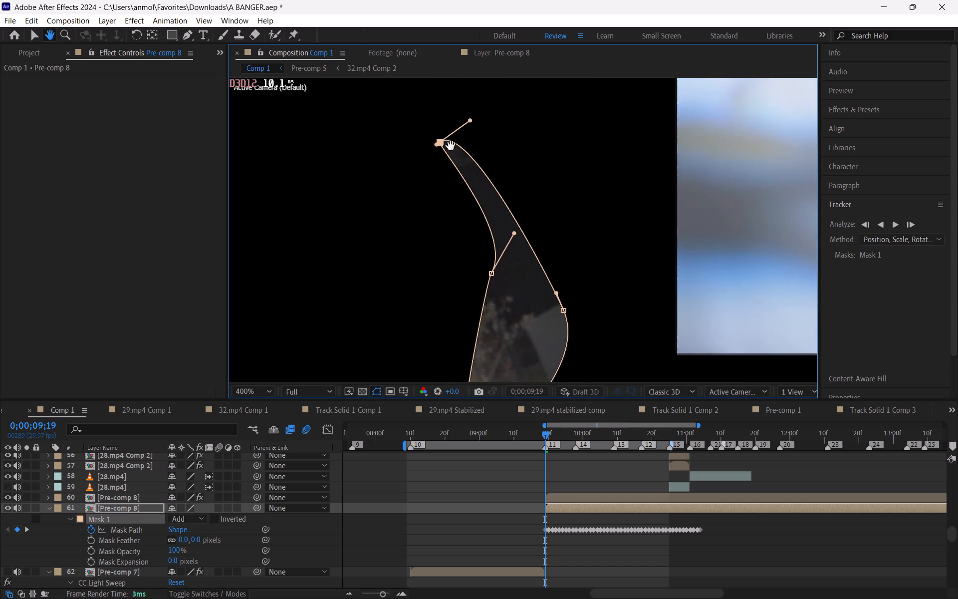
pyautogui.moveTo(434, 144); pyautogui.dragTo(427, 149)
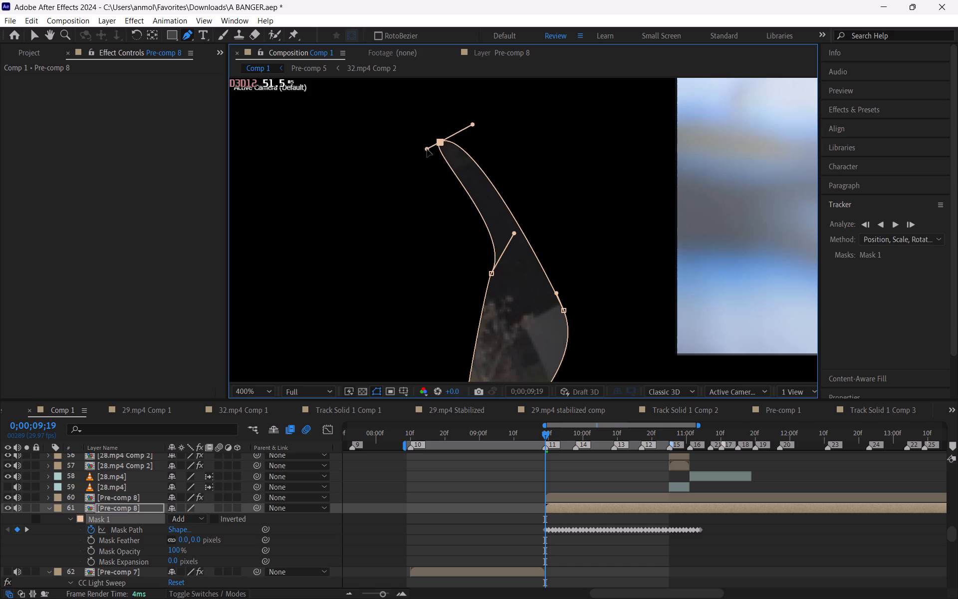
pyautogui.moveTo(427, 149); pyautogui.dragTo(439, 149)
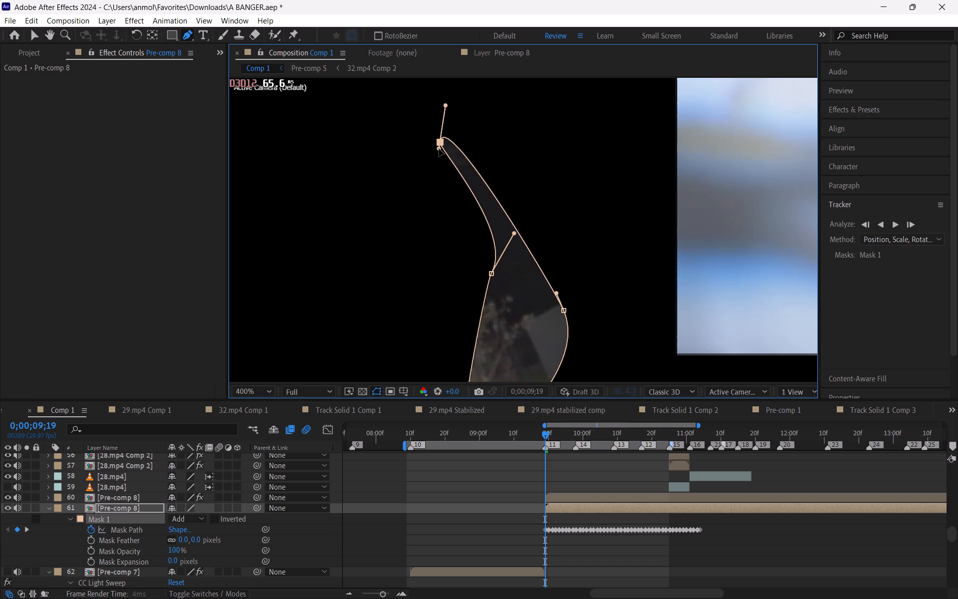
pyautogui.moveTo(439, 149); pyautogui.dragTo(433, 144)
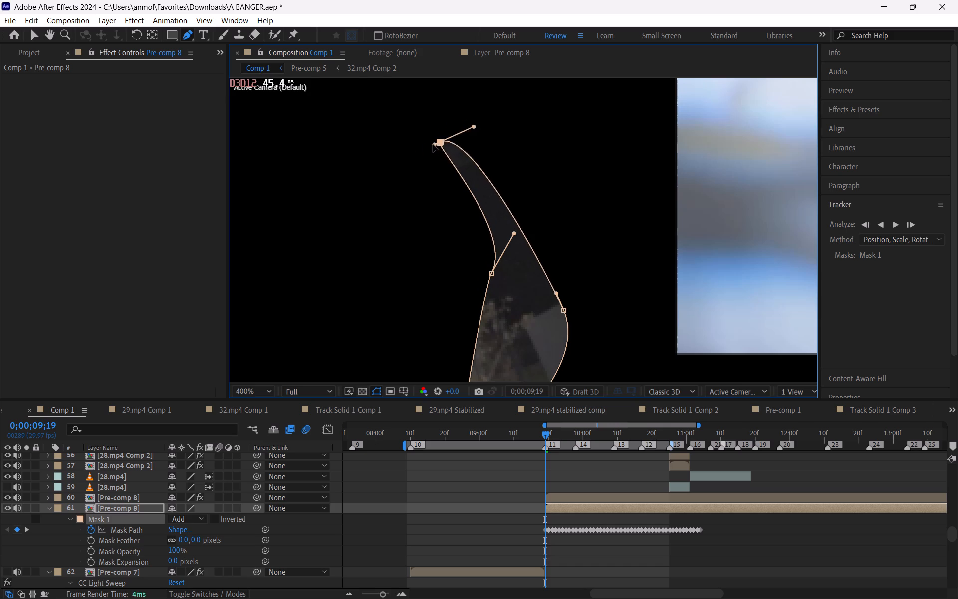
pyautogui.moveTo(433, 144); pyautogui.dragTo(427, 131)
pyautogui.press('space')
pyautogui.press('space')
pyautogui.press('space')
pyautogui.moveTo(437, 162); pyautogui.dragTo(443, 139)
# Rotate and lengthen the Bezier handles of the upper vertex on Mask 1's left edge to smooth the curve below the tip.
pyautogui.click(496, 251)
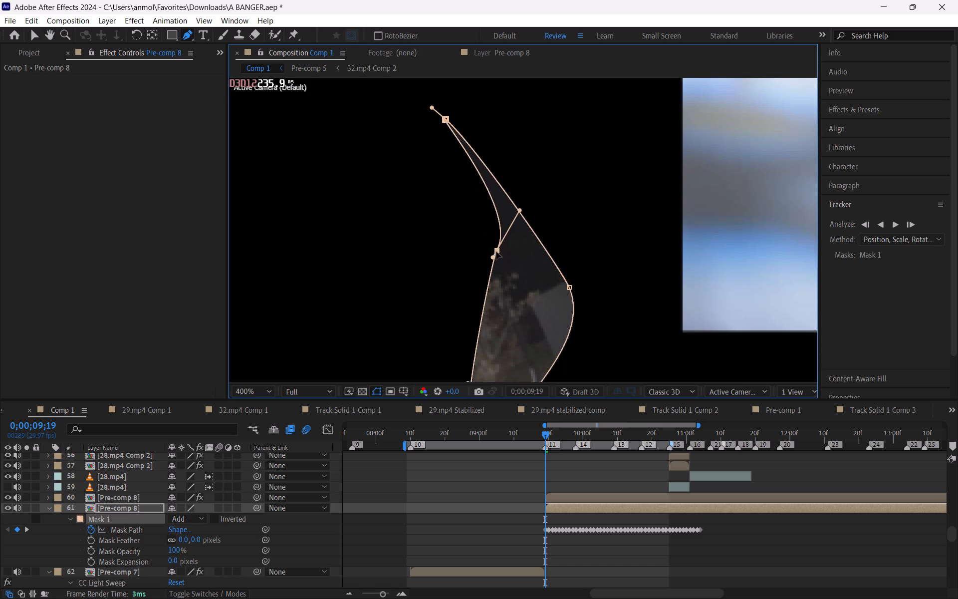
pyautogui.moveTo(490, 258); pyautogui.dragTo(495, 274)
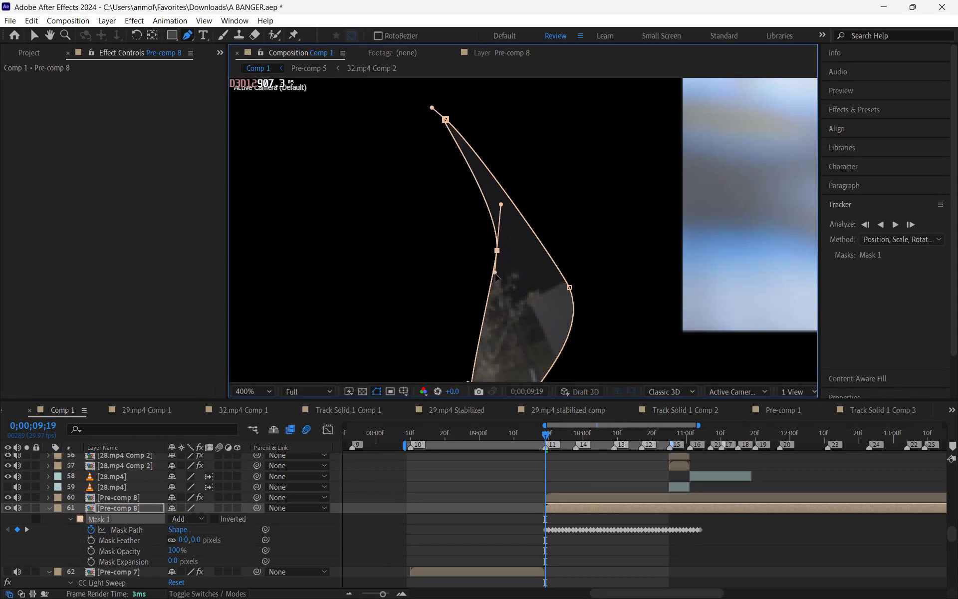
pyautogui.moveTo(495, 274); pyautogui.dragTo(496, 302)
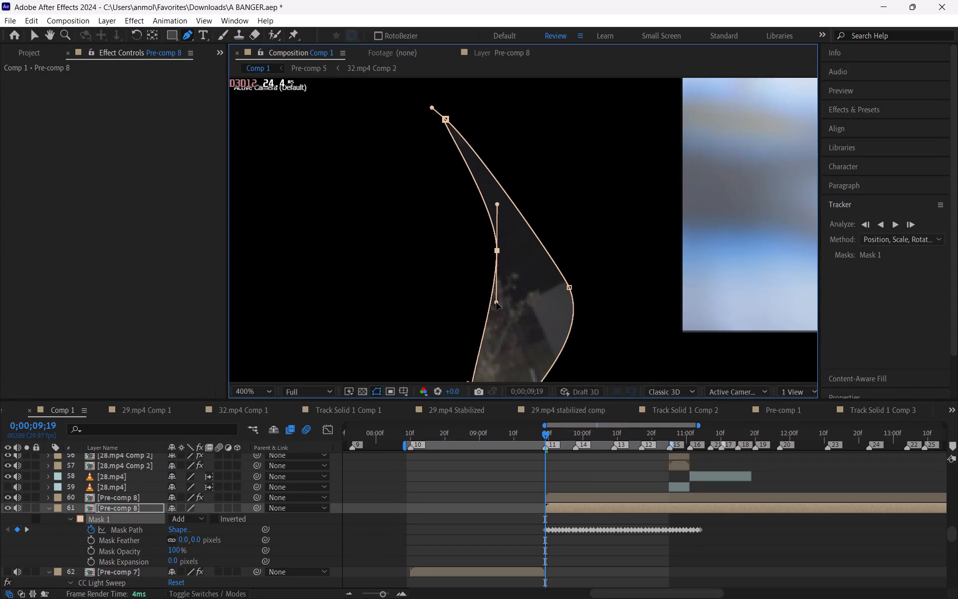
pyautogui.moveTo(496, 302); pyautogui.dragTo(503, 310)
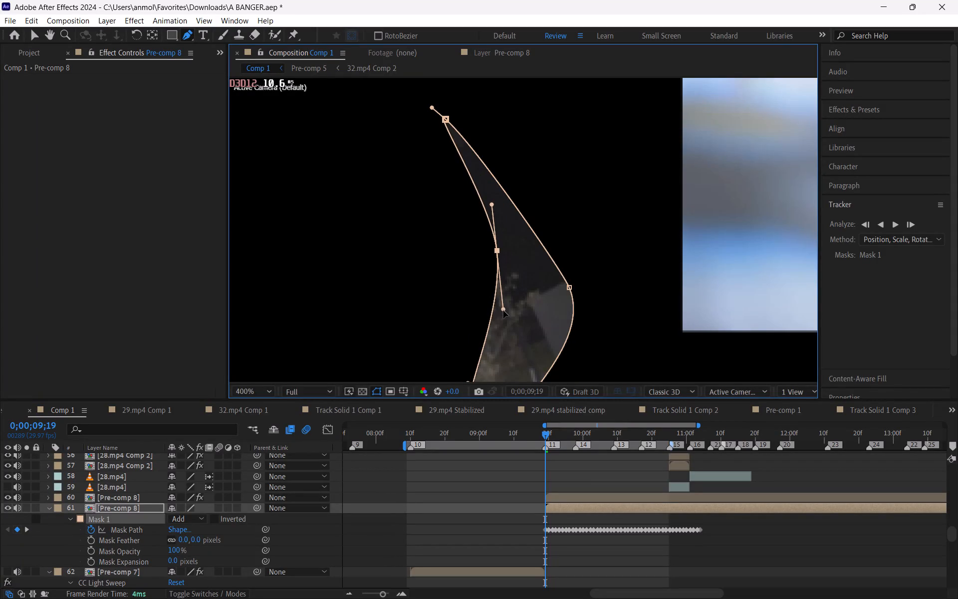
pyautogui.moveTo(503, 310); pyautogui.dragTo(505, 326)
# Realign the Bezier handles of the middle vertex on Mask 1's left edge with the slanted path, shortening the lower handle.
pyautogui.press('space')
pyautogui.press('space')
pyautogui.press('space')
pyautogui.press('space')
pyautogui.press('space')
pyautogui.press('space')
pyautogui.press('space')
pyautogui.press('space')
pyautogui.press('space')
pyautogui.press('space')
pyautogui.press('space')
pyautogui.press('space')
pyautogui.press('space')
pyautogui.press('space')
pyautogui.press('space')
pyautogui.press('space')
pyautogui.press('space')
pyautogui.press('space')
pyautogui.press('space')
pyautogui.press('space')
pyautogui.moveTo(503, 312); pyautogui.dragTo(502, 197)
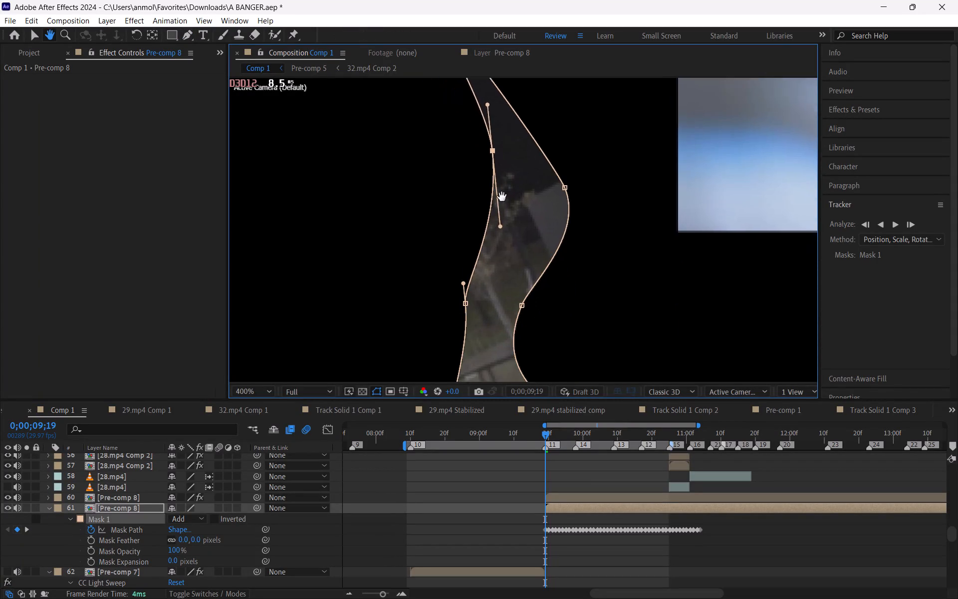
pyautogui.moveTo(502, 197); pyautogui.dragTo(509, 156)
pyautogui.moveTo(510, 223); pyautogui.dragTo(503, 220)
pyautogui.click(472, 245)
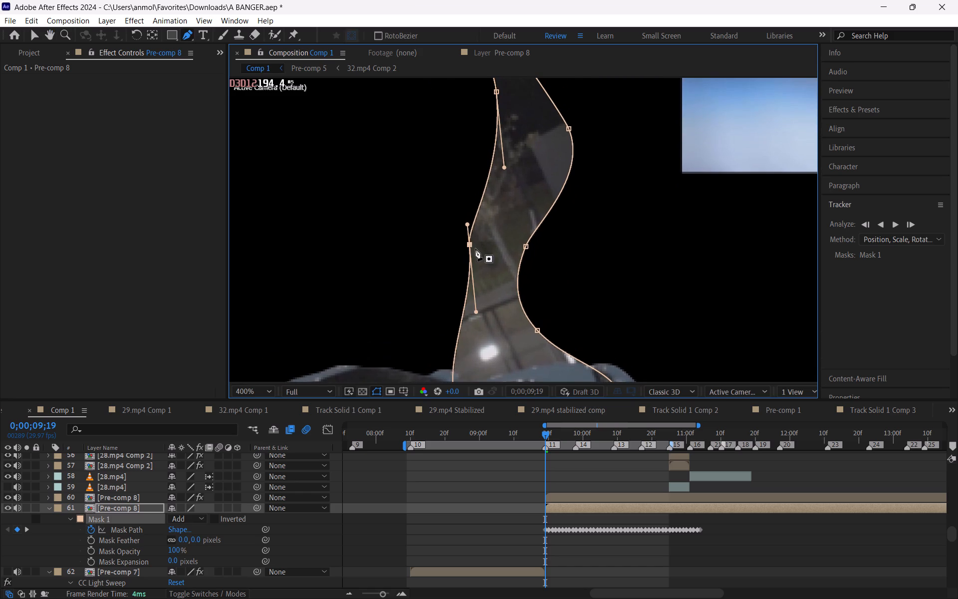
pyautogui.moveTo(478, 308); pyautogui.dragTo(461, 269)
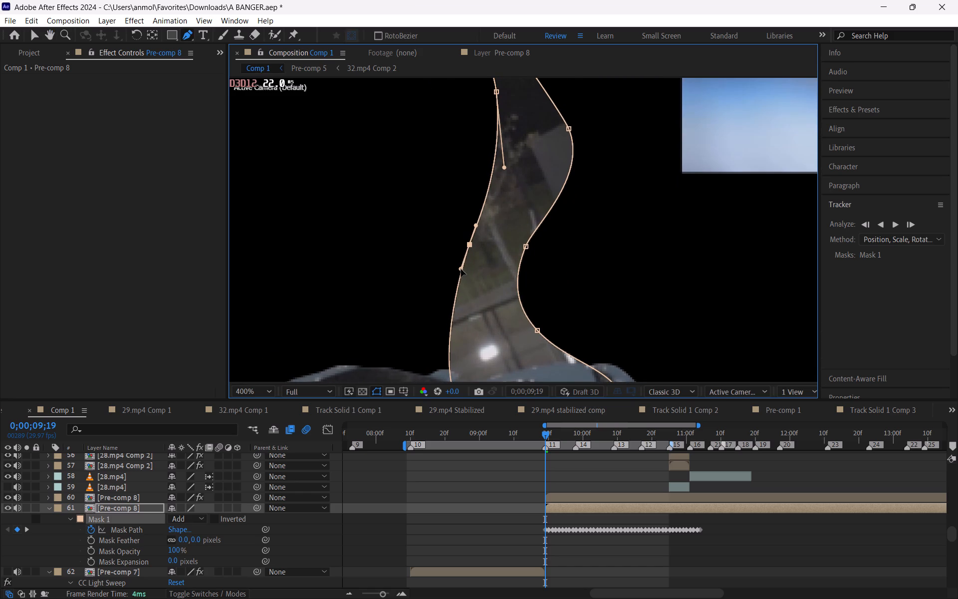
pyautogui.moveTo(461, 269); pyautogui.dragTo(462, 269)
# Lengthen and rotate both Bezier handles of the middle vertex on Mask 1's left edge so the curve below it bows outward.
pyautogui.press('space')
pyautogui.press('space')
pyautogui.press('space')
pyautogui.press('space')
pyautogui.press('space')
pyautogui.press('space')
pyautogui.press('space')
pyautogui.press('space')
pyautogui.press('space')
pyautogui.press('space')
pyautogui.press('space')
pyautogui.press('space')
pyautogui.press('space')
pyautogui.press('space')
pyautogui.press('space')
pyautogui.press('space')
pyautogui.press('space')
pyautogui.press('space')
pyautogui.press('space')
pyautogui.press('space')
pyautogui.moveTo(493, 192); pyautogui.dragTo(487, 278)
pyautogui.moveTo(479, 227); pyautogui.dragTo(480, 270)
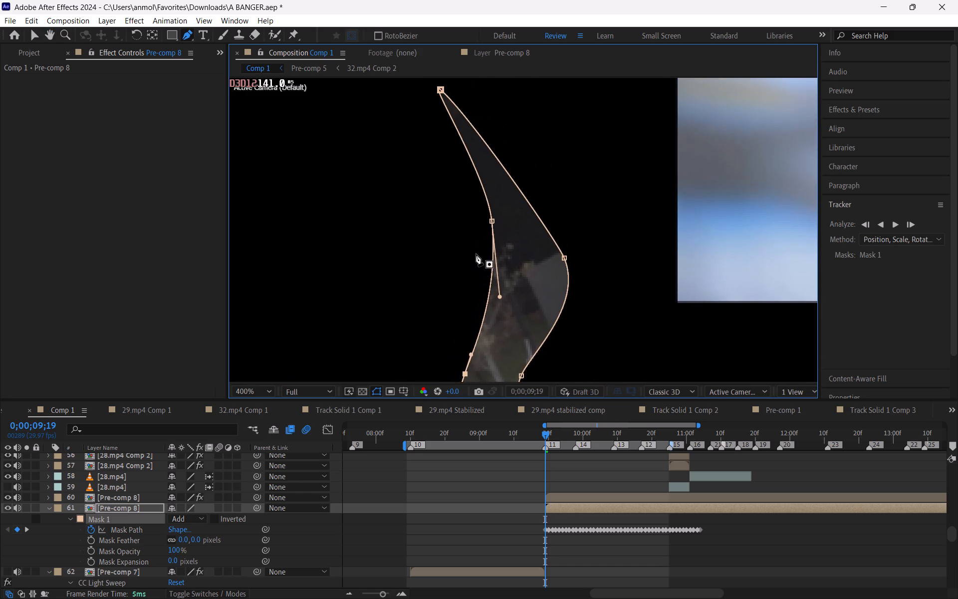
pyautogui.scroll(-1, 476, 254)
pyautogui.press('space')
pyautogui.press('space')
pyautogui.press('space')
pyautogui.press('space')
pyautogui.press('space')
pyautogui.press('space')
pyautogui.press('space')
pyautogui.press('space')
pyautogui.press('space')
pyautogui.press('space')
pyautogui.press('space')
pyautogui.press('space')
pyautogui.press('space')
pyautogui.press('space')
pyautogui.press('space')
pyautogui.press('space')
pyautogui.press('space')
pyautogui.press('space')
pyautogui.press('space')
pyautogui.press('space')
pyautogui.moveTo(491, 273); pyautogui.dragTo(476, 212)
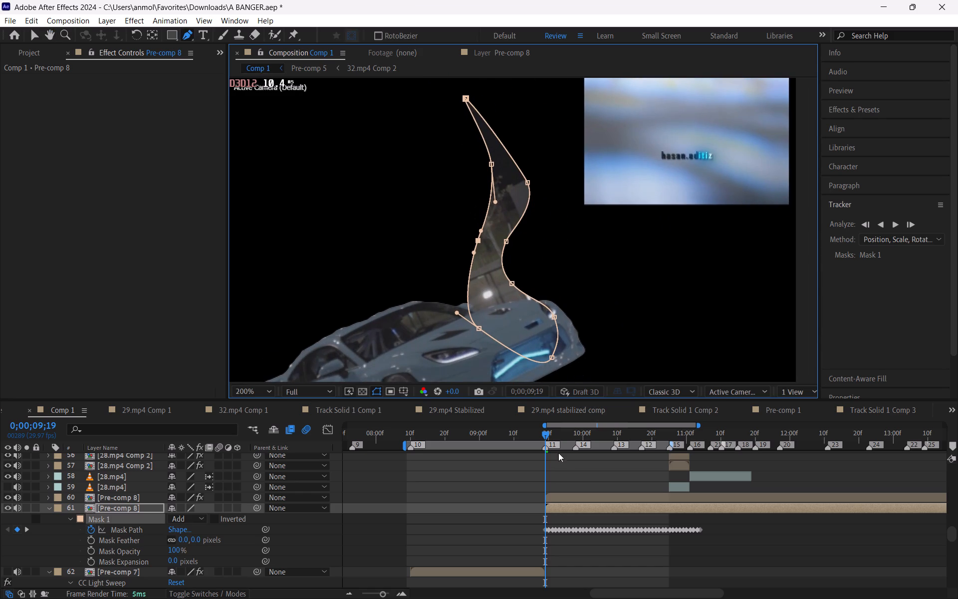
pyautogui.click(561, 460)
pyautogui.click(579, 512)
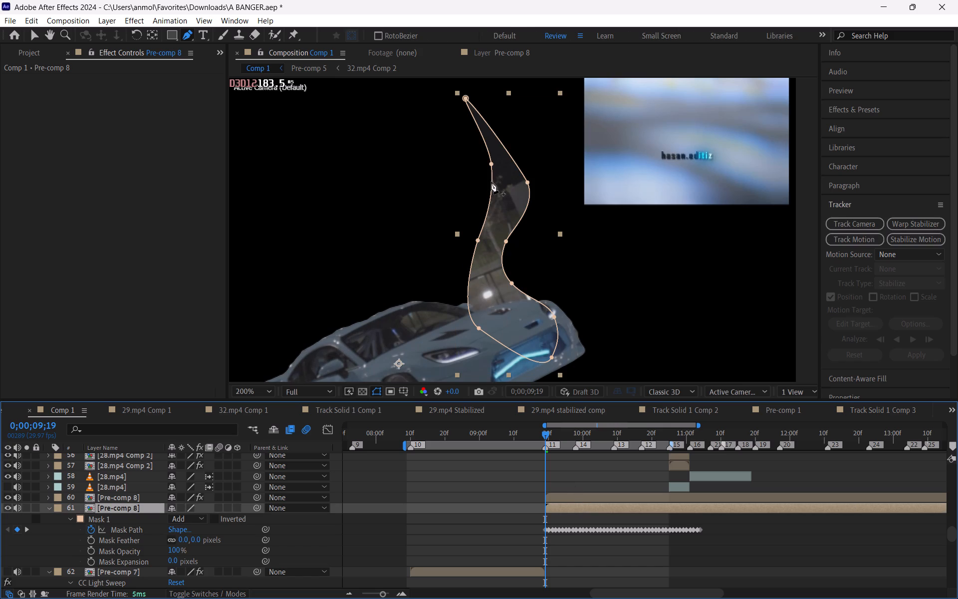
pyautogui.click(480, 239)
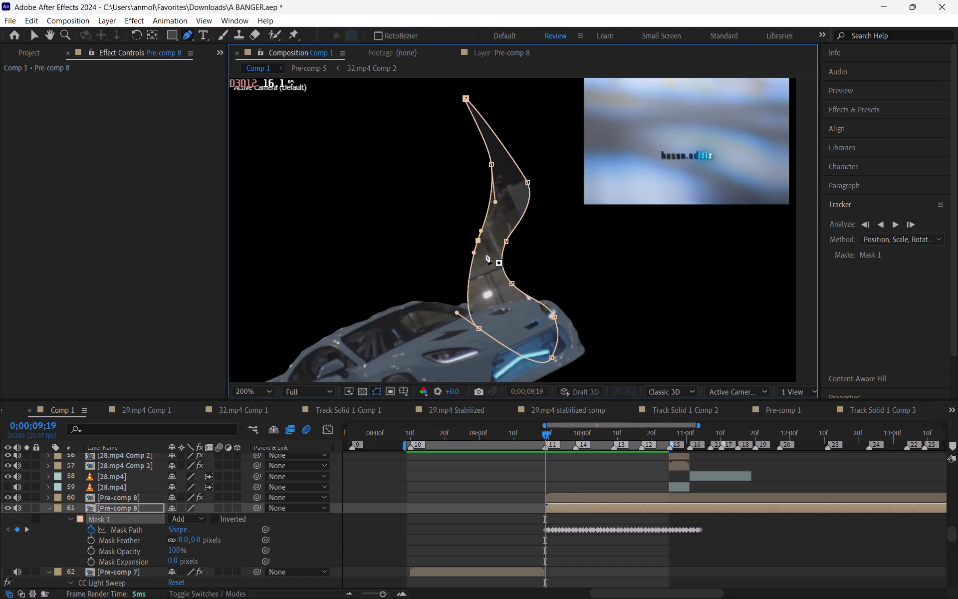
pyautogui.moveTo(475, 256); pyautogui.dragTo(469, 271)
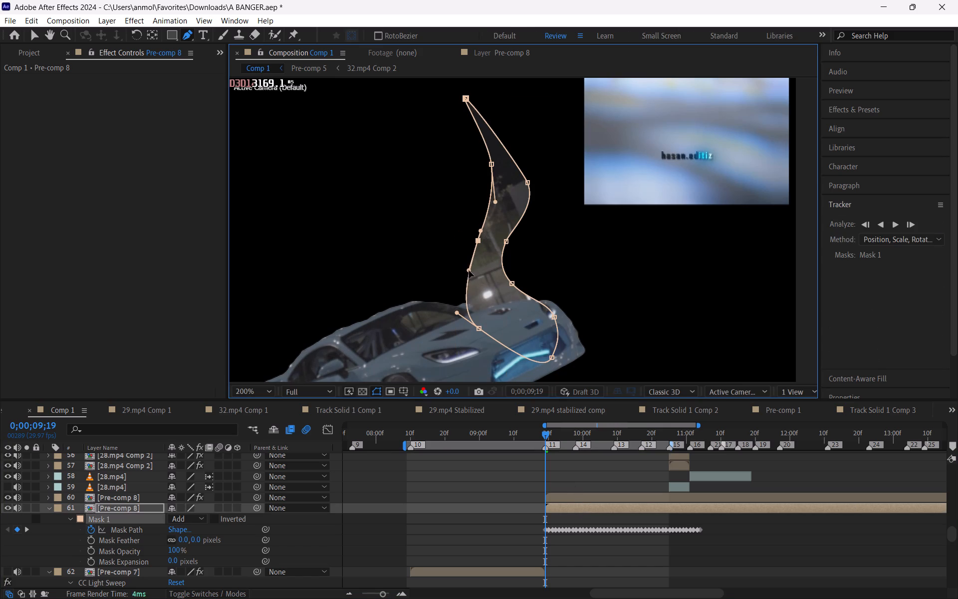
pyautogui.moveTo(469, 271); pyautogui.dragTo(466, 284)
pyautogui.moveTo(466, 284); pyautogui.dragTo(463, 284)
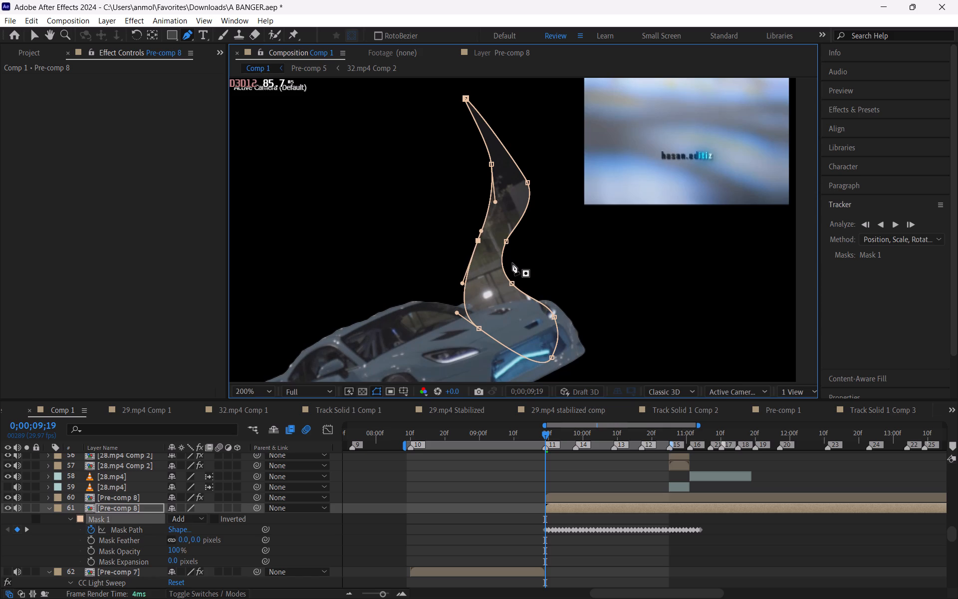
pyautogui.moveTo(481, 231); pyautogui.dragTo(481, 230)
pyautogui.moveTo(481, 230); pyautogui.dragTo(490, 225)
pyautogui.click(566, 466)
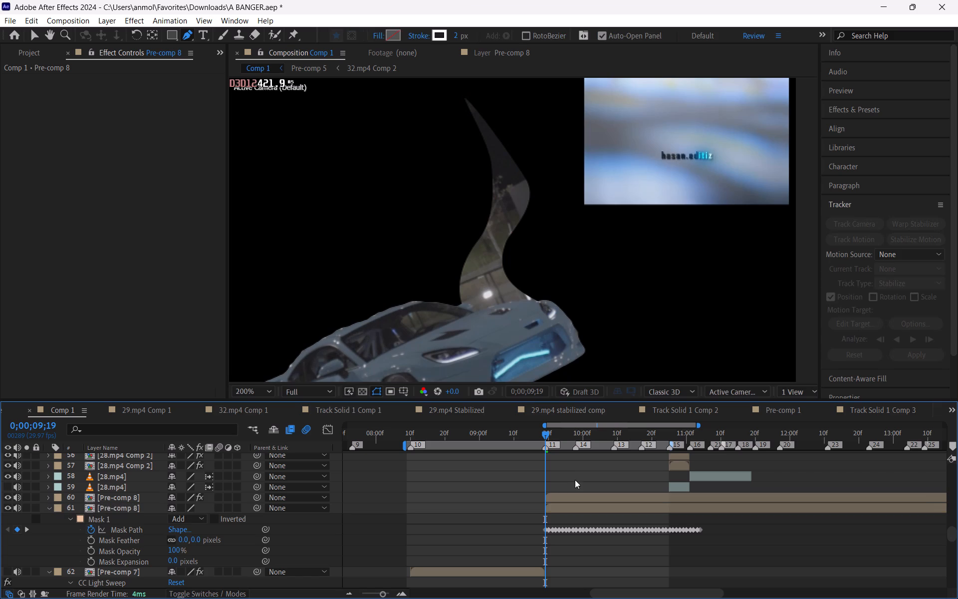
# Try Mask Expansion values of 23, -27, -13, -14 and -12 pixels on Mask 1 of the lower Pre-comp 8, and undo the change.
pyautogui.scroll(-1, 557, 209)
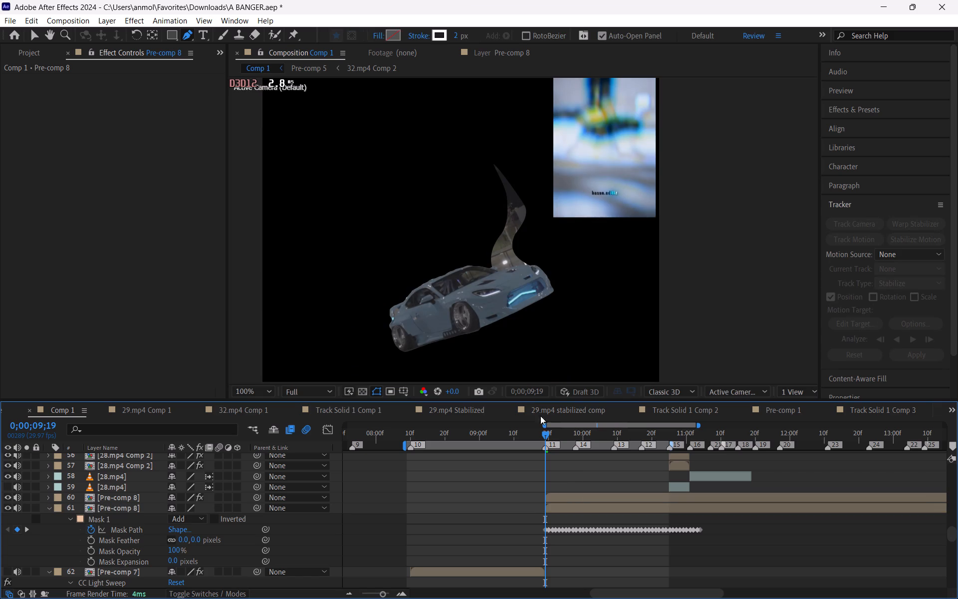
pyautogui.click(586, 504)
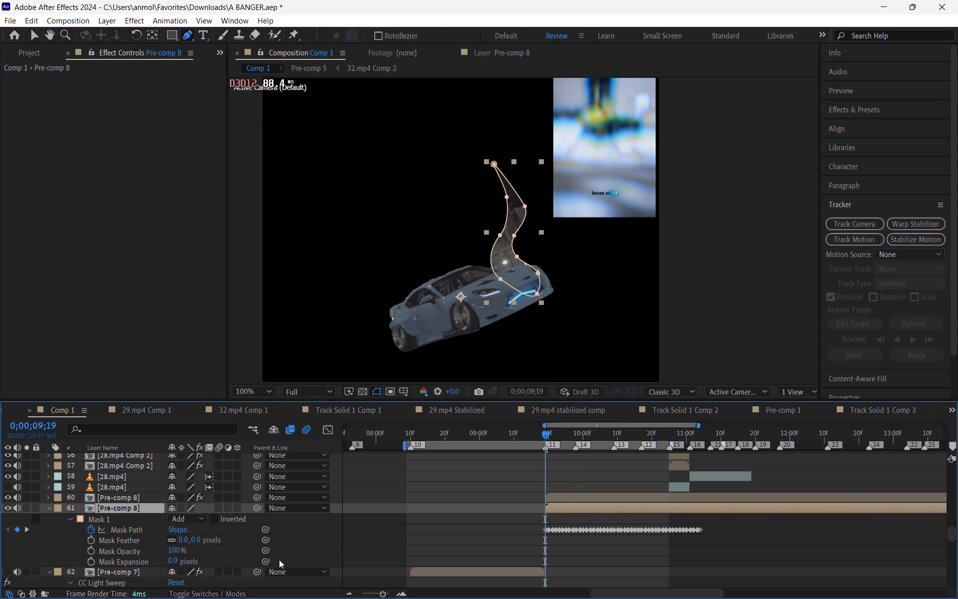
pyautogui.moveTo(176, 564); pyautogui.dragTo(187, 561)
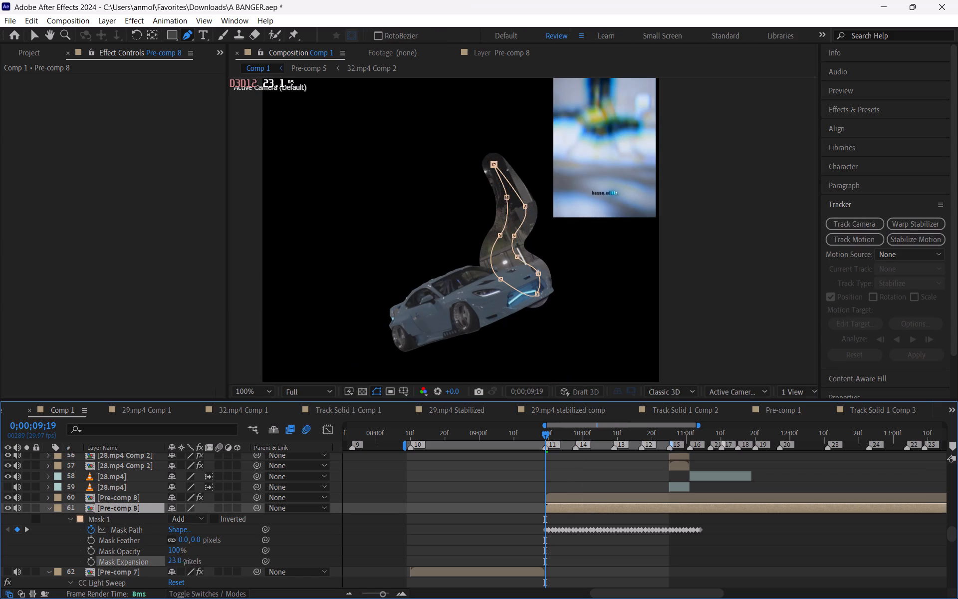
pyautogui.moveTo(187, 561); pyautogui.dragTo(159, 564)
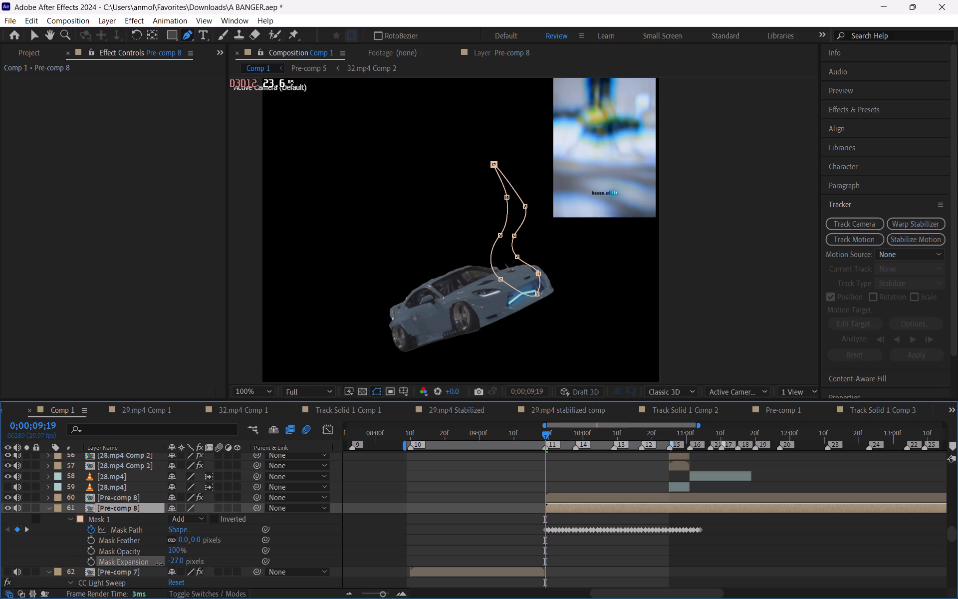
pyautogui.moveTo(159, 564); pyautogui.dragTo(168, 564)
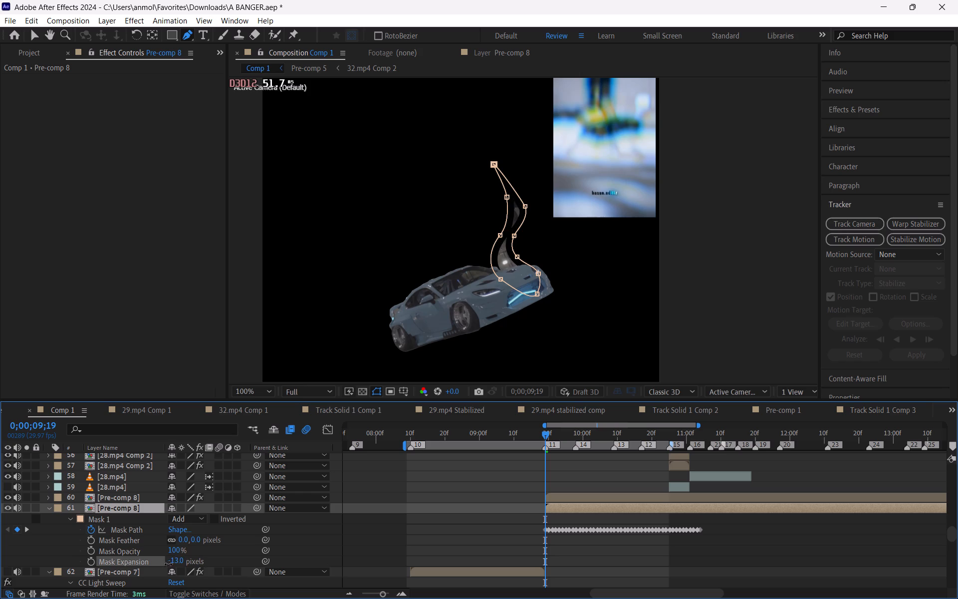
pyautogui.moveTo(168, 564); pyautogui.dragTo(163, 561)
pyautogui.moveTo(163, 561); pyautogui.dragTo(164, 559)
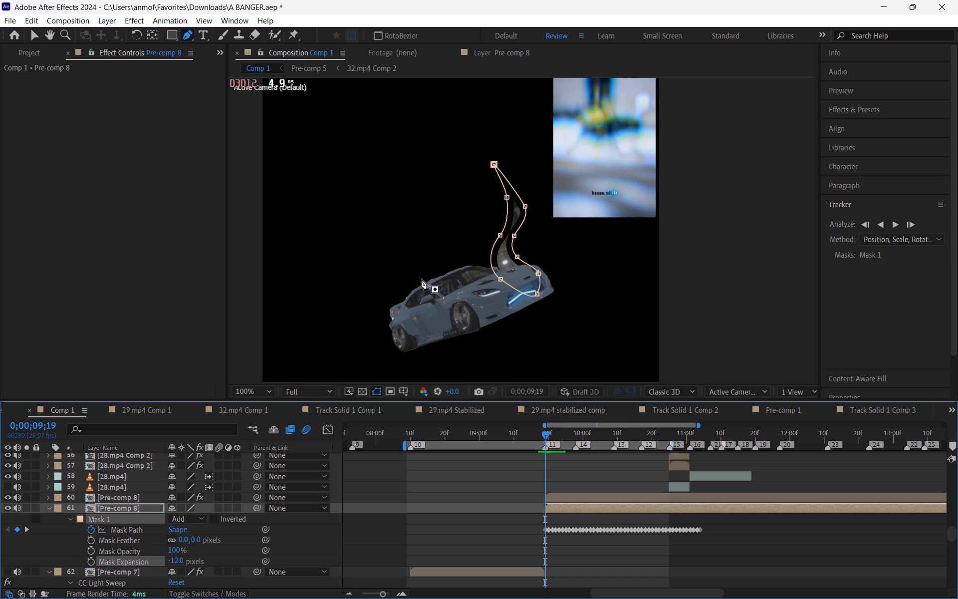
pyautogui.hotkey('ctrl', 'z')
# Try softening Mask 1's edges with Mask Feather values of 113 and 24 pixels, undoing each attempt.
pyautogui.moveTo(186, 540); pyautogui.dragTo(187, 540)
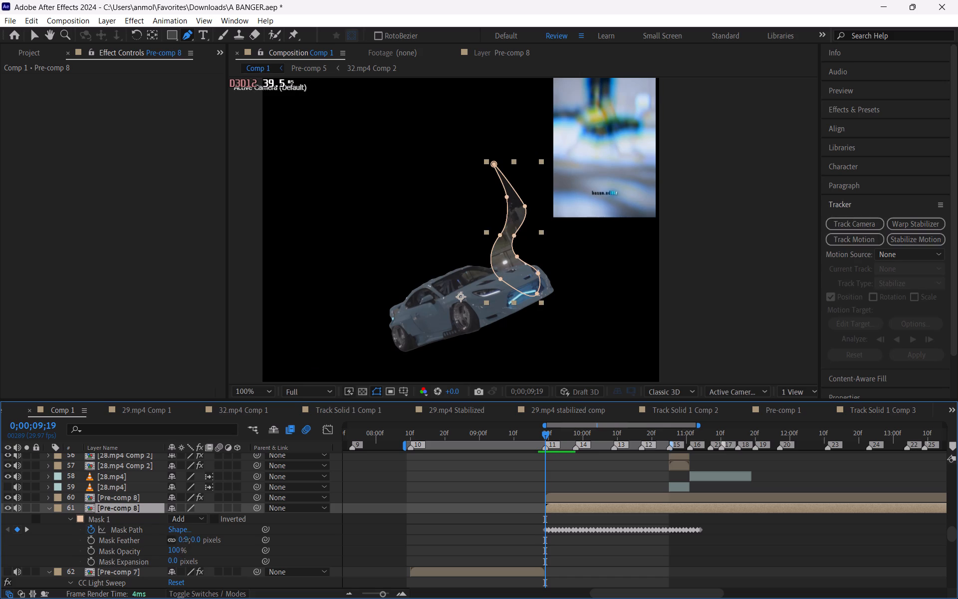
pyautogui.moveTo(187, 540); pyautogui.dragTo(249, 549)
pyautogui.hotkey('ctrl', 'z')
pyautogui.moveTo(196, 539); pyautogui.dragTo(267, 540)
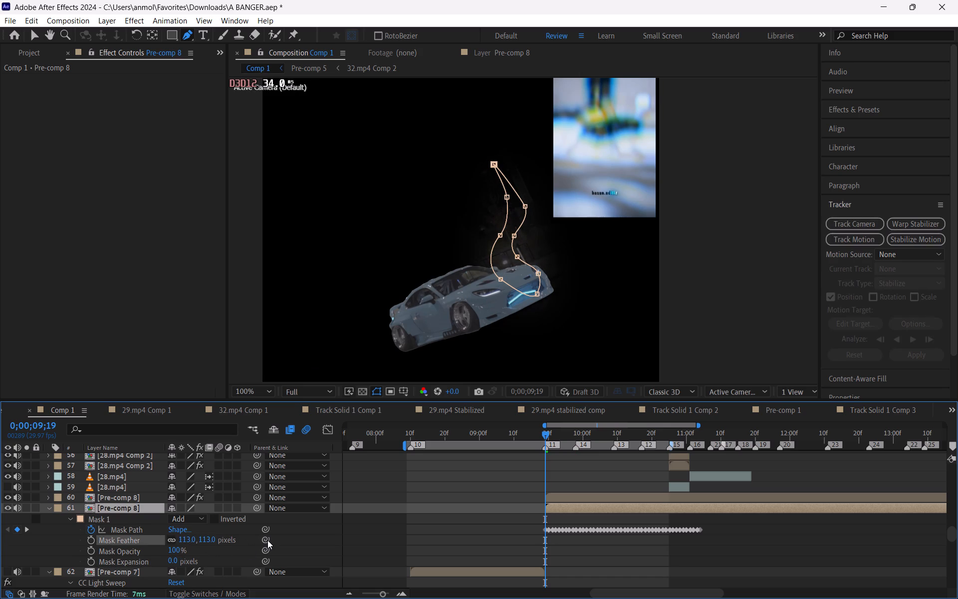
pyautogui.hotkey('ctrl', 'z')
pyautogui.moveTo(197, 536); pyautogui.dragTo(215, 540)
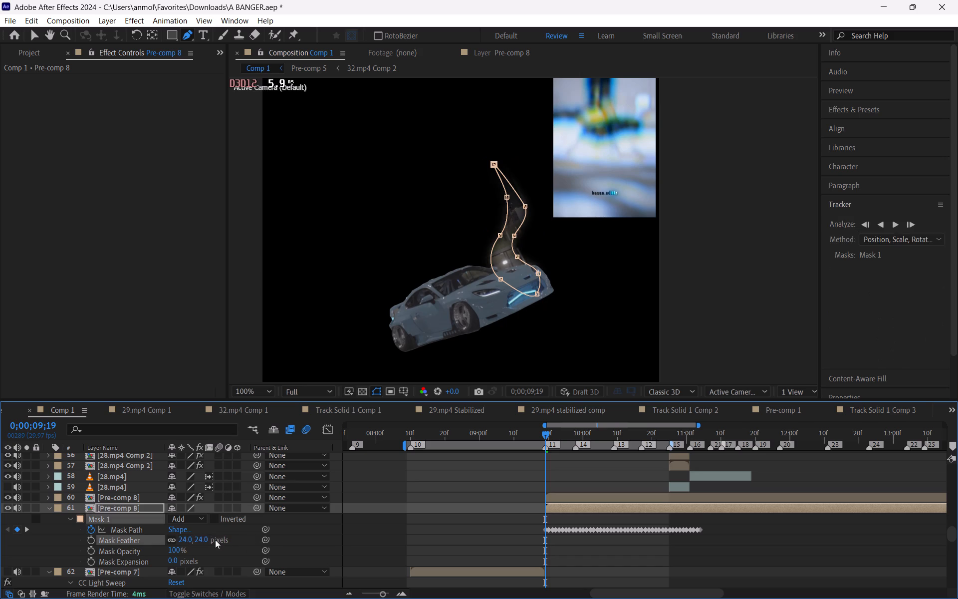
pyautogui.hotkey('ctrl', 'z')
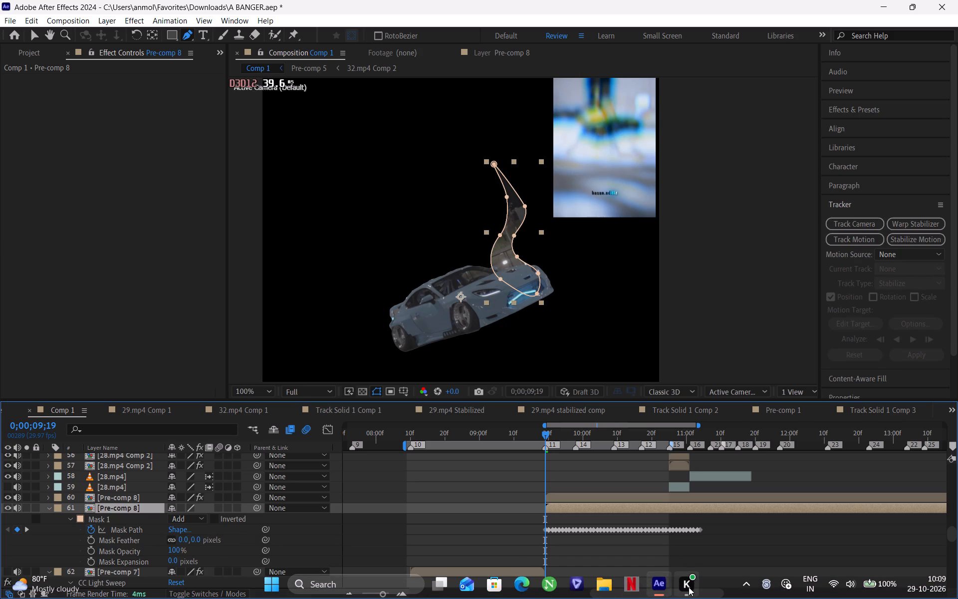
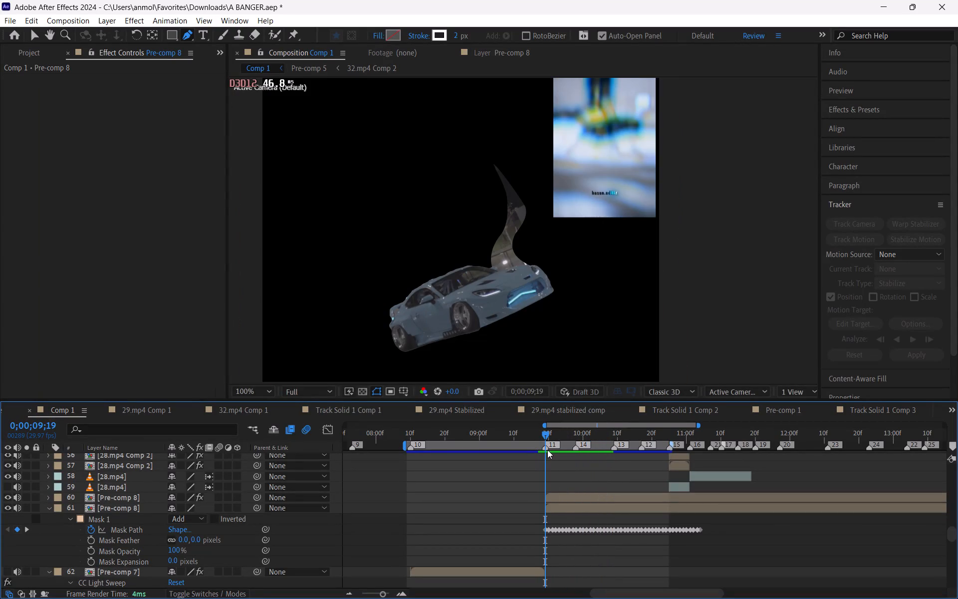
# Delete all of Mask 1's Mask Path keyframes on the lower Pre-comp 8 except the first one at 0;00;09;19.
pyautogui.click(562, 506)
pyautogui.press('u')
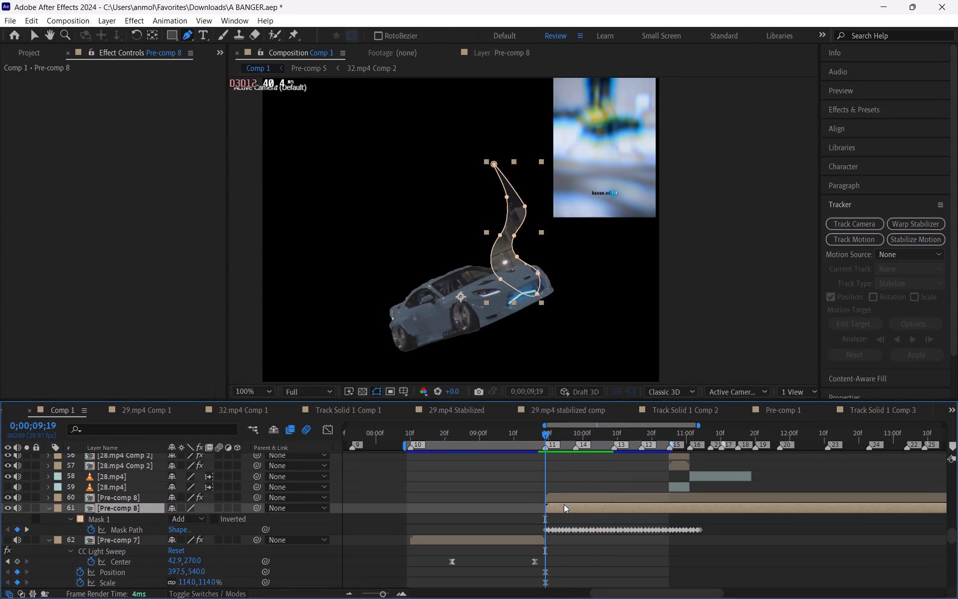
pyautogui.press('u')
pyautogui.press('u')
pyautogui.write('===-')
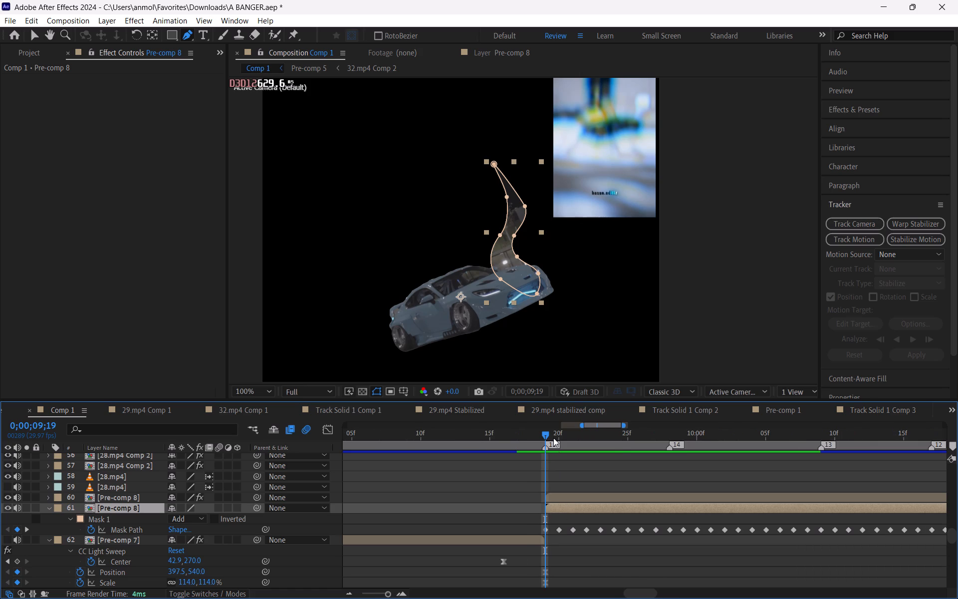
pyautogui.press('-')
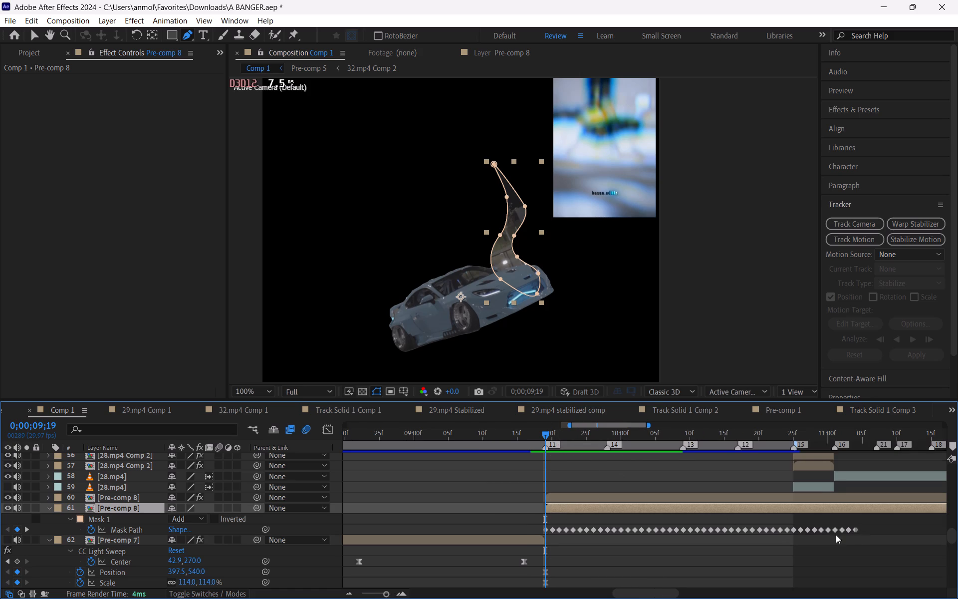
pyautogui.moveTo(865, 527); pyautogui.dragTo(552, 535)
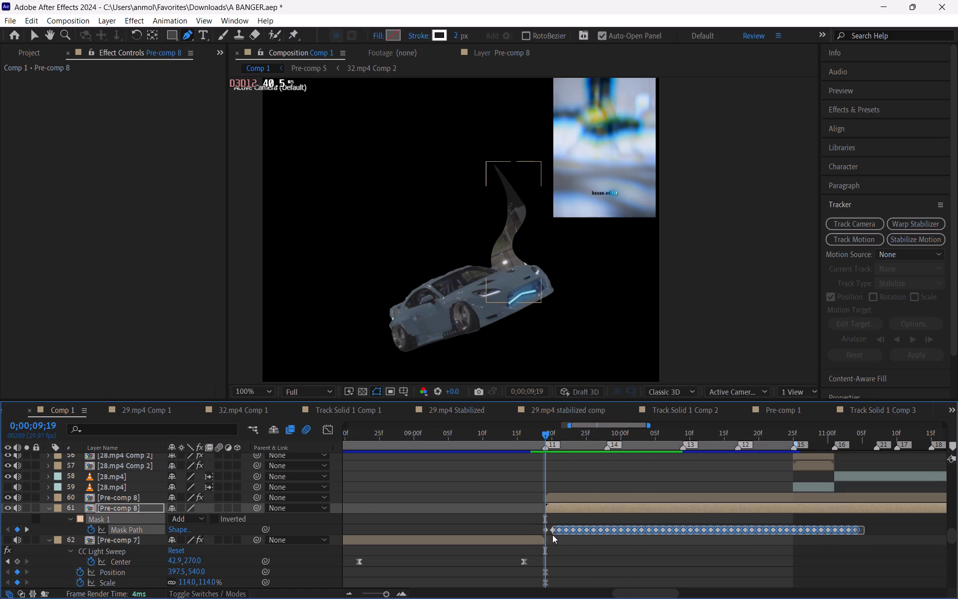
pyautogui.moveTo(552, 535); pyautogui.dragTo(550, 535)
pyautogui.press('Delete')
# Track Mask 1 of the lower Pre-comp 8 forward from 0;00;09;19 to generate new Mask Path keyframes.
pyautogui.moveTo(545, 427); pyautogui.dragTo(548, 432)
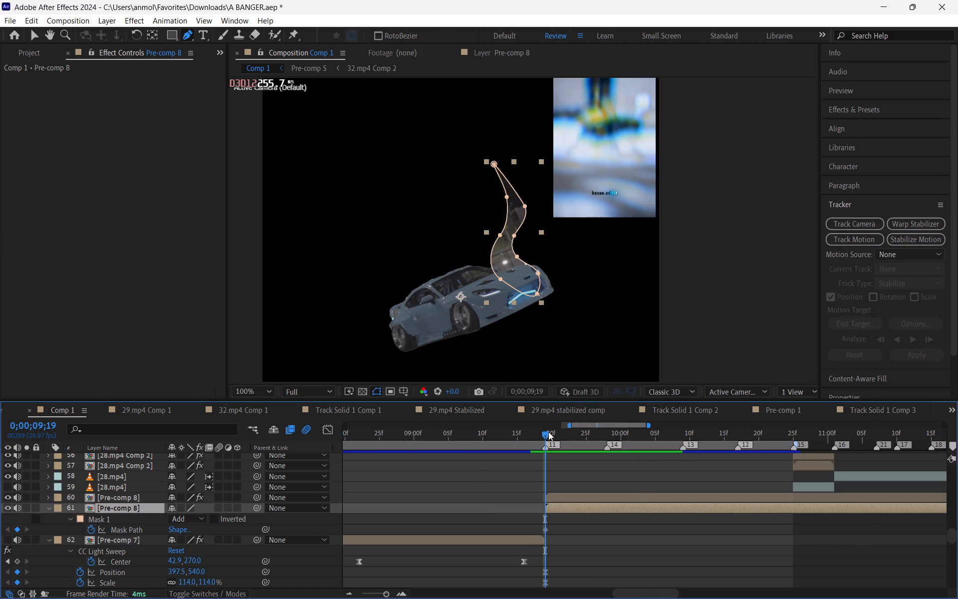
pyautogui.moveTo(548, 432); pyautogui.dragTo(553, 436)
pyautogui.moveTo(550, 436); pyautogui.dragTo(618, 447)
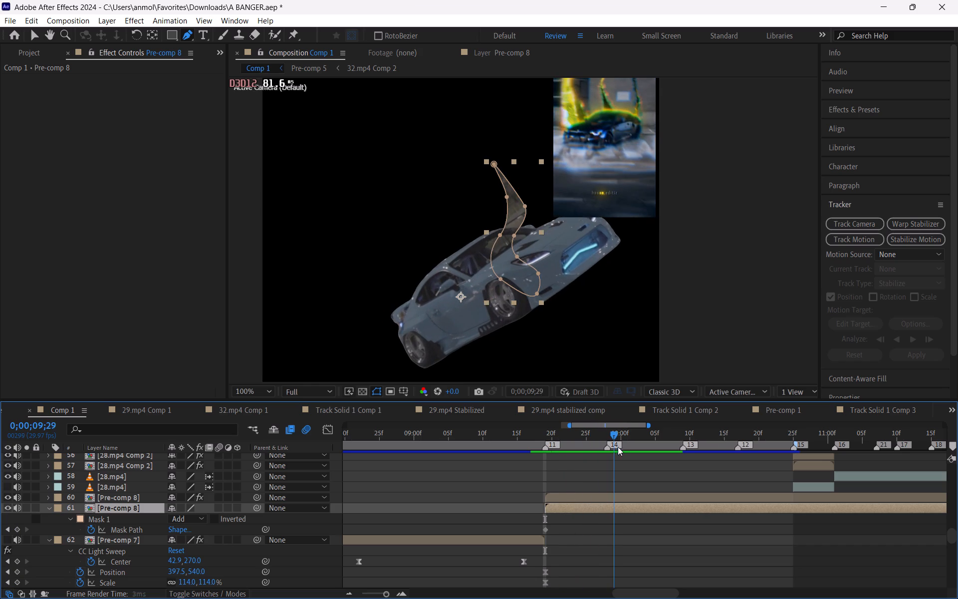
pyautogui.moveTo(618, 447); pyautogui.dragTo(545, 461)
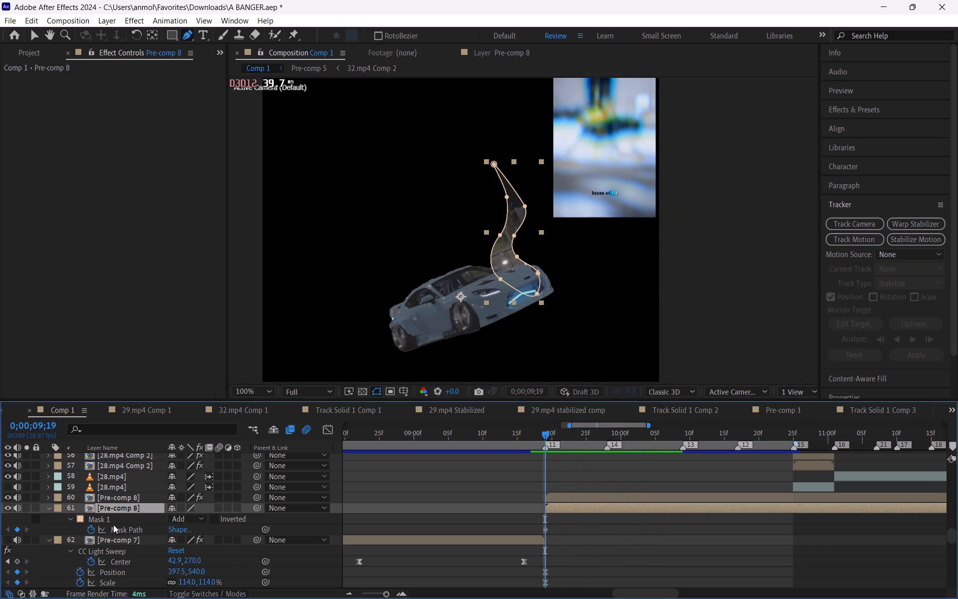
pyautogui.click(108, 519)
pyautogui.click(889, 226)
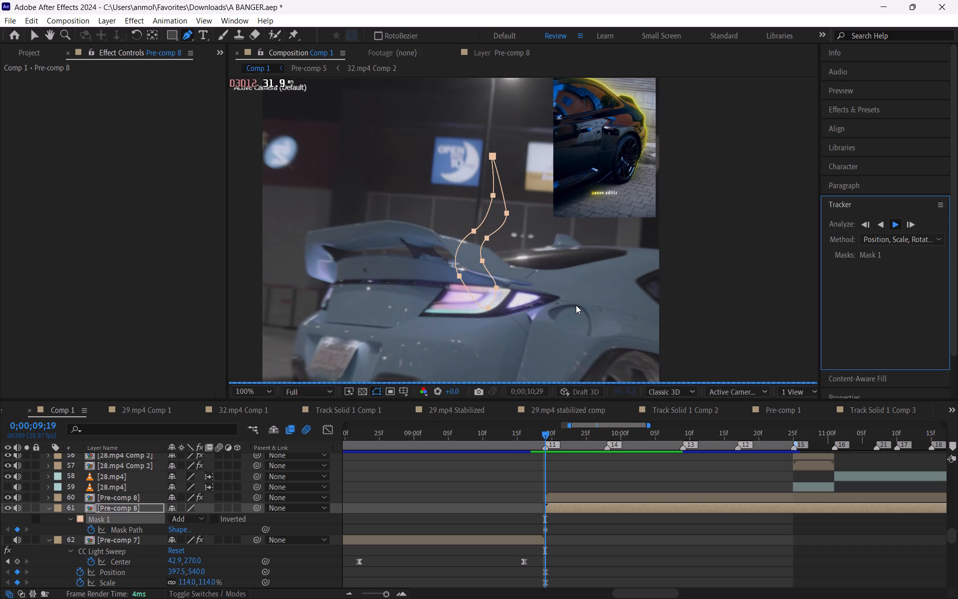
pyautogui.hotkey('ctrl', 's')
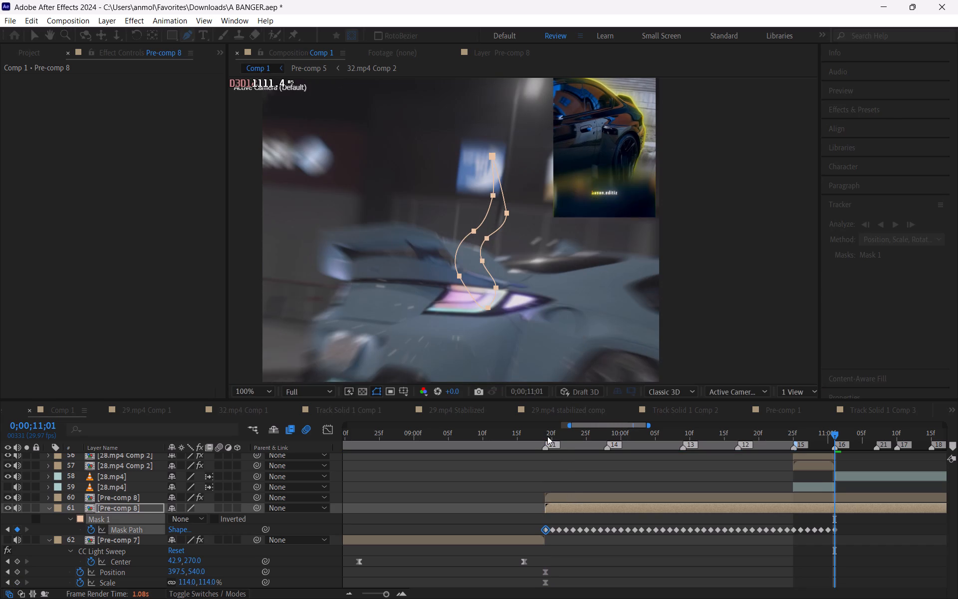
# Review how the tracked mask follows the car between 0;00;09;19 and about 0;00;10;23.
pyautogui.click(547, 436)
pyautogui.click(547, 436)
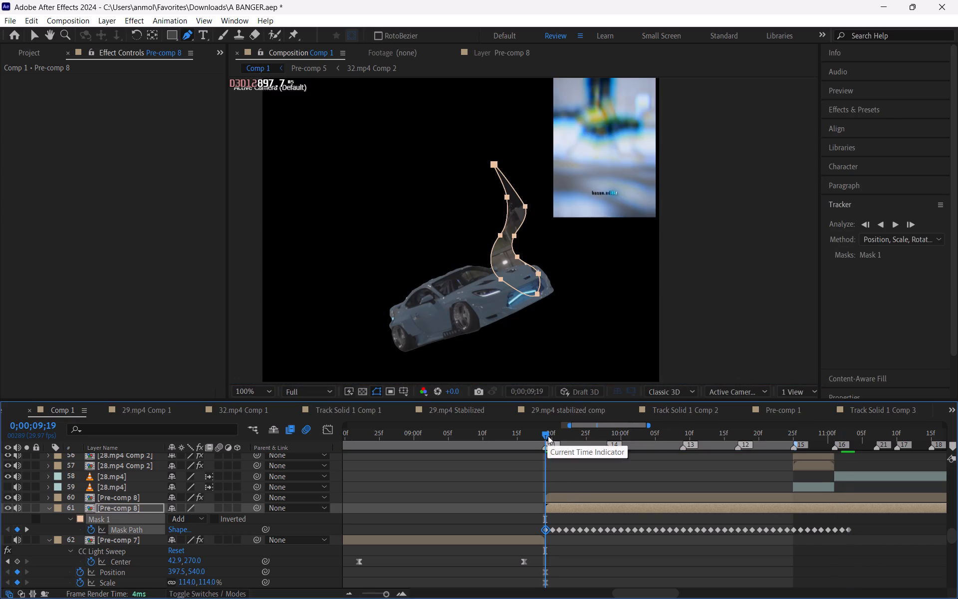
pyautogui.moveTo(548, 433); pyautogui.dragTo(570, 428)
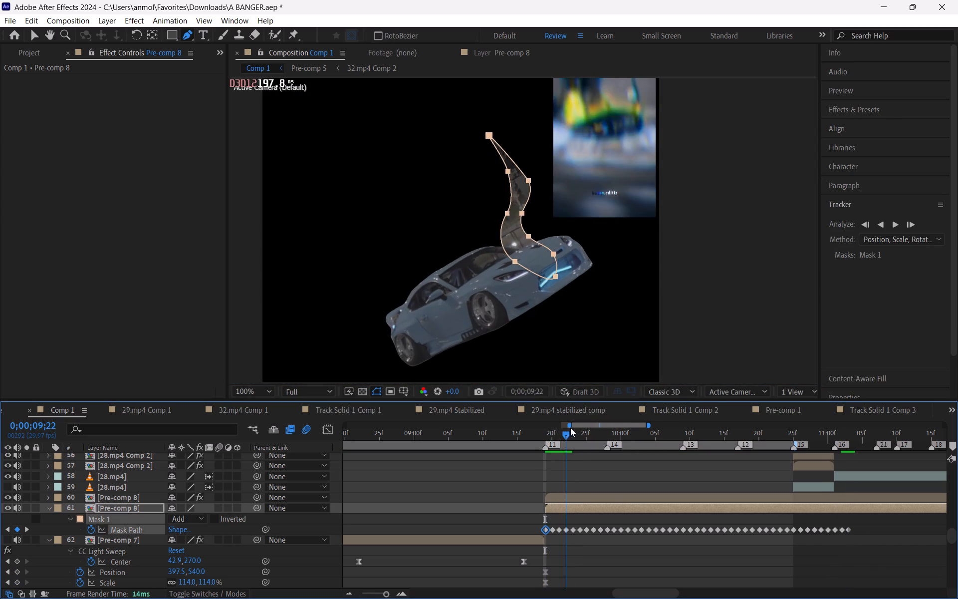
pyautogui.moveTo(570, 428); pyautogui.dragTo(587, 425)
pyautogui.click(597, 498)
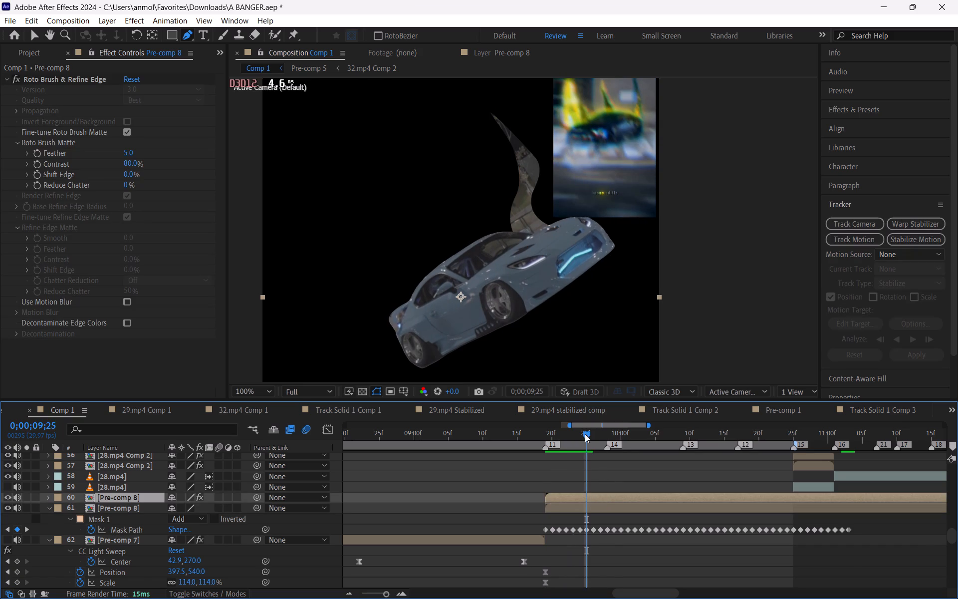
pyautogui.moveTo(585, 434); pyautogui.dragTo(699, 480)
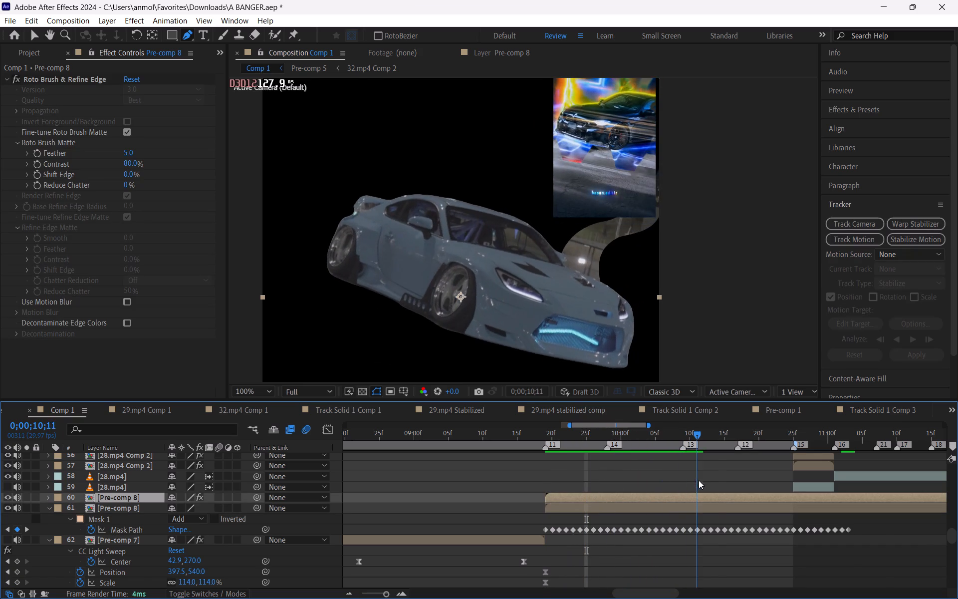
pyautogui.moveTo(699, 480); pyautogui.dragTo(781, 527)
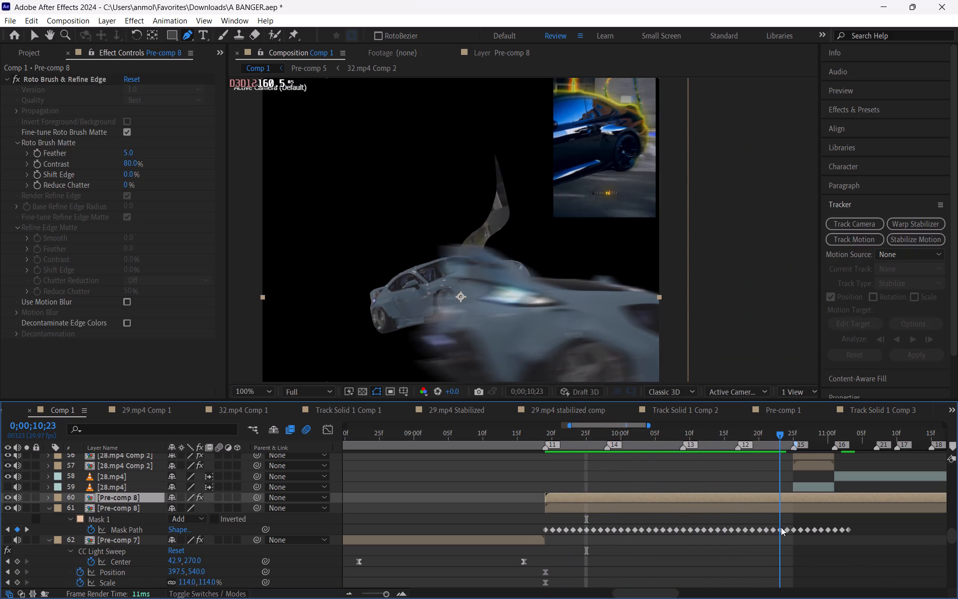
pyautogui.moveTo(781, 527); pyautogui.dragTo(544, 475)
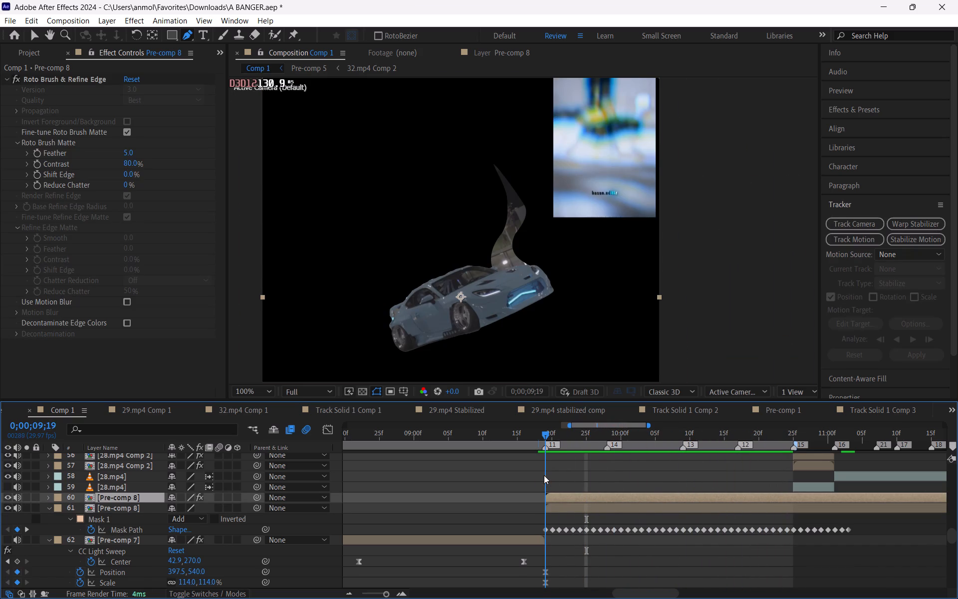
pyautogui.moveTo(544, 475); pyautogui.dragTo(546, 475)
# Add a Mask Expansion keyframe to Mask 1 at 0;00;09;19 and set its value to -29 pixels.
pyautogui.click(74, 522)
pyautogui.doubleClick(72, 521)
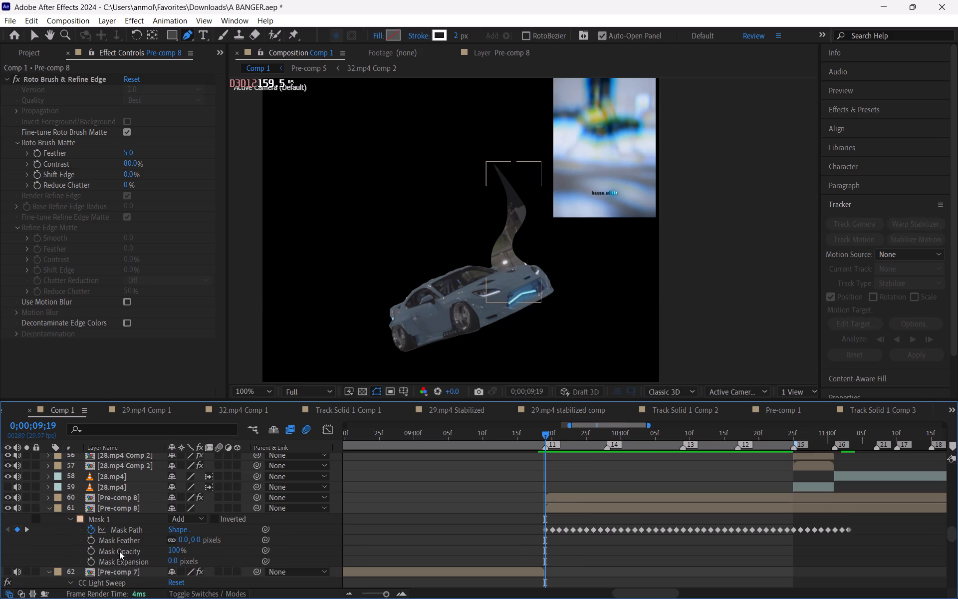
pyautogui.click(92, 559)
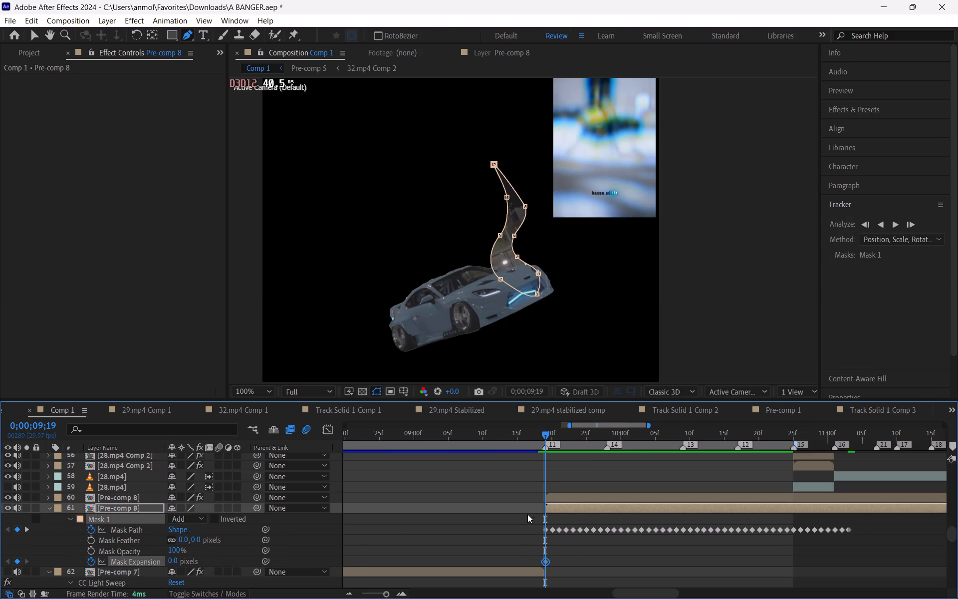
pyautogui.moveTo(169, 559); pyautogui.dragTo(164, 561)
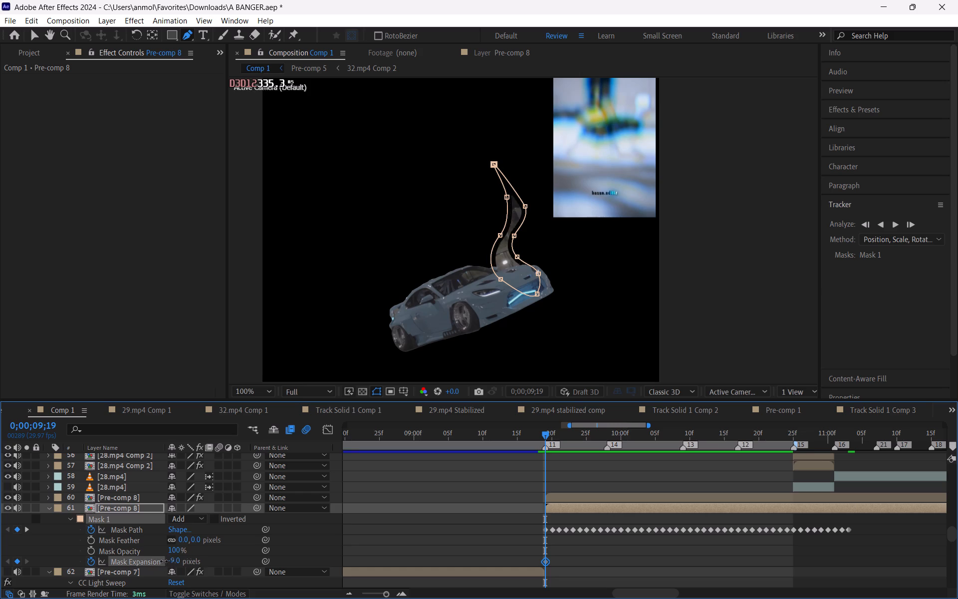
pyautogui.moveTo(164, 561); pyautogui.dragTo(176, 561)
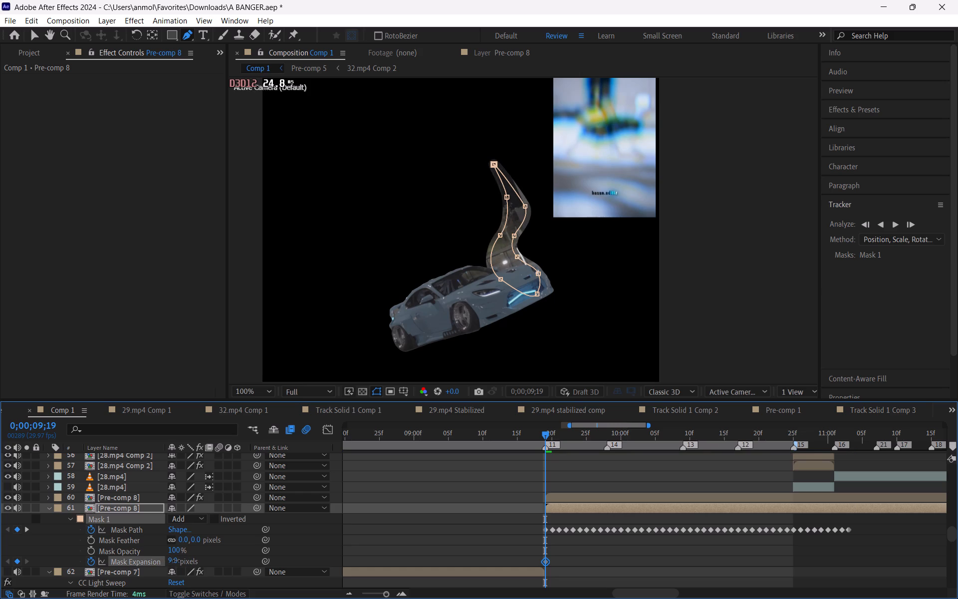
pyautogui.moveTo(176, 561); pyautogui.dragTo(154, 560)
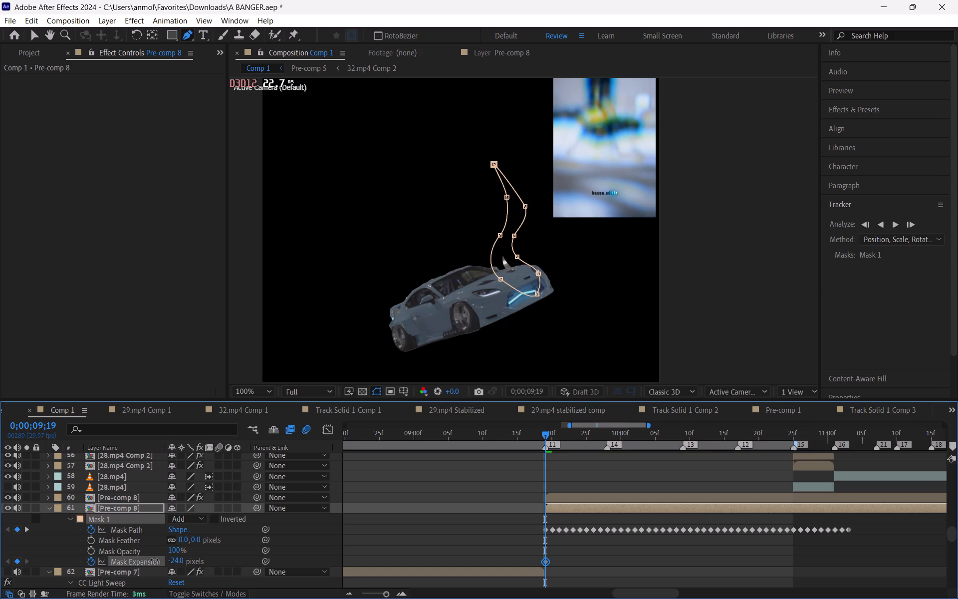
pyautogui.moveTo(154, 560); pyautogui.dragTo(152, 559)
pyautogui.moveTo(152, 559); pyautogui.dragTo(150, 560)
pyautogui.moveTo(150, 560); pyautogui.dragTo(153, 560)
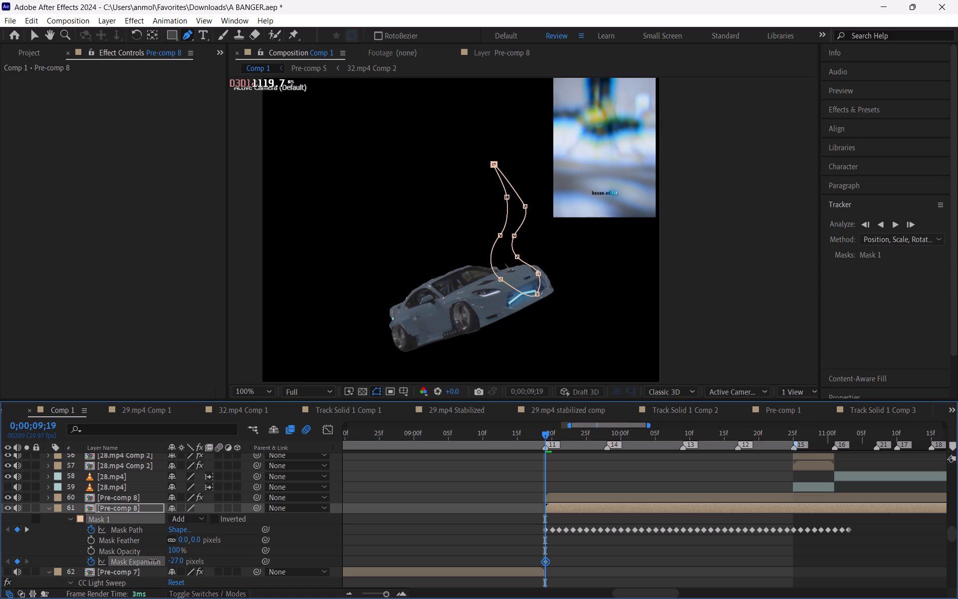
pyautogui.moveTo(153, 560); pyautogui.dragTo(152, 560)
# Keyframe Mask 1's Mask Expansion at 0 pixels at 0;00;10;24 and check the growing mask between the two keyframes.
pyautogui.moveTo(705, 435); pyautogui.dragTo(785, 455)
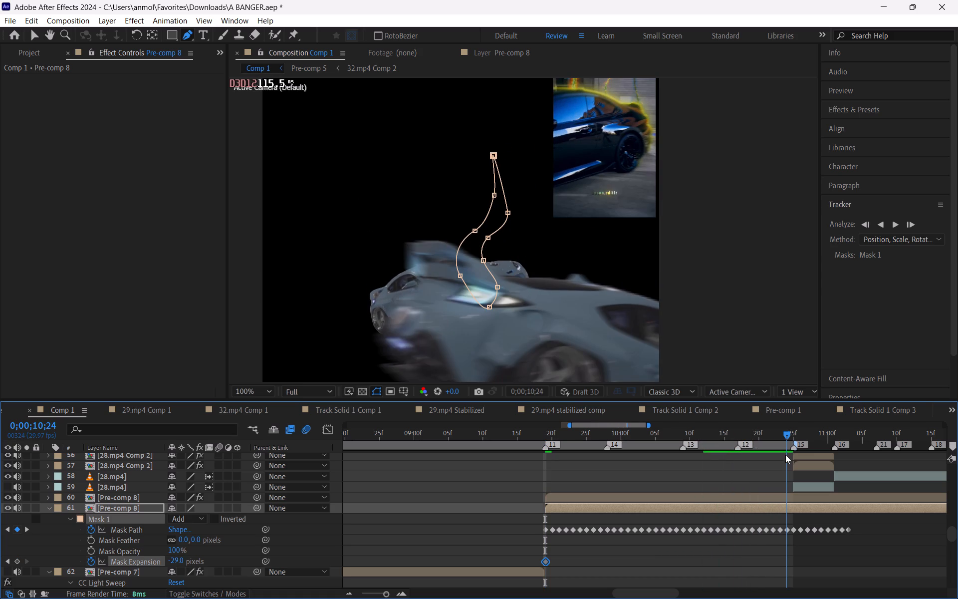
pyautogui.moveTo(785, 455); pyautogui.dragTo(784, 455)
pyautogui.click(175, 560)
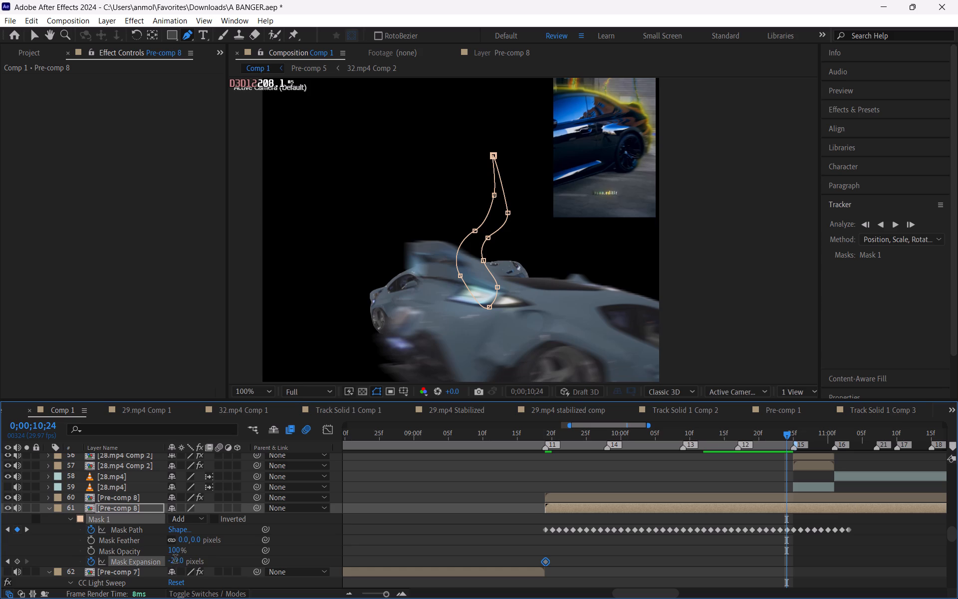
pyautogui.press('0')
pyautogui.click(239, 550)
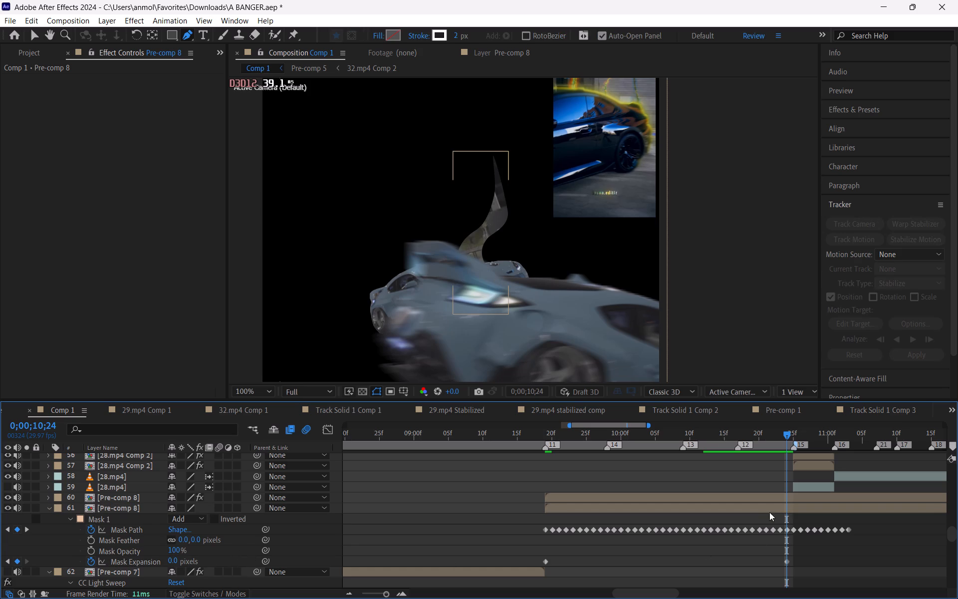
pyautogui.moveTo(783, 435); pyautogui.dragTo(650, 442)
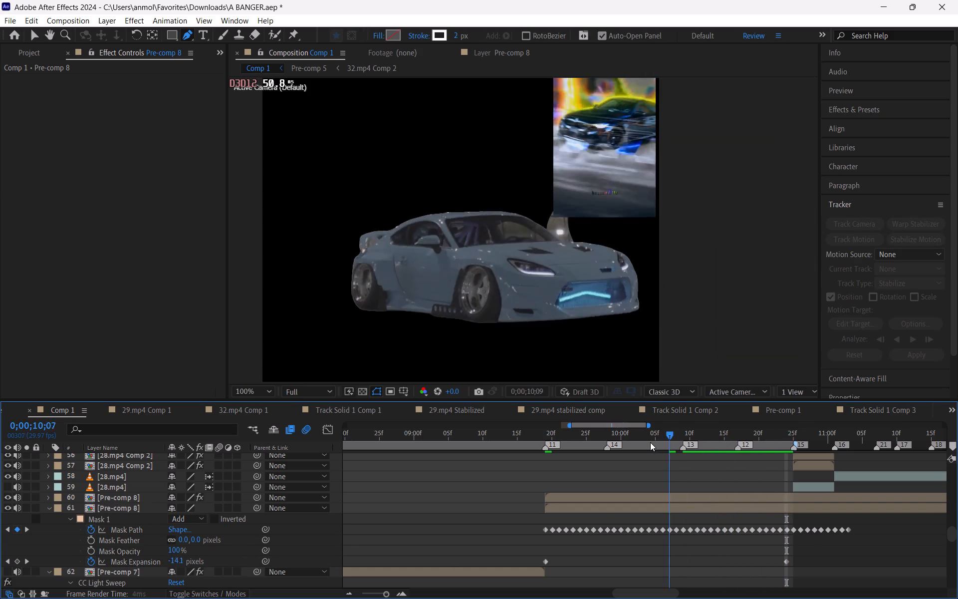
pyautogui.moveTo(650, 442); pyautogui.dragTo(613, 477)
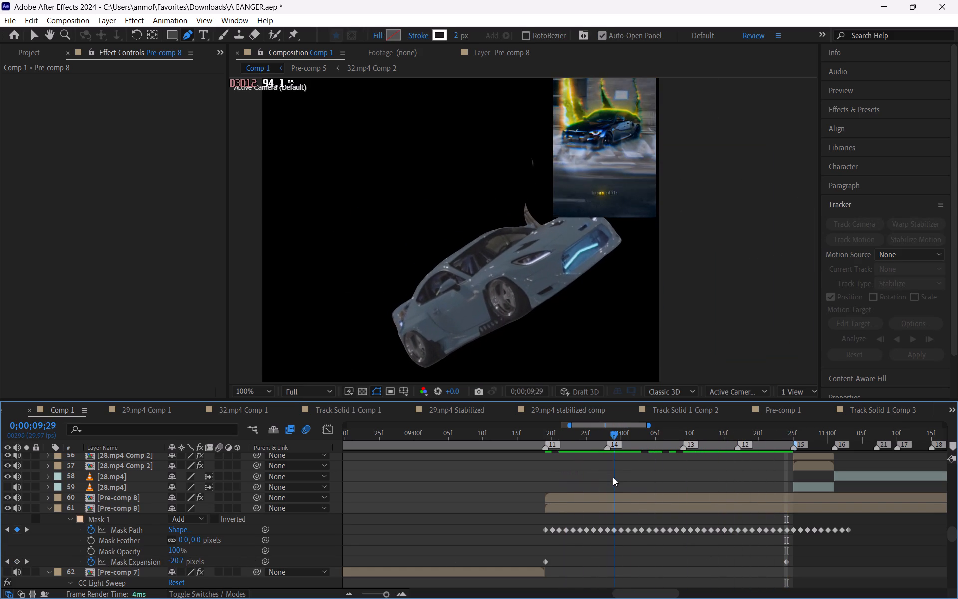
pyautogui.moveTo(613, 477); pyautogui.dragTo(658, 501)
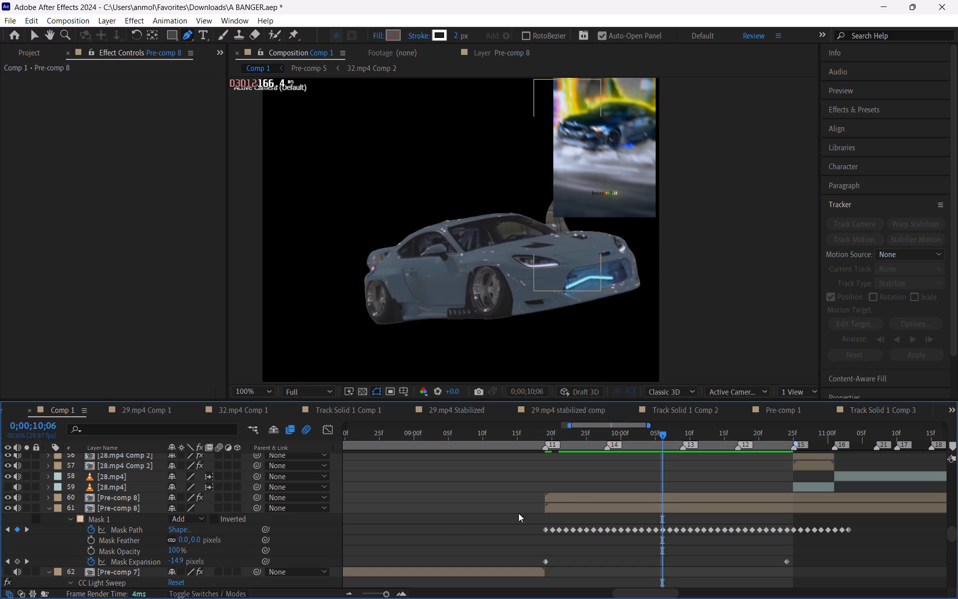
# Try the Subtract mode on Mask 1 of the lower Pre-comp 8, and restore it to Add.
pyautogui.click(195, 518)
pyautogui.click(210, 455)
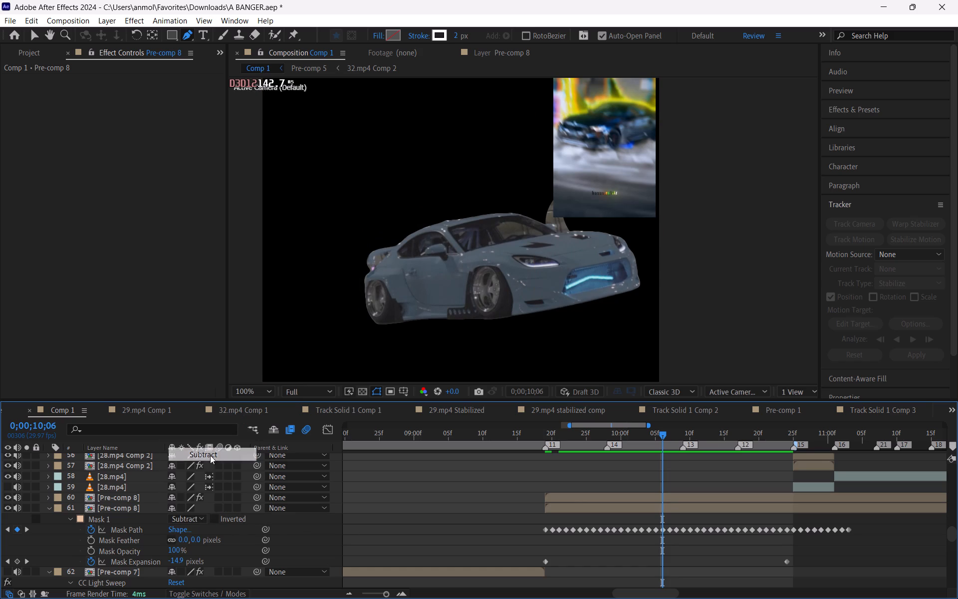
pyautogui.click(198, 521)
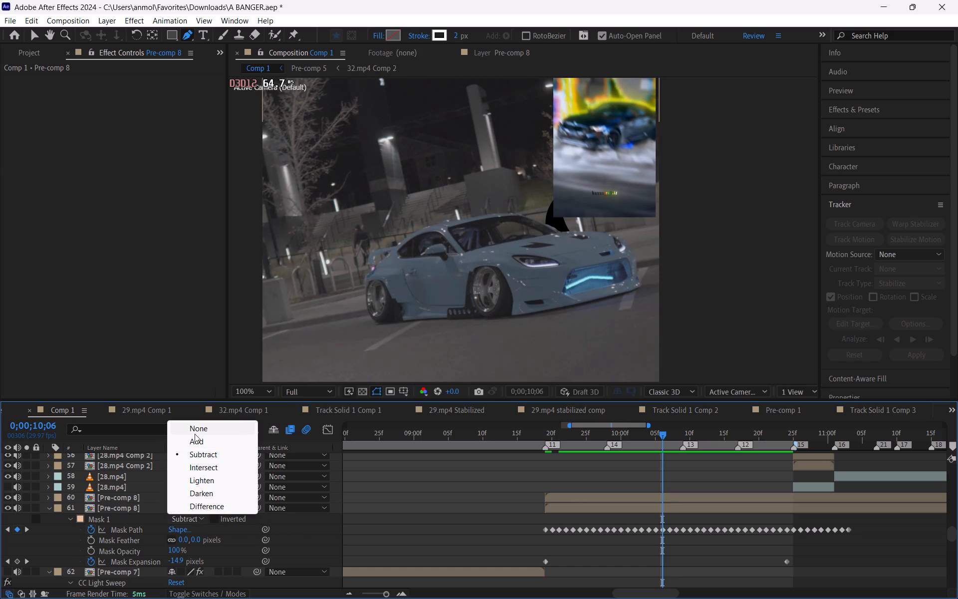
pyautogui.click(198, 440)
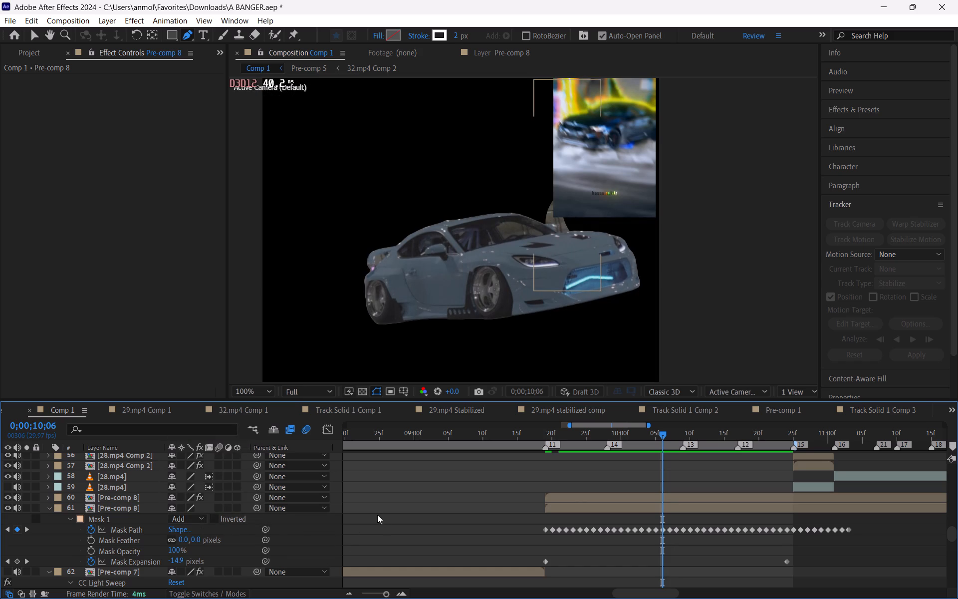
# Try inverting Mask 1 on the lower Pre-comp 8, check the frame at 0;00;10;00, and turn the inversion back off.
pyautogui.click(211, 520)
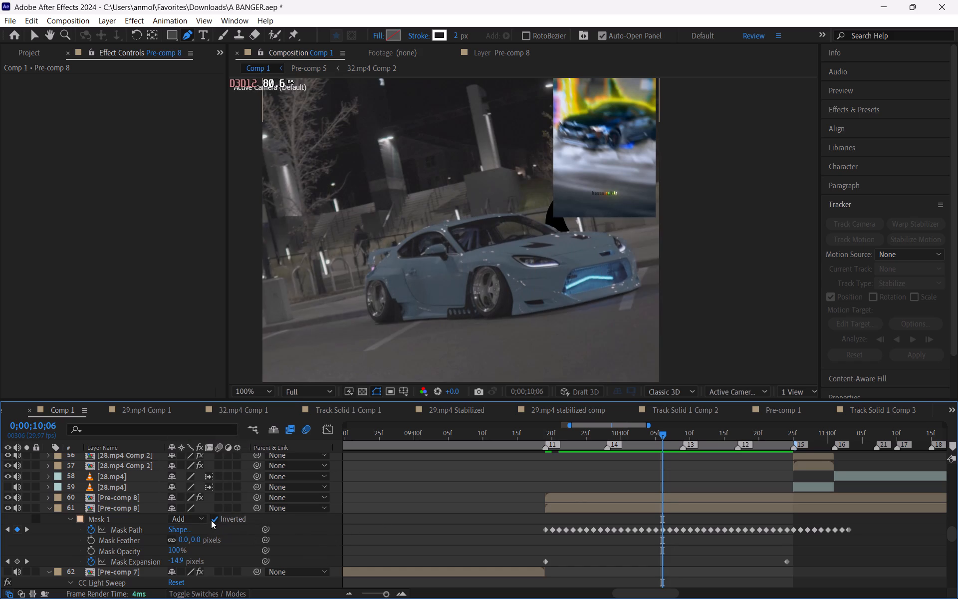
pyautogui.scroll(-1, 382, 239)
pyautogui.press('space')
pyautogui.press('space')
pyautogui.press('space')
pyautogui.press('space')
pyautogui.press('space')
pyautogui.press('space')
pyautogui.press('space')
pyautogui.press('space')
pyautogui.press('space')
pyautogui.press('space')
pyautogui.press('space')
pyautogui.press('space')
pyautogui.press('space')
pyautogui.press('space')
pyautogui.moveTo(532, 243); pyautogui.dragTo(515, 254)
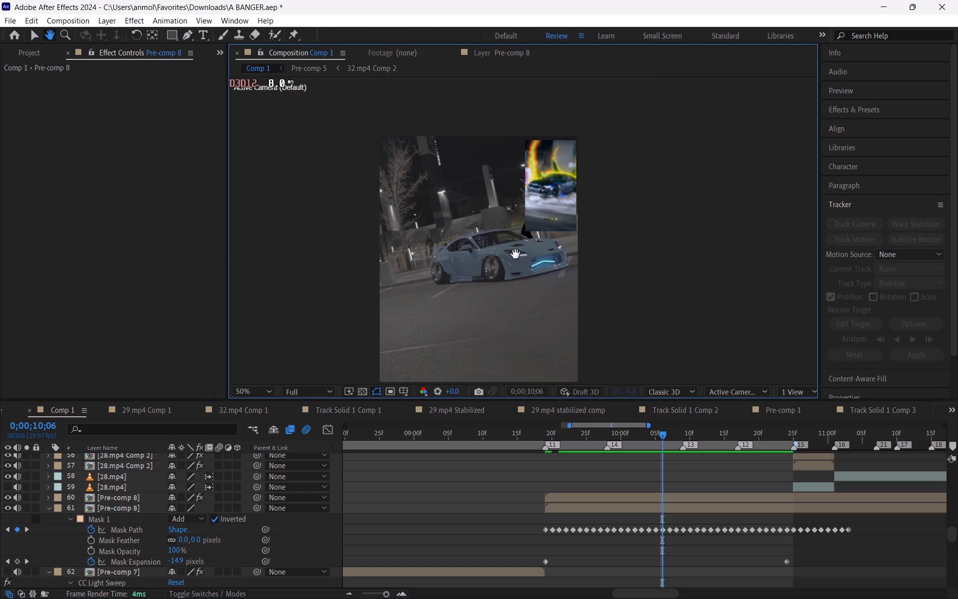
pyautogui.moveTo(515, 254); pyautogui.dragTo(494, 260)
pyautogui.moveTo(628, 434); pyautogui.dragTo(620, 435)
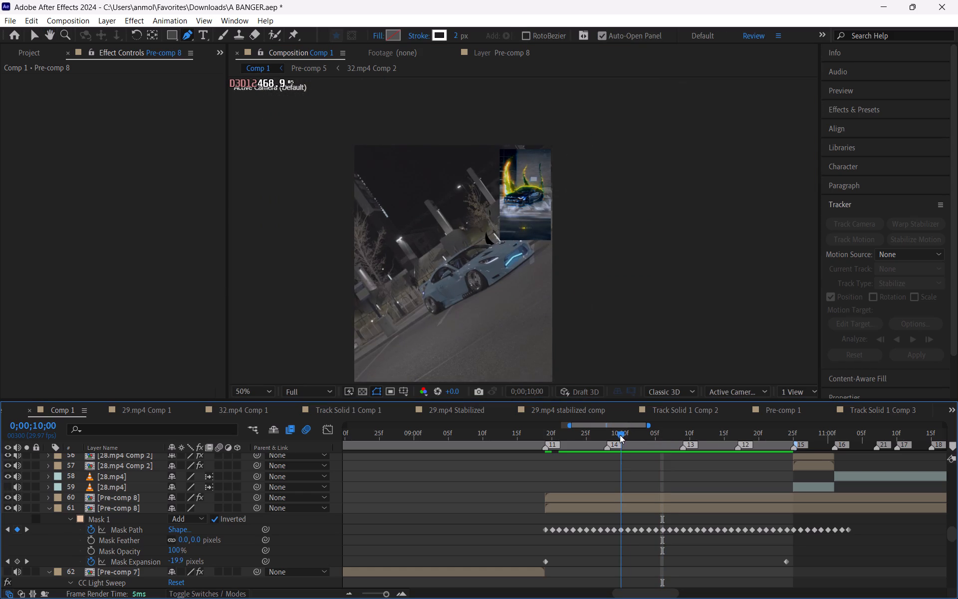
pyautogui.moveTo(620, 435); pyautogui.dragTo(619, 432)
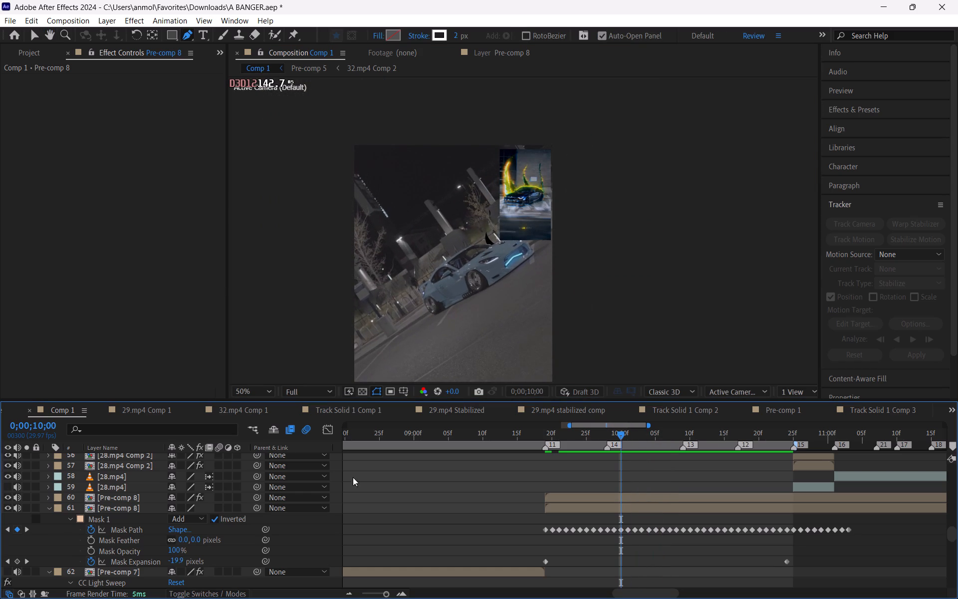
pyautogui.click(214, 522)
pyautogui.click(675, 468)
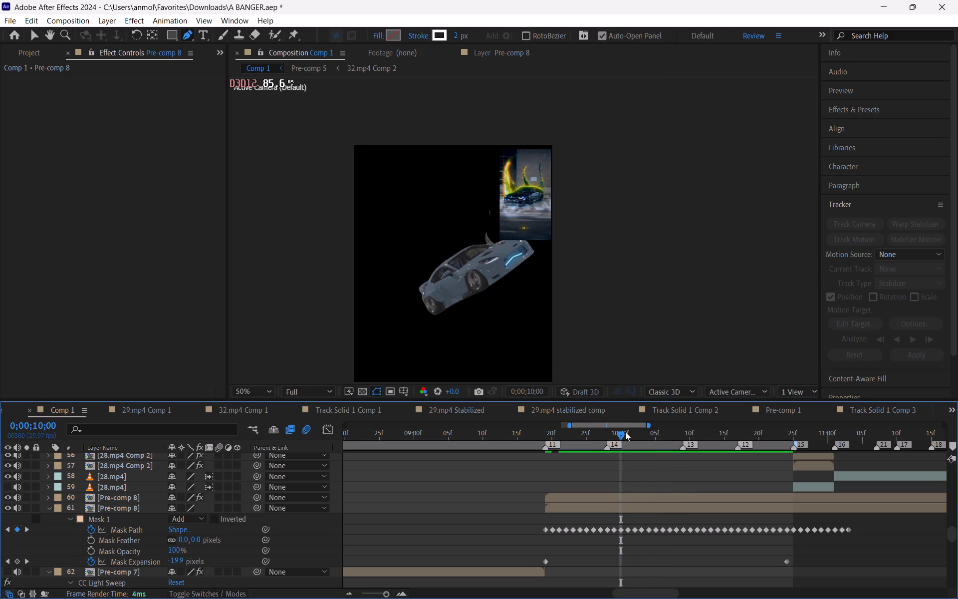
# Move Mask 1's last Mask Expansion keyframe one frame later, to 0;00;10;25.
pyautogui.moveTo(622, 432); pyautogui.dragTo(668, 463)
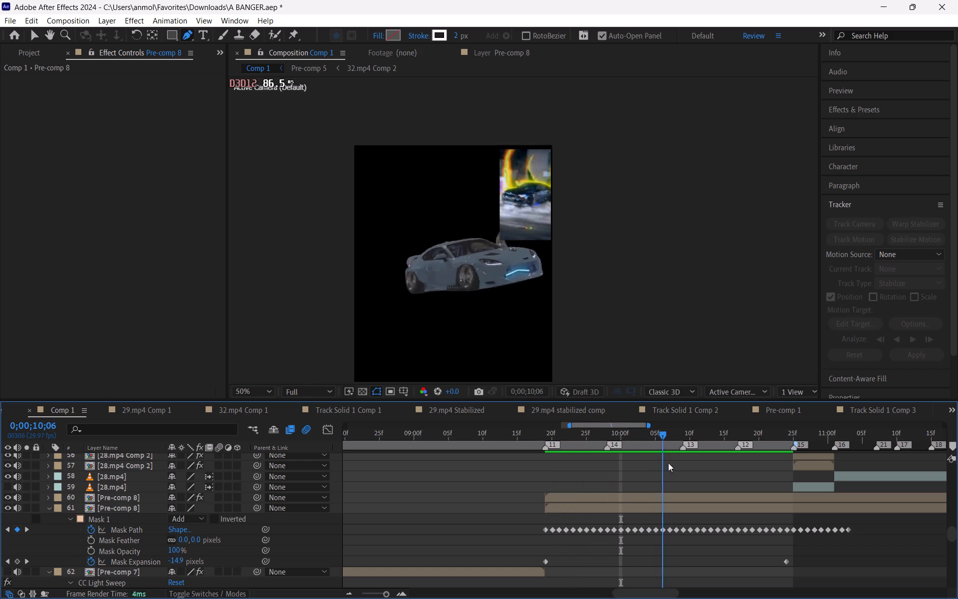
pyautogui.moveTo(668, 463); pyautogui.dragTo(718, 488)
pyautogui.moveTo(786, 561); pyautogui.dragTo(792, 563)
# Apply Easy Ease to both Mask Expansion keyframes of Mask 1.
pyautogui.moveTo(808, 560); pyautogui.dragTo(546, 567)
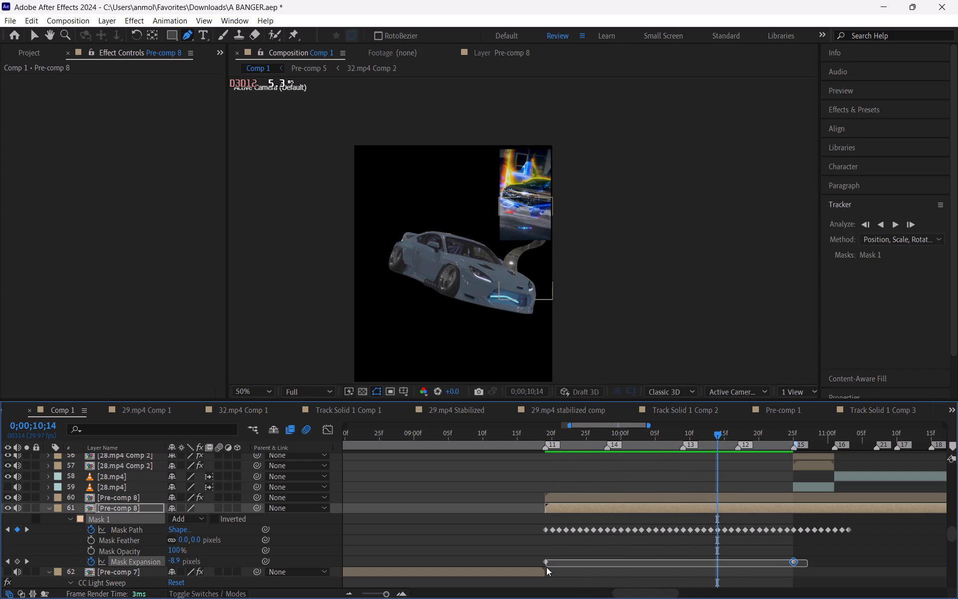
pyautogui.moveTo(546, 567); pyautogui.dragTo(539, 565)
pyautogui.moveTo(545, 561); pyautogui.dragTo(553, 560, button='right')
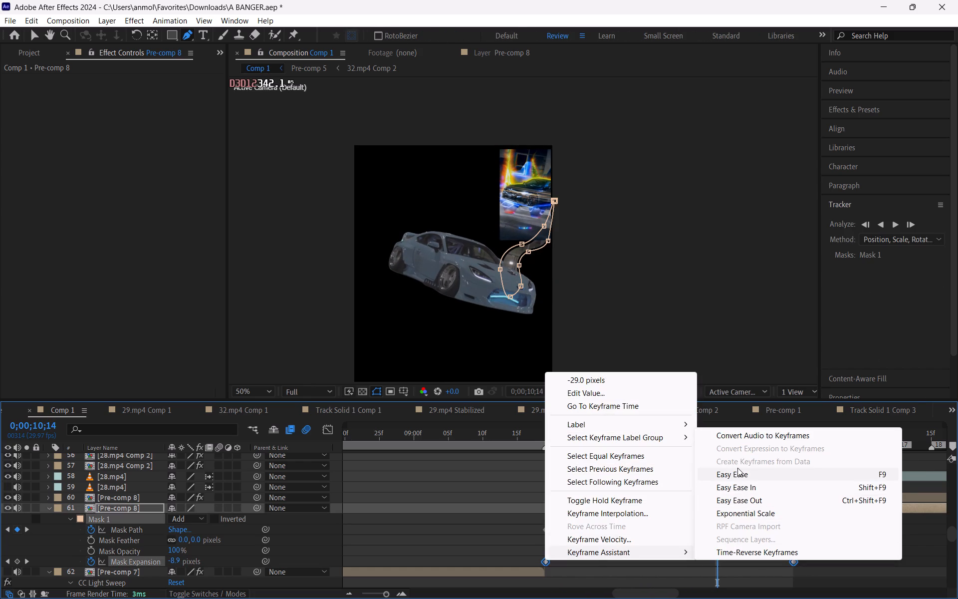
pyautogui.click(737, 468)
# Shape the Mask Expansion speed graph with a short outgoing ease on the first keyframe and a longer incoming ease on the last.
pyautogui.click(322, 430)
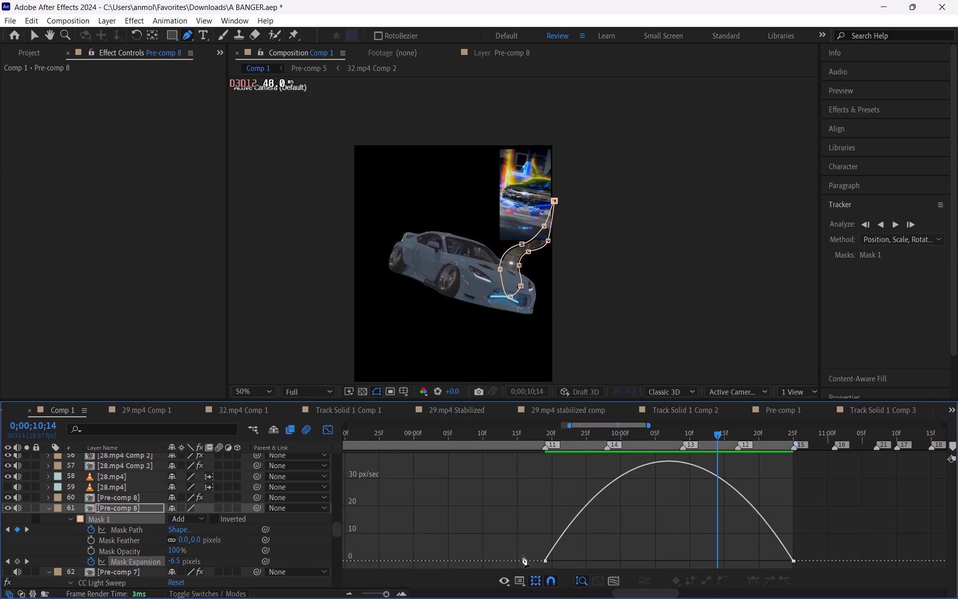
pyautogui.moveTo(515, 548); pyautogui.dragTo(564, 572)
pyautogui.moveTo(586, 560); pyautogui.dragTo(566, 556)
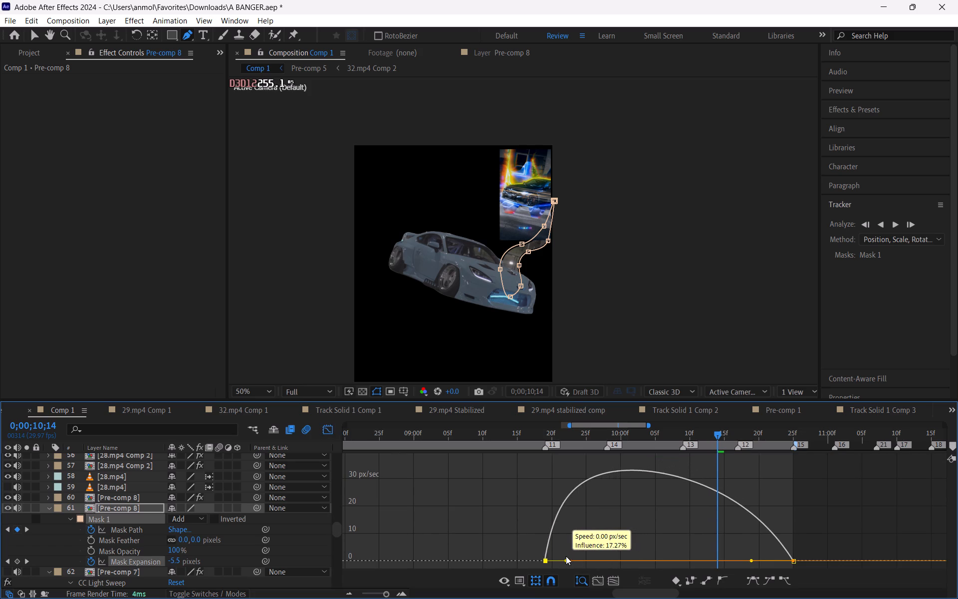
pyautogui.moveTo(566, 556); pyautogui.dragTo(550, 558)
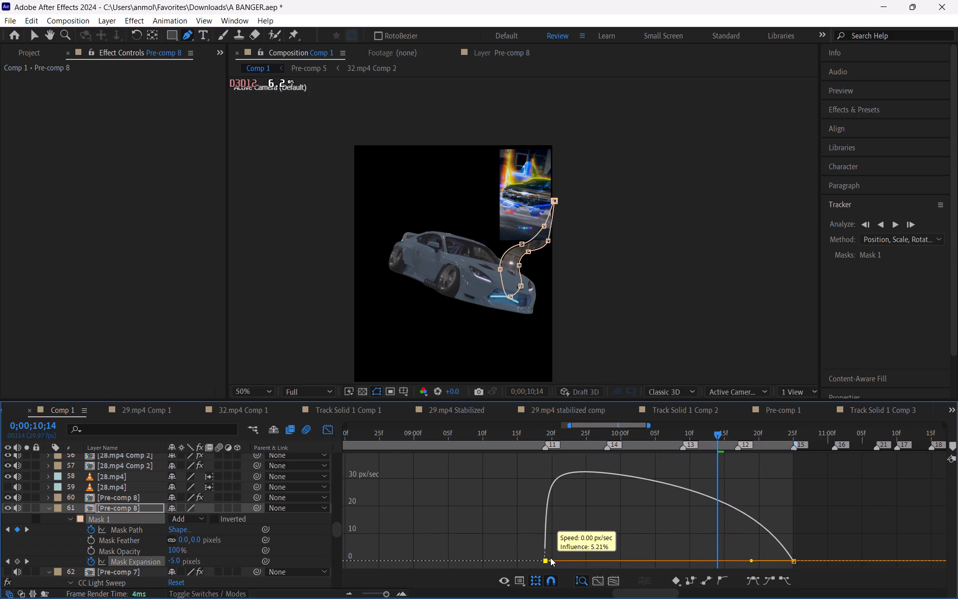
pyautogui.moveTo(550, 558); pyautogui.dragTo(549, 558)
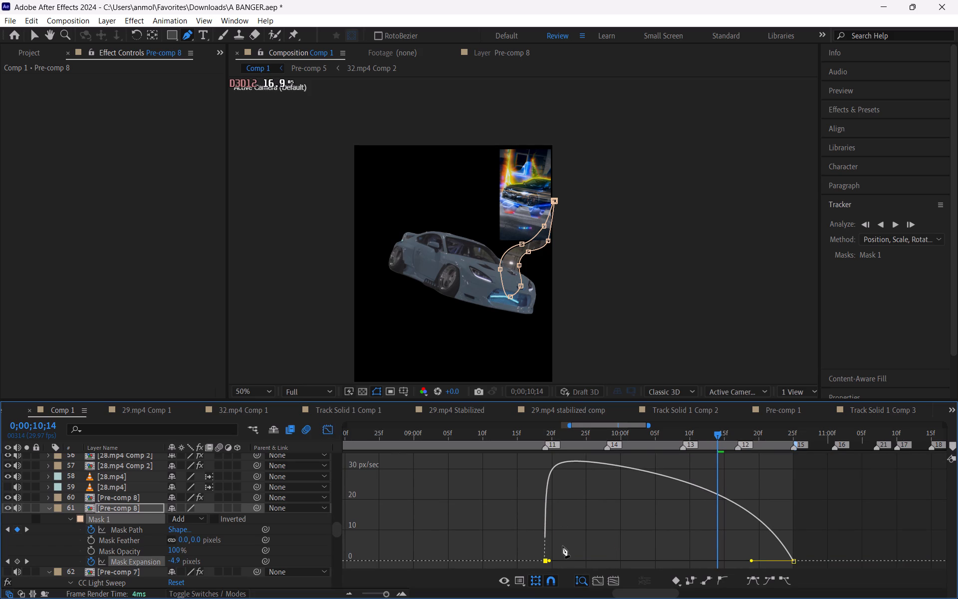
pyautogui.moveTo(551, 561); pyautogui.dragTo(557, 560)
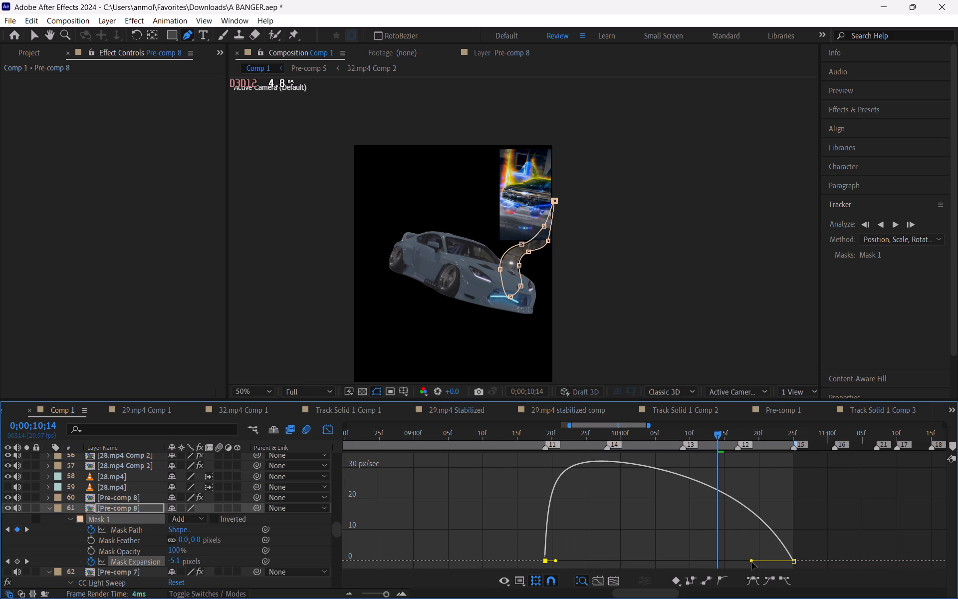
pyautogui.moveTo(752, 562); pyautogui.dragTo(729, 562)
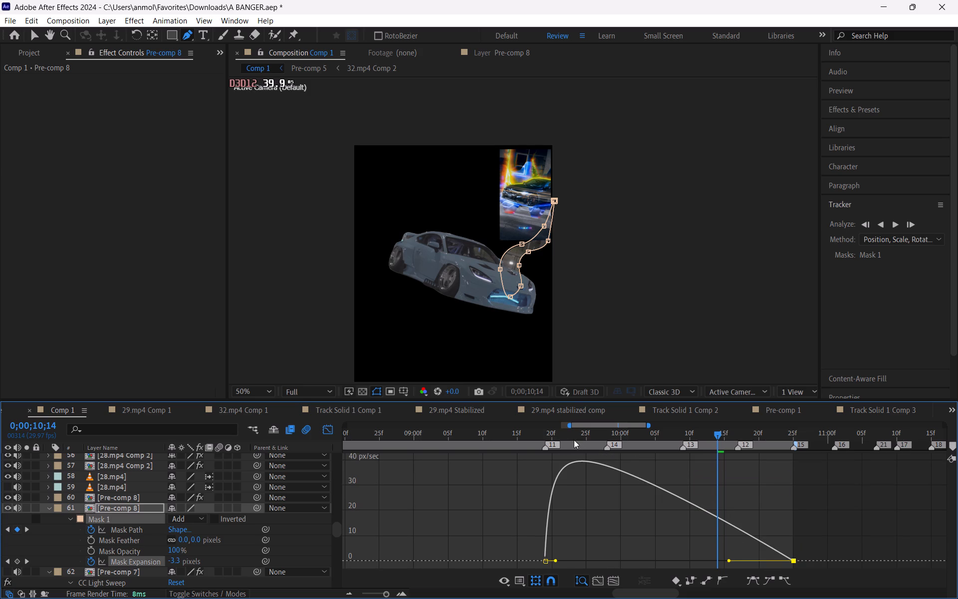
# Play back and scrub the eased mask growth from about 0;00;09;20 to judge its timing against the car.
pyautogui.moveTo(560, 433); pyautogui.dragTo(548, 439)
pyautogui.press('space')
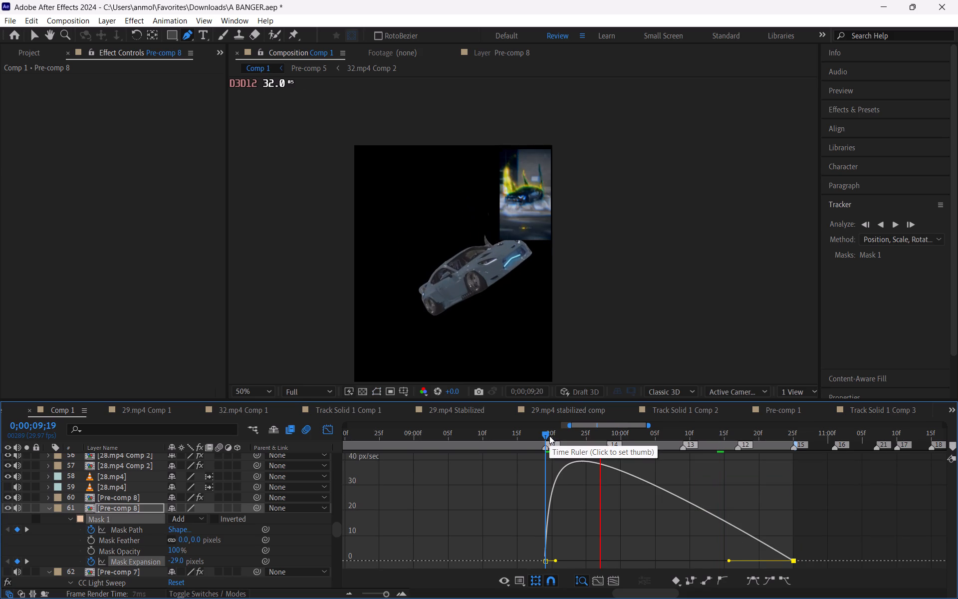
pyautogui.click(549, 436)
pyautogui.press('space')
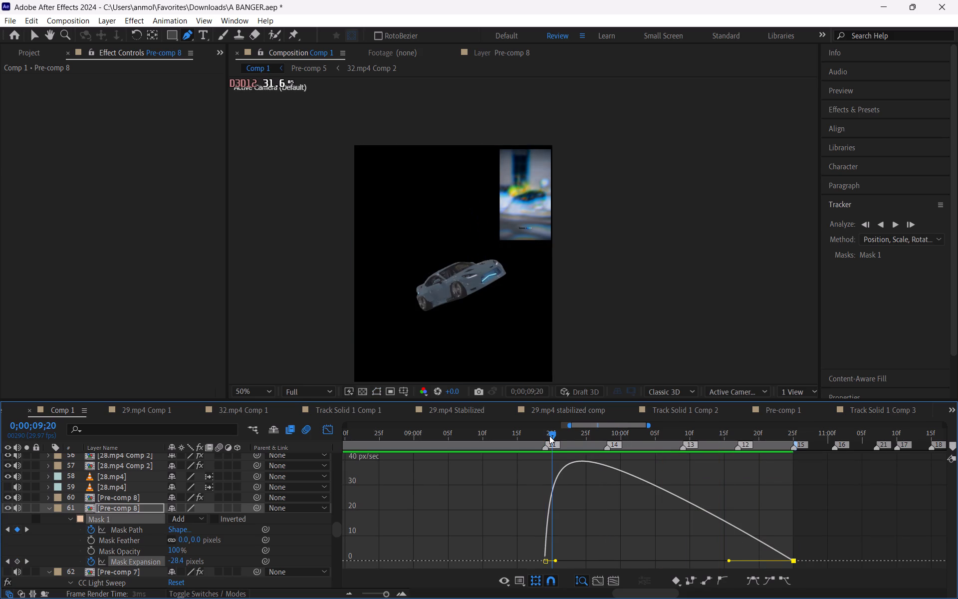
pyautogui.moveTo(549, 436); pyautogui.dragTo(553, 439)
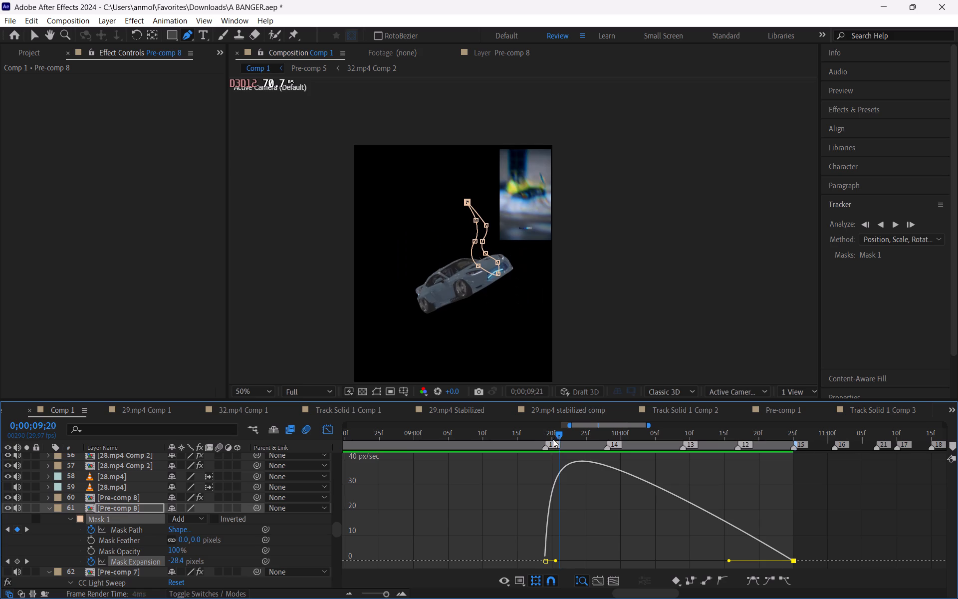
pyautogui.moveTo(553, 439); pyautogui.dragTo(674, 492)
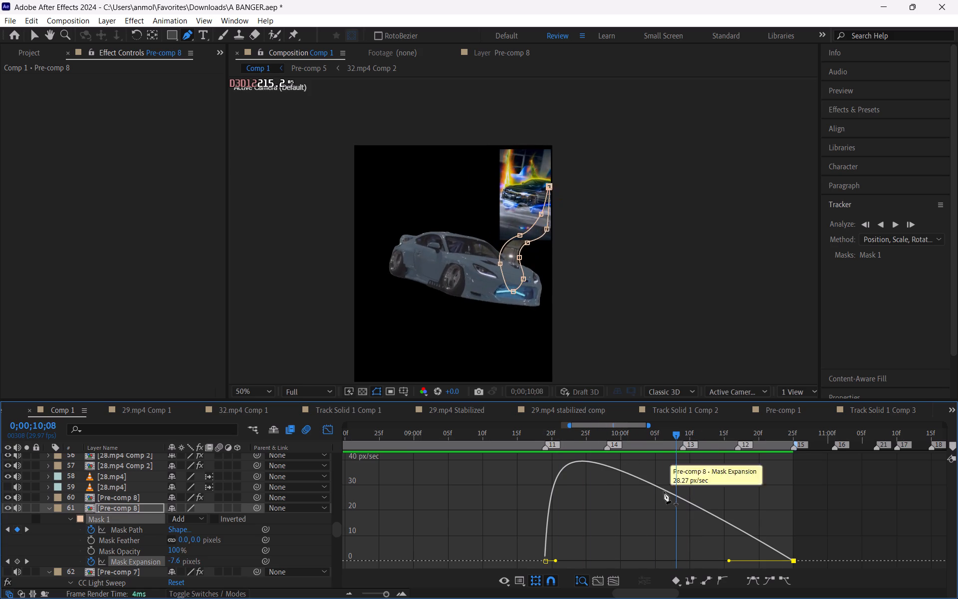
pyautogui.moveTo(556, 432); pyautogui.dragTo(549, 435)
pyautogui.click(586, 471)
pyautogui.press('space')
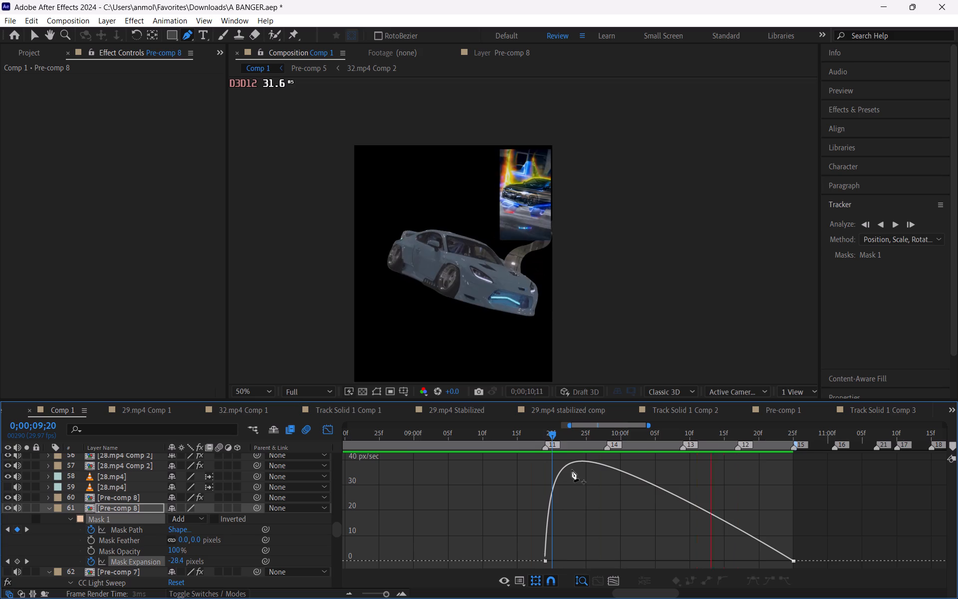
pyautogui.click(552, 435)
pyautogui.click(323, 434)
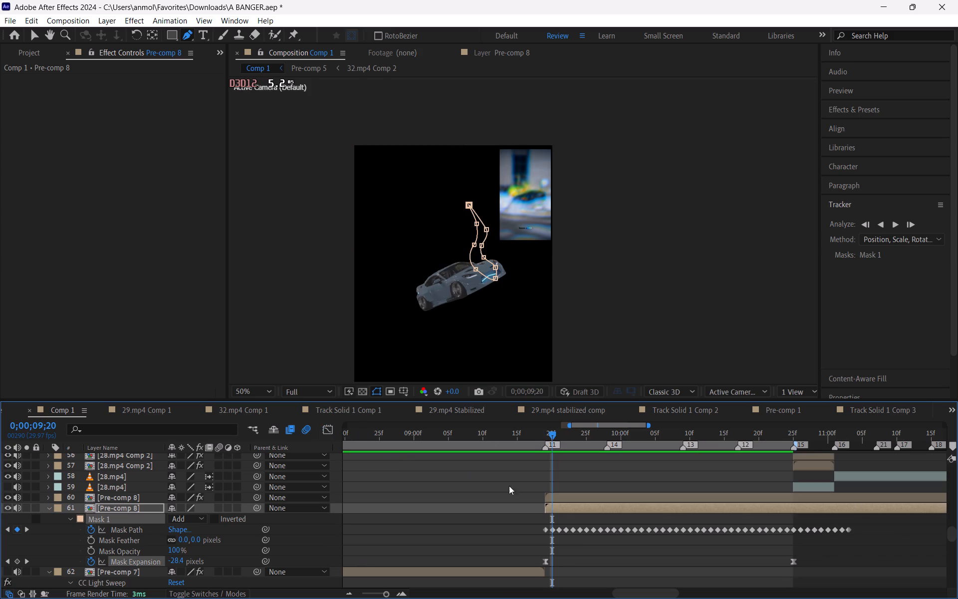
pyautogui.press('space')
pyautogui.press('-')
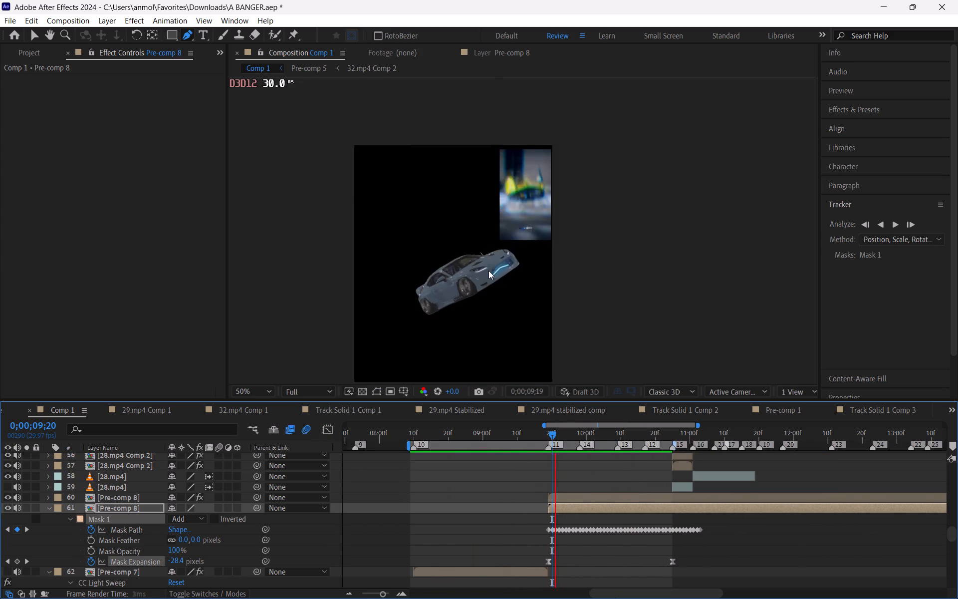
pyautogui.click(553, 431)
# Lengthen the last Mask Expansion keyframe's incoming ease until the speed peaks above 100 px/sec near the start, and preview the growth.
pyautogui.click(672, 562)
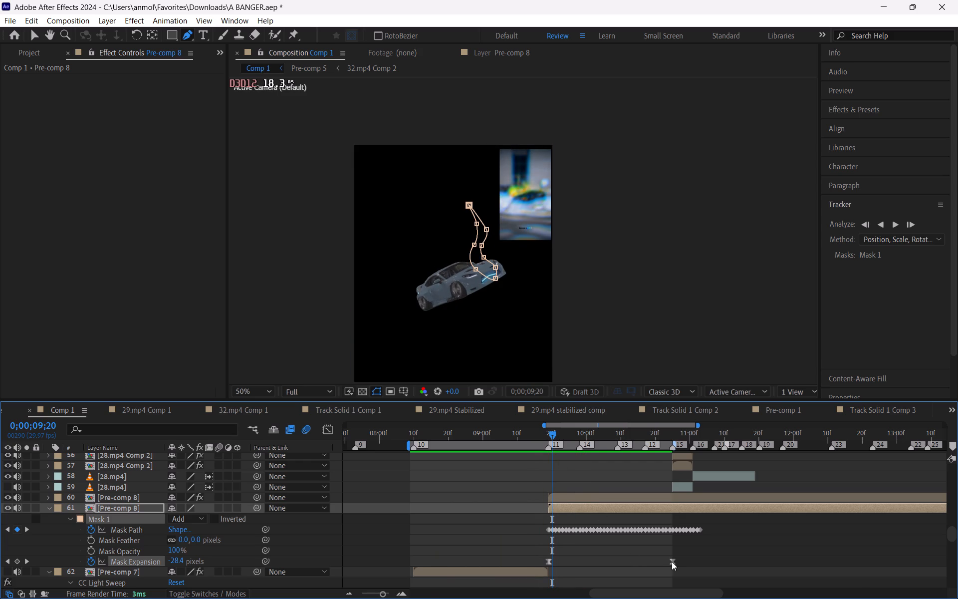
pyautogui.click(326, 433)
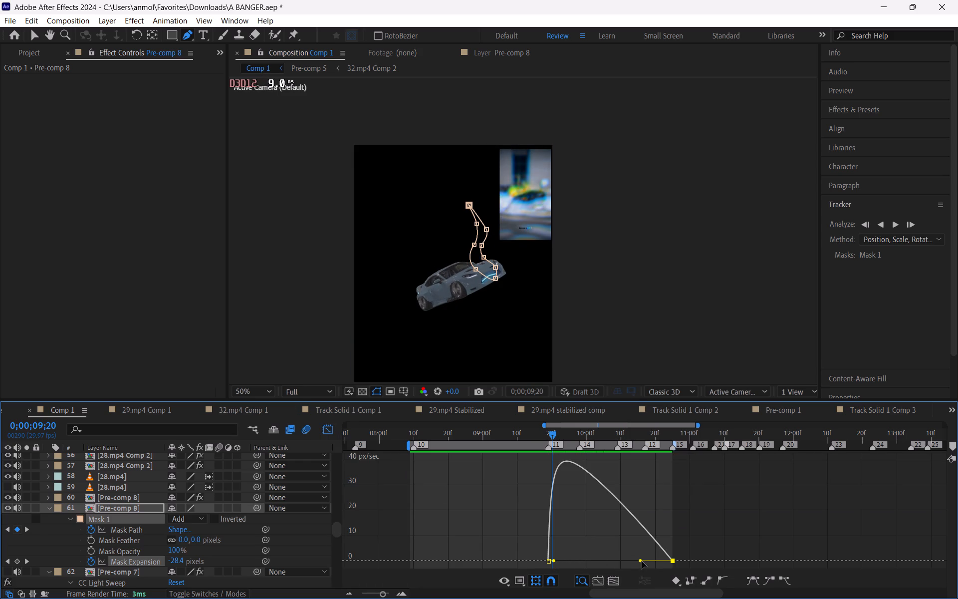
pyautogui.moveTo(641, 563); pyautogui.dragTo(605, 558)
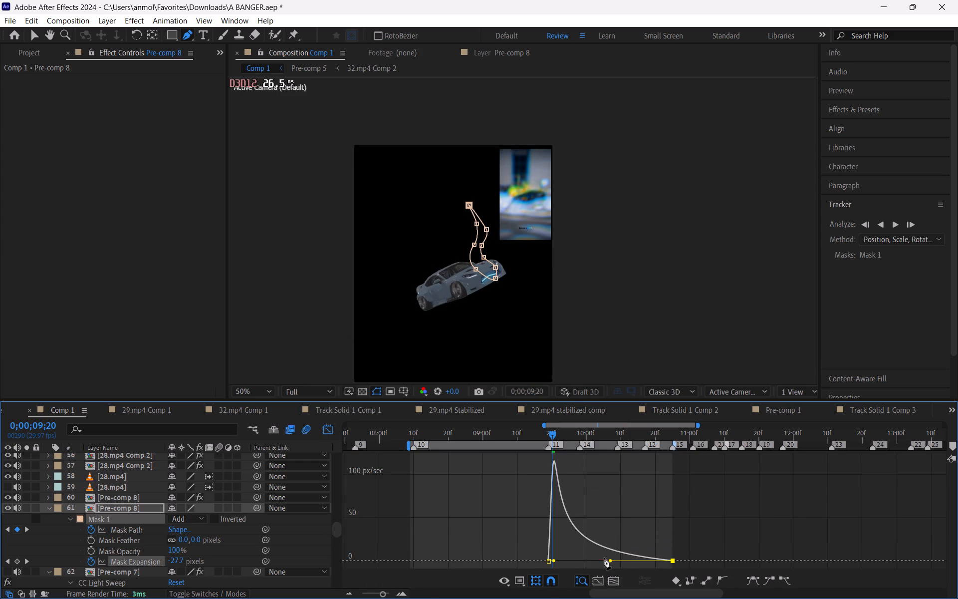
pyautogui.press('space')
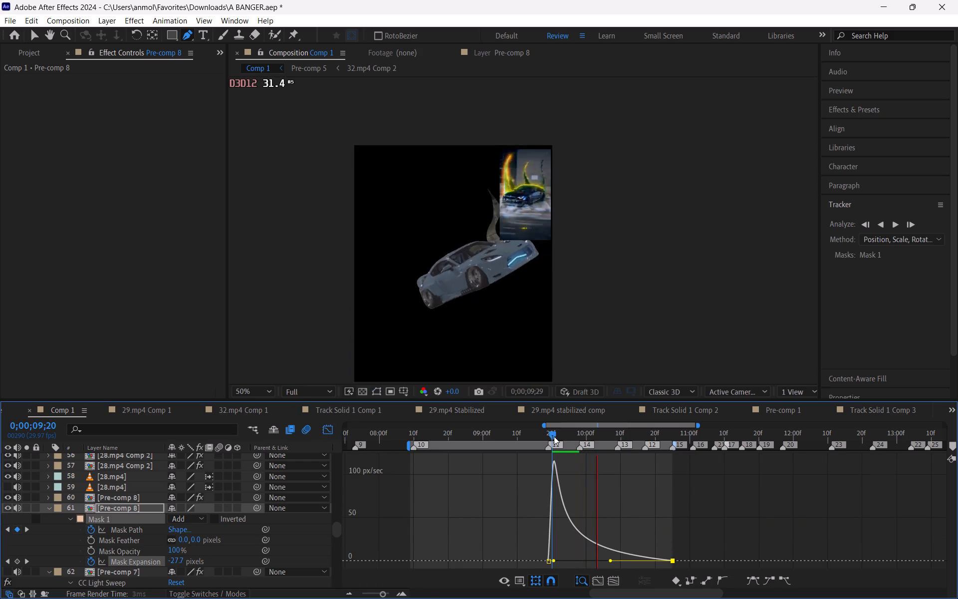
pyautogui.click(553, 435)
pyautogui.click(328, 431)
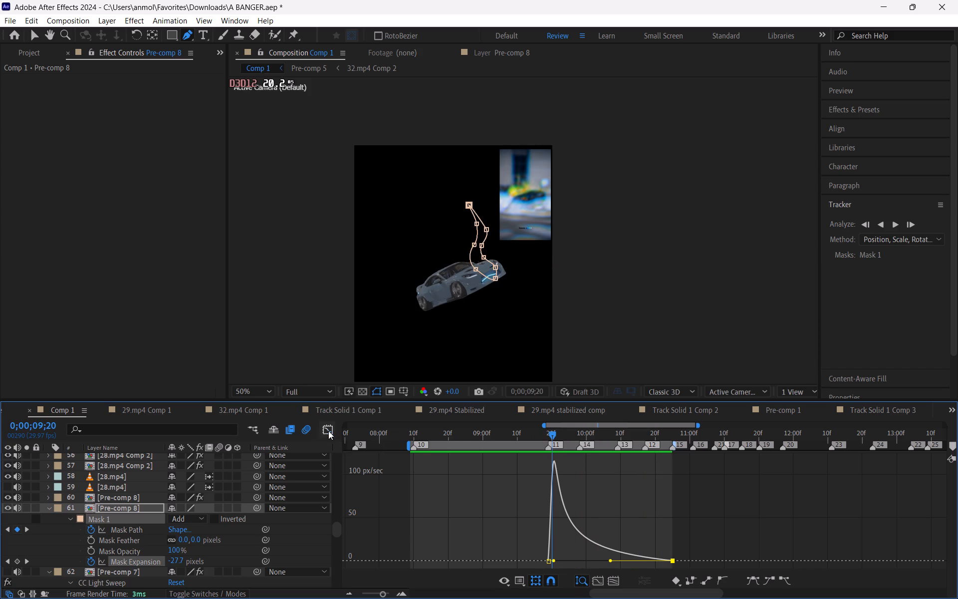
# Review the faster mask growth on the lower Pre-comp 8 between 0;00;09;19 and about 0;00;10;01.
pyautogui.click(606, 478)
pyautogui.click(552, 433)
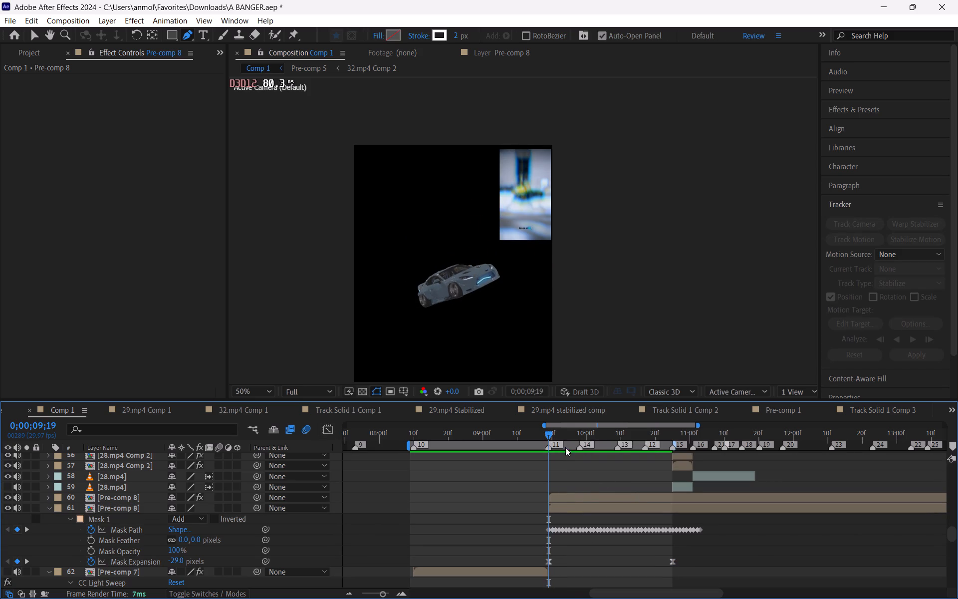
pyautogui.click(583, 508)
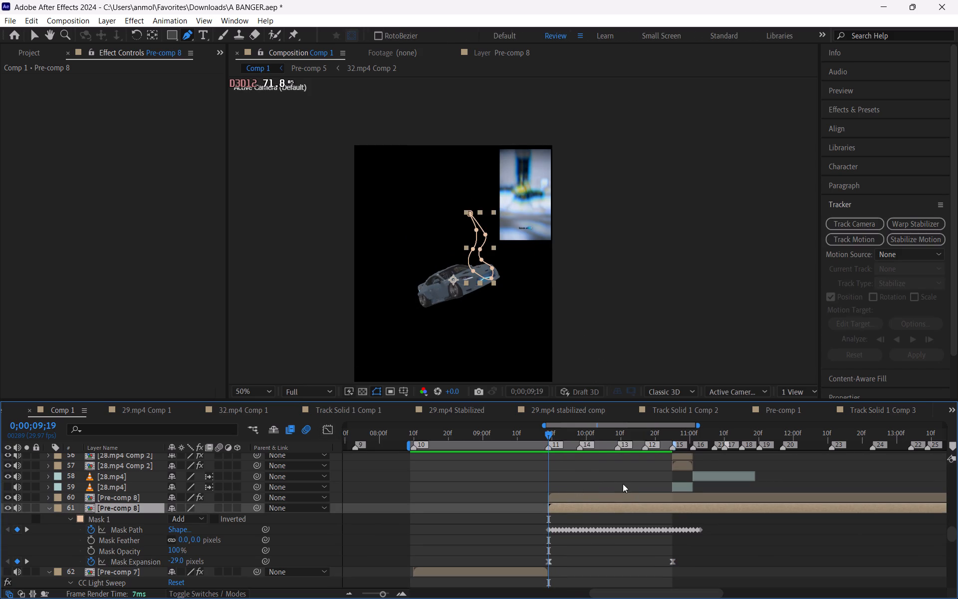
pyautogui.click(624, 479)
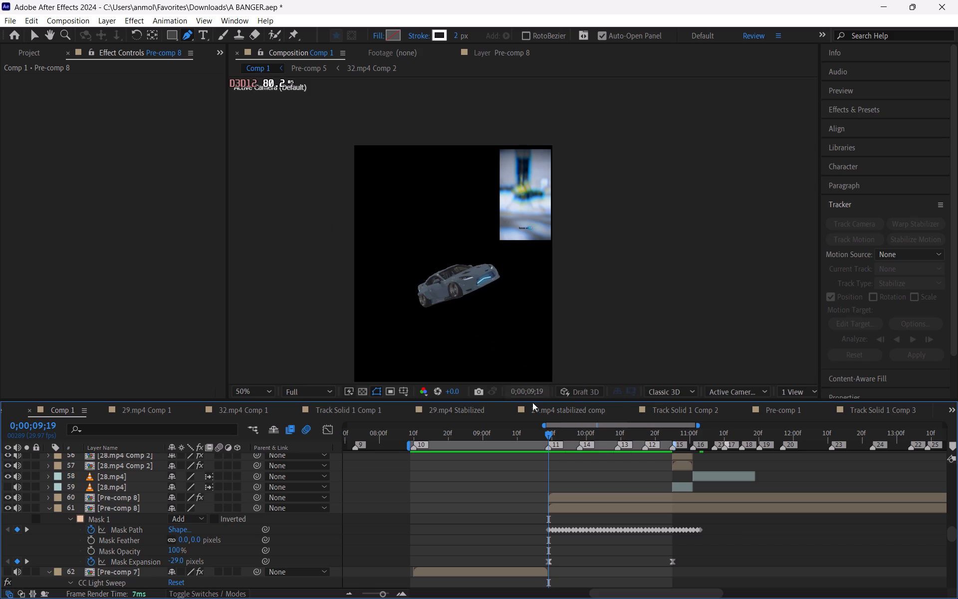
pyautogui.click(557, 469)
pyautogui.moveTo(551, 432); pyautogui.dragTo(588, 438)
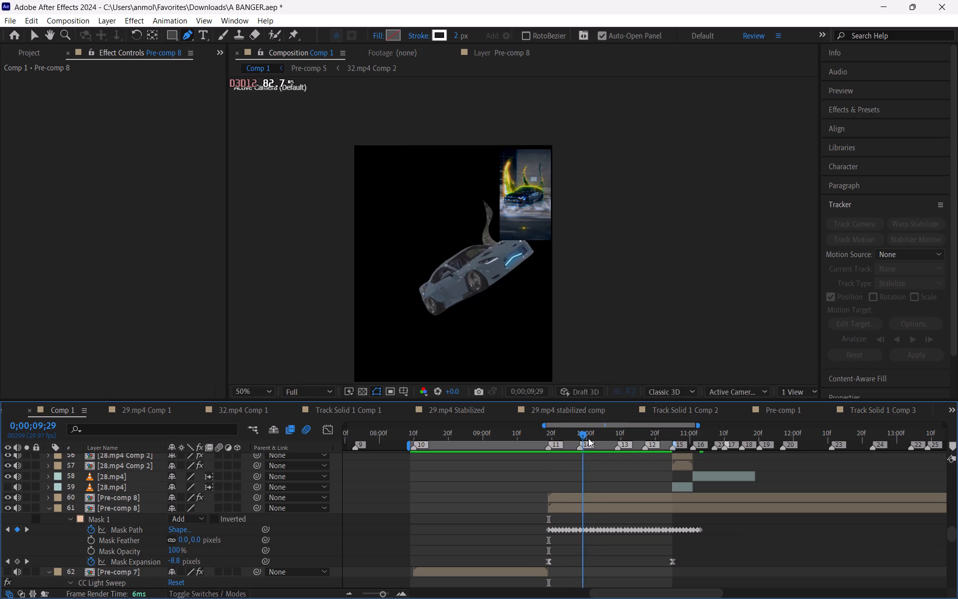
pyautogui.moveTo(588, 438); pyautogui.dragTo(593, 438)
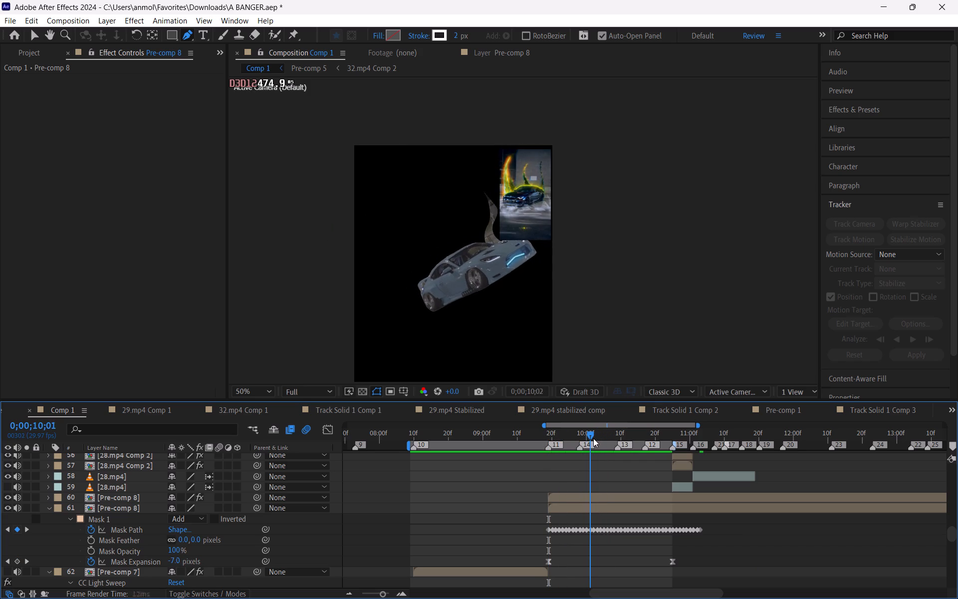
pyautogui.moveTo(593, 438); pyautogui.dragTo(559, 438)
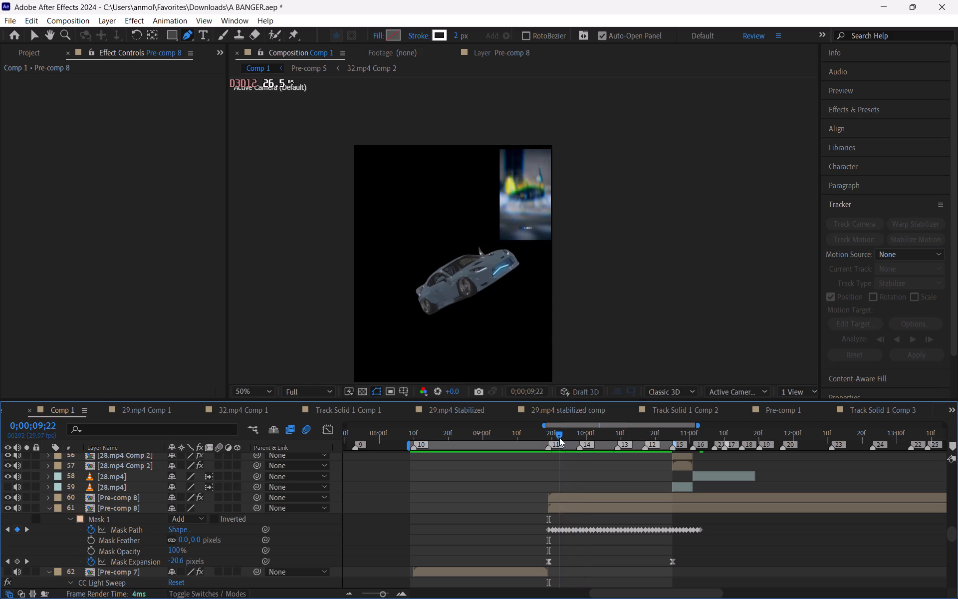
pyautogui.moveTo(559, 438); pyautogui.dragTo(551, 436)
pyautogui.click(581, 506)
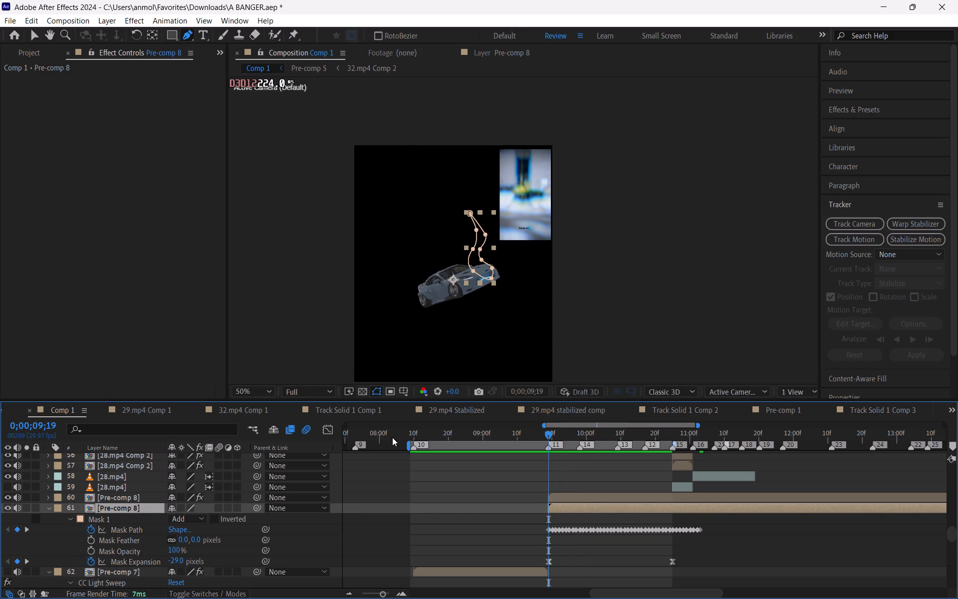
# Find the Pre-comp 6 strip layer at about 0;00;07;25 and examine its mask and Invert effect settings.
pyautogui.moveTo(390, 435); pyautogui.dragTo(363, 448)
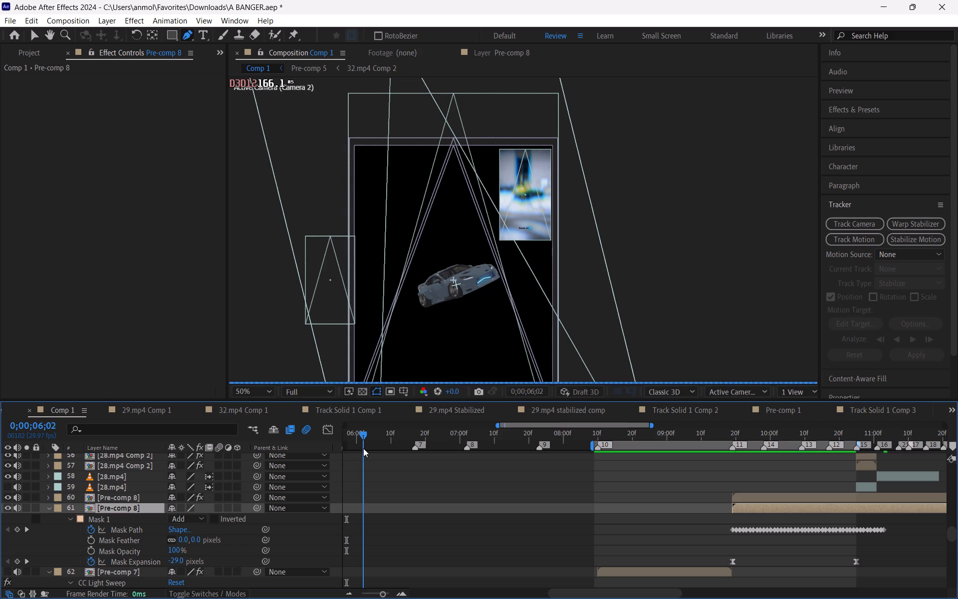
pyautogui.moveTo(363, 448); pyautogui.dragTo(547, 497)
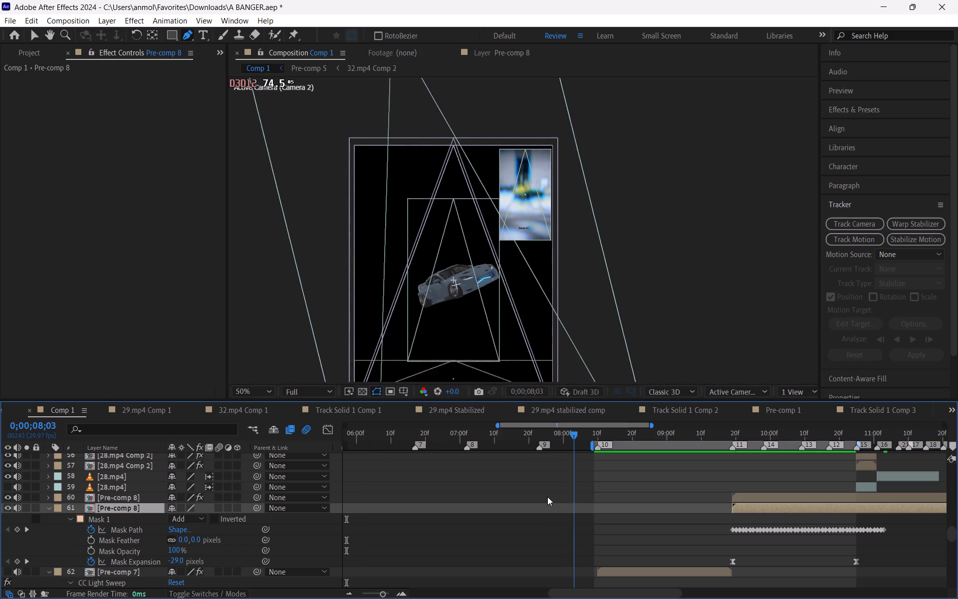
pyautogui.moveTo(547, 497); pyautogui.dragTo(547, 496)
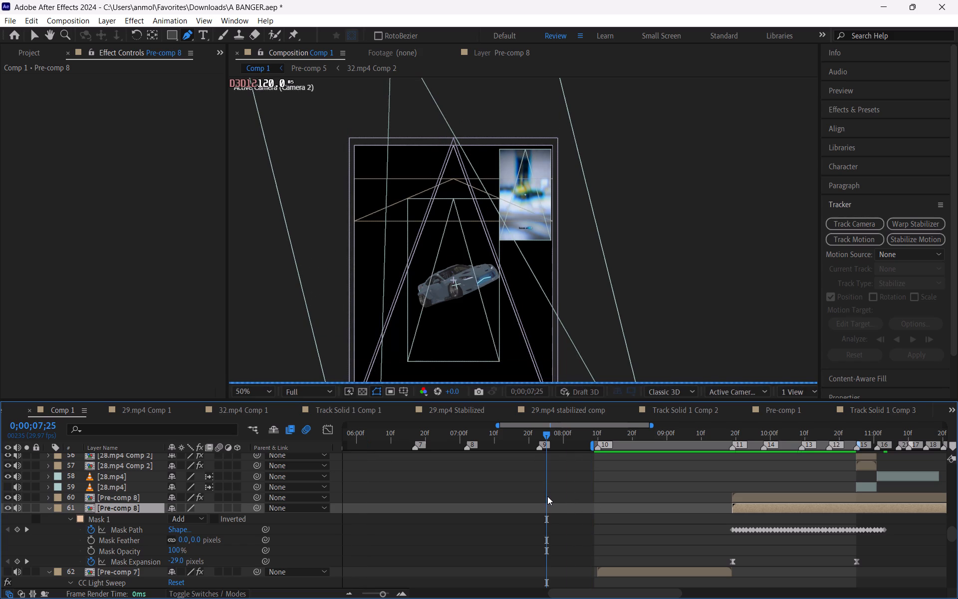
pyautogui.scroll(-5, 547, 496)
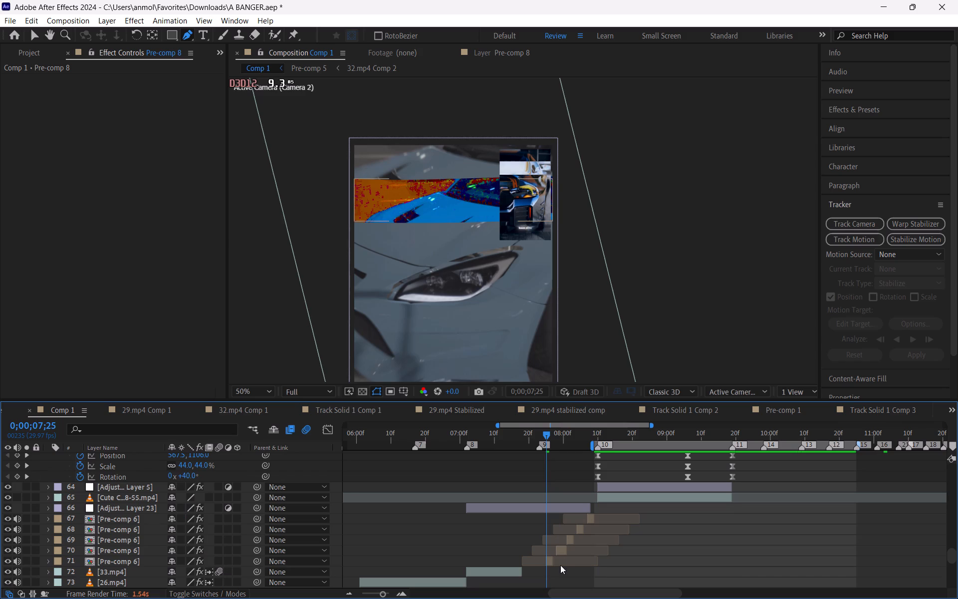
pyautogui.click(549, 562)
pyautogui.write('mm')
pyautogui.scroll(-1, 199, 575)
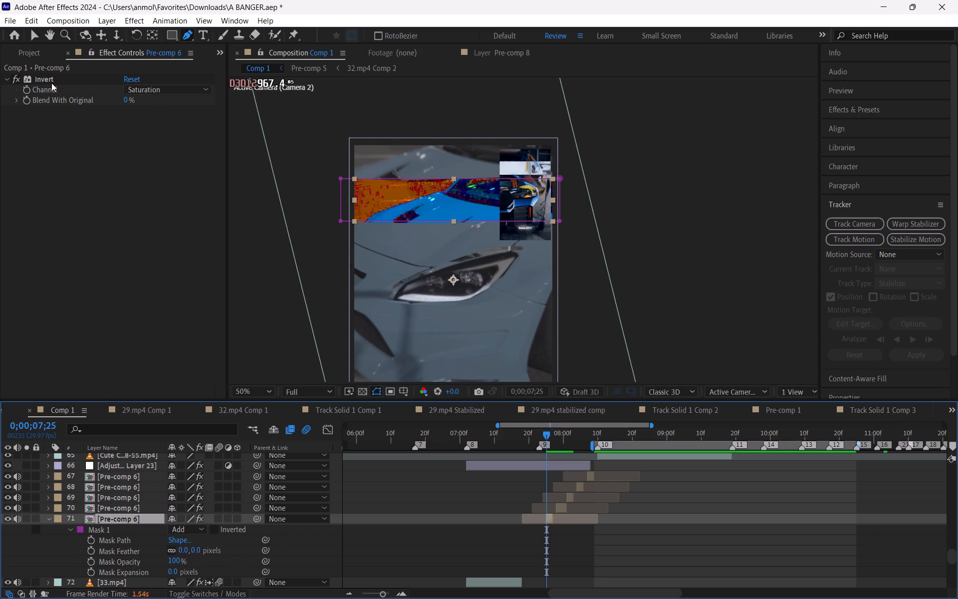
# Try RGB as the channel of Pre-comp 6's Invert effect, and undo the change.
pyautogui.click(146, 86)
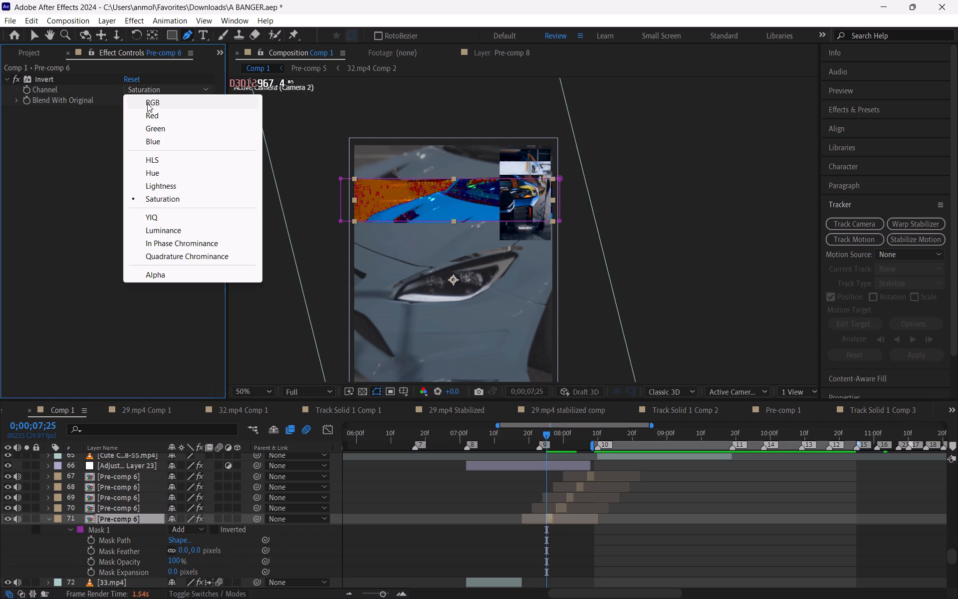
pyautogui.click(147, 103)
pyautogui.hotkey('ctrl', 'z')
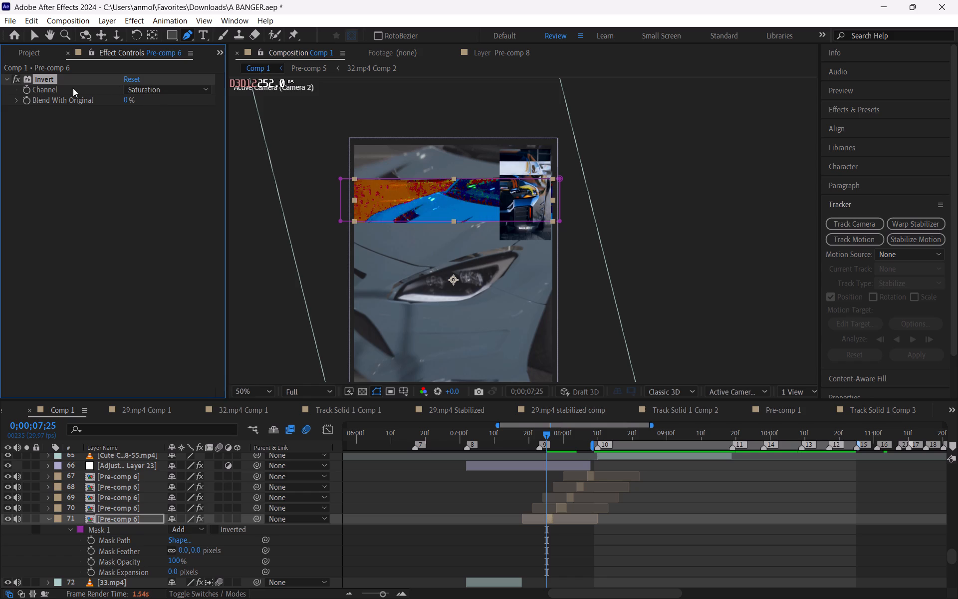
# Copy the Invert effect from the lowest Pre-comp 6 layer.
pyautogui.click(88, 129)
pyautogui.click(37, 80)
pyautogui.hotkey('ctrl', 'c')
pyautogui.hotkey('ctrl', 'c')
pyautogui.hotkey('ctrl', 'c')
# Paste the Invert effect onto the lower Pre-comp 8 at 0;00;10;01 and view the masked piece at 100%.
pyautogui.click(648, 517)
pyautogui.moveTo(654, 434); pyautogui.dragTo(643, 437)
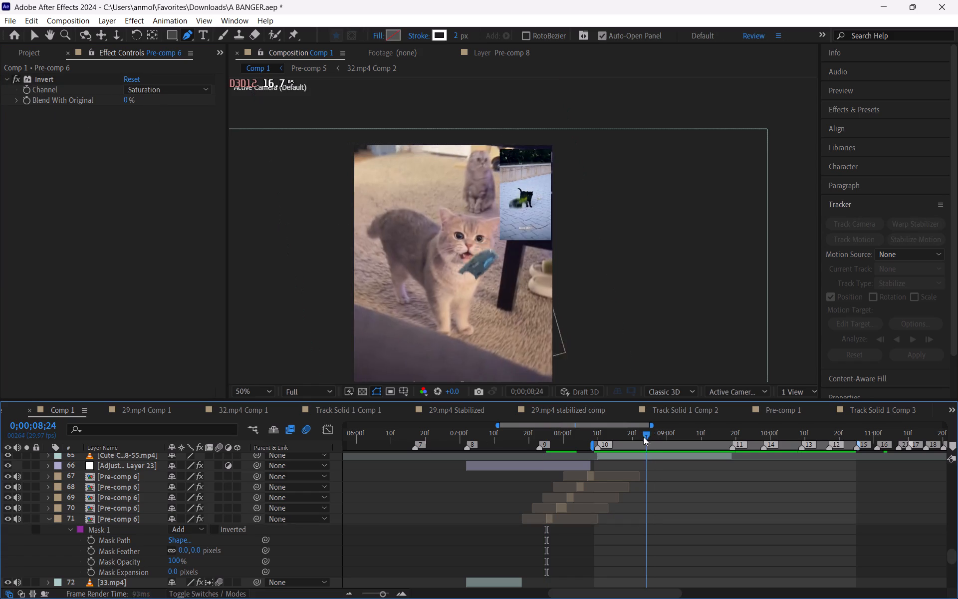
pyautogui.moveTo(643, 437); pyautogui.dragTo(749, 466)
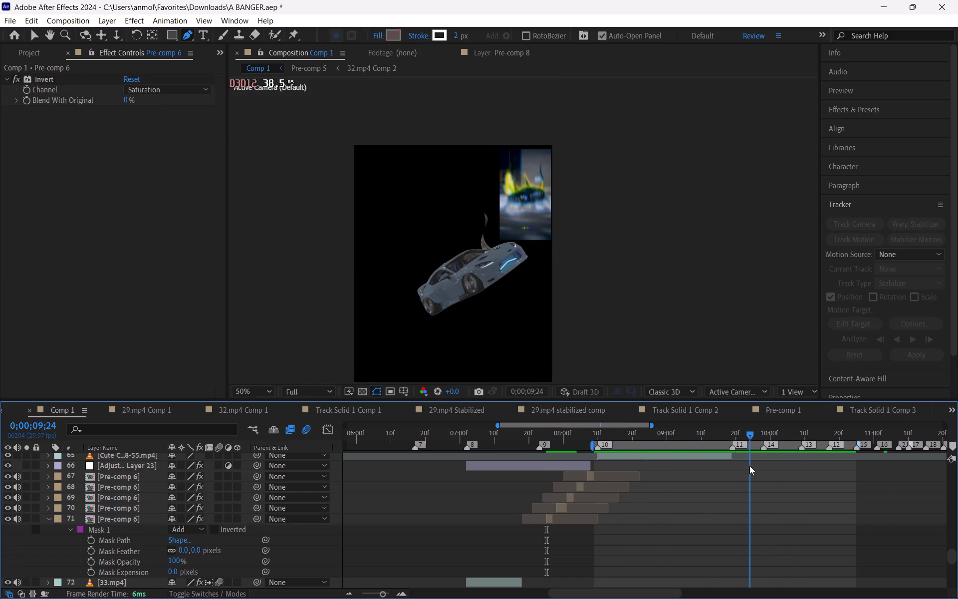
pyautogui.moveTo(749, 466); pyautogui.dragTo(754, 466)
pyautogui.scroll(4, 791, 483)
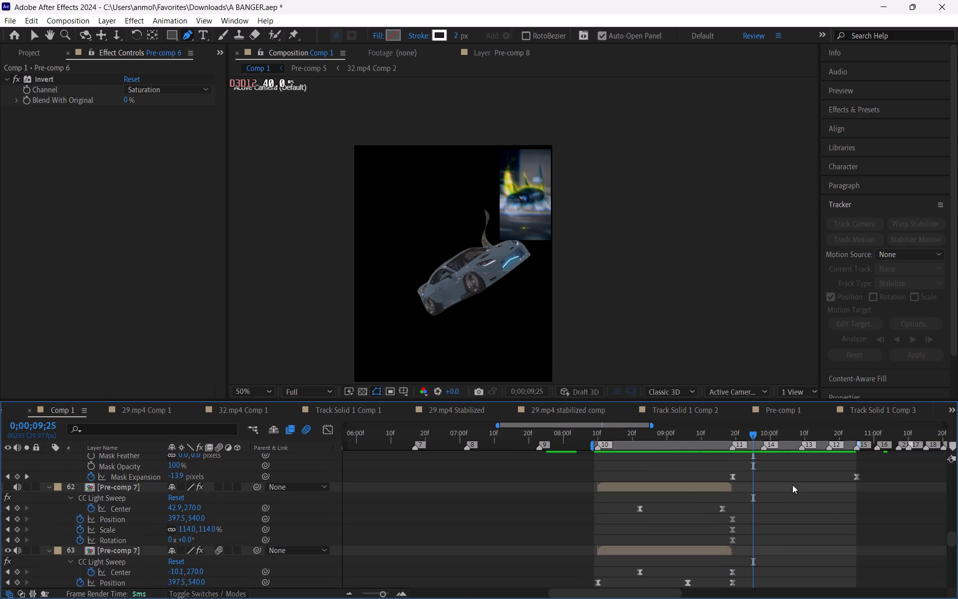
pyautogui.scroll(3, 766, 459)
pyautogui.moveTo(754, 435); pyautogui.dragTo(758, 435)
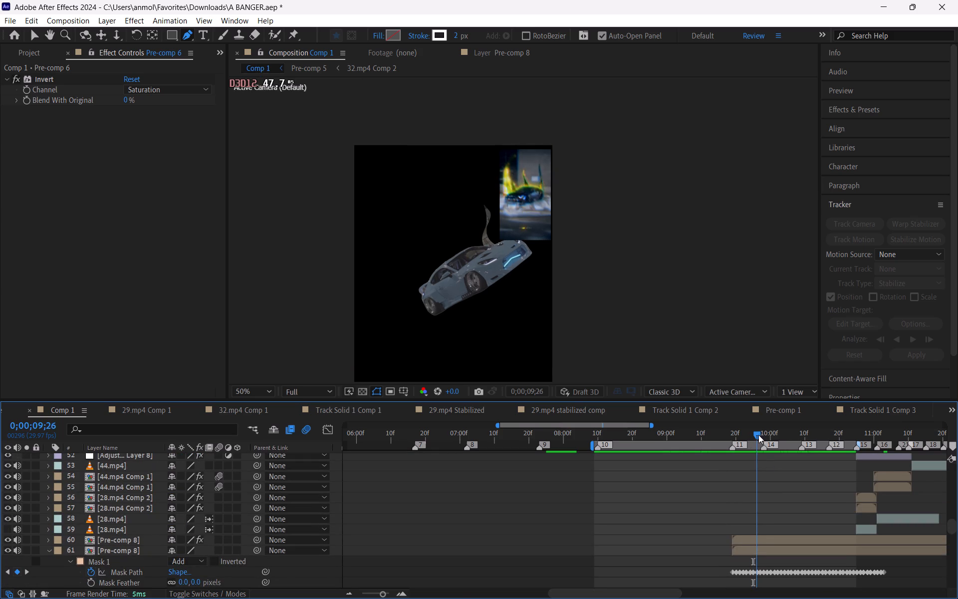
pyautogui.moveTo(758, 435); pyautogui.dragTo(777, 450)
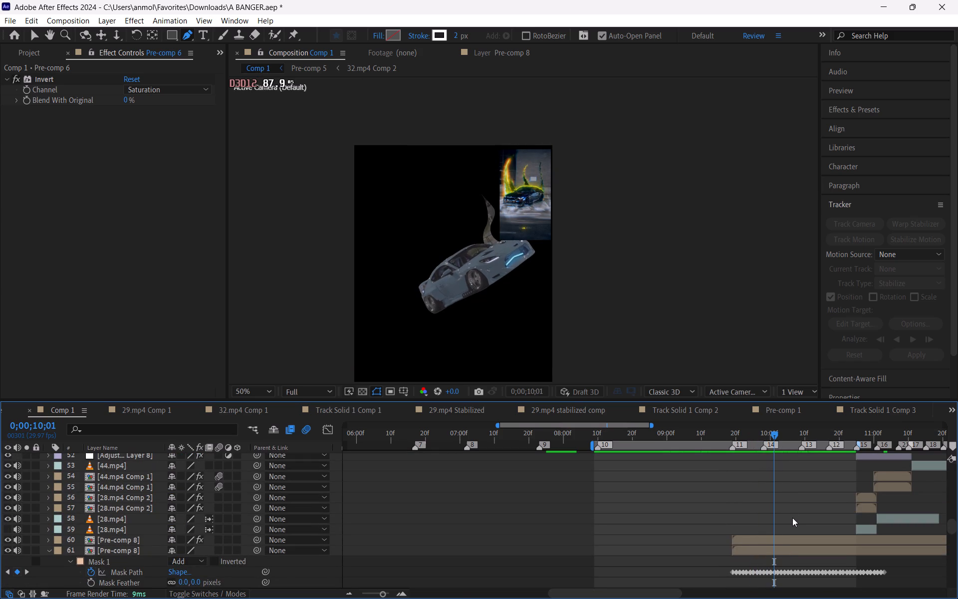
pyautogui.scroll(-1, 792, 519)
pyautogui.click(791, 506)
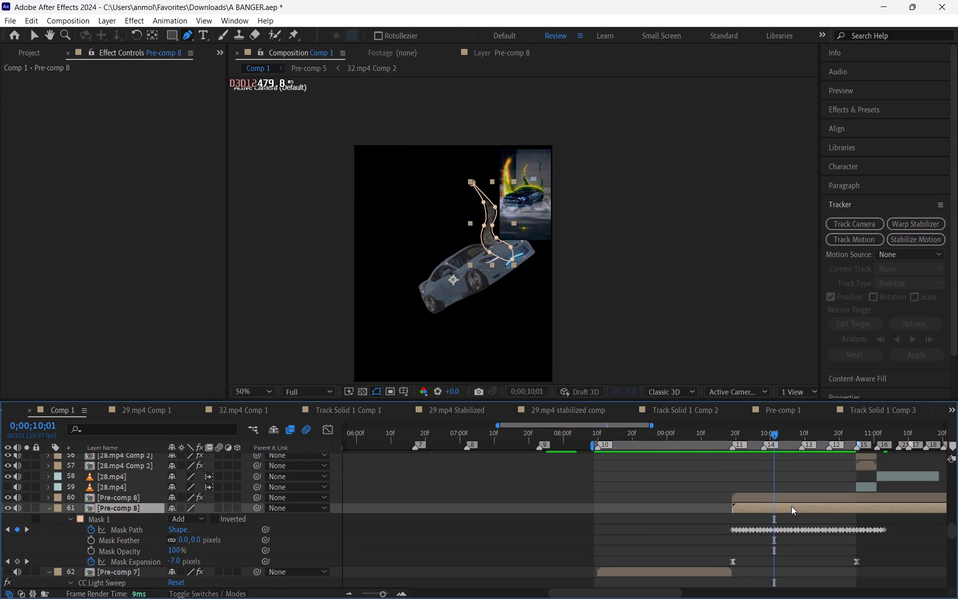
pyautogui.hotkey('ctrl', 'v')
pyautogui.click(678, 496)
pyautogui.scroll(1, 477, 248)
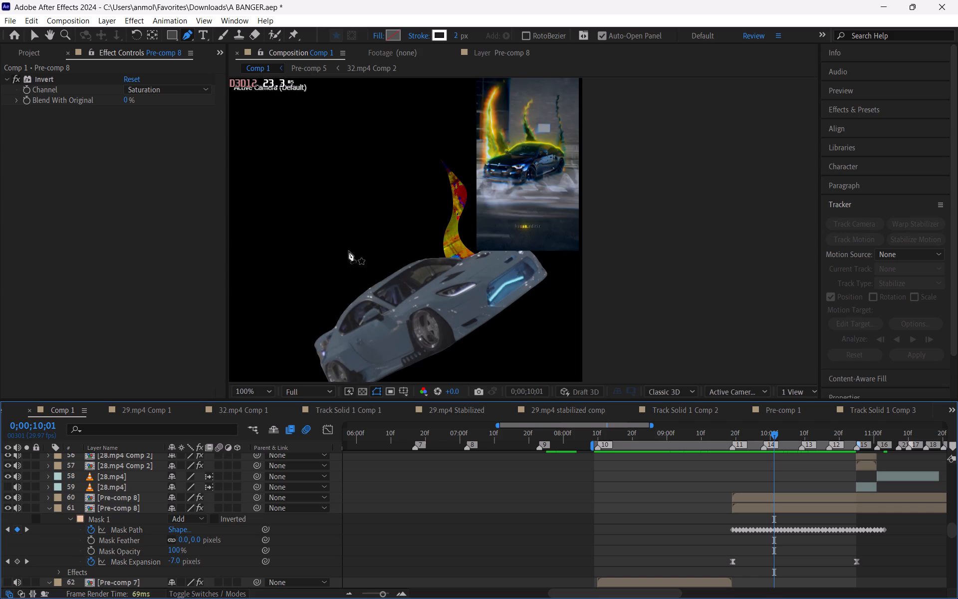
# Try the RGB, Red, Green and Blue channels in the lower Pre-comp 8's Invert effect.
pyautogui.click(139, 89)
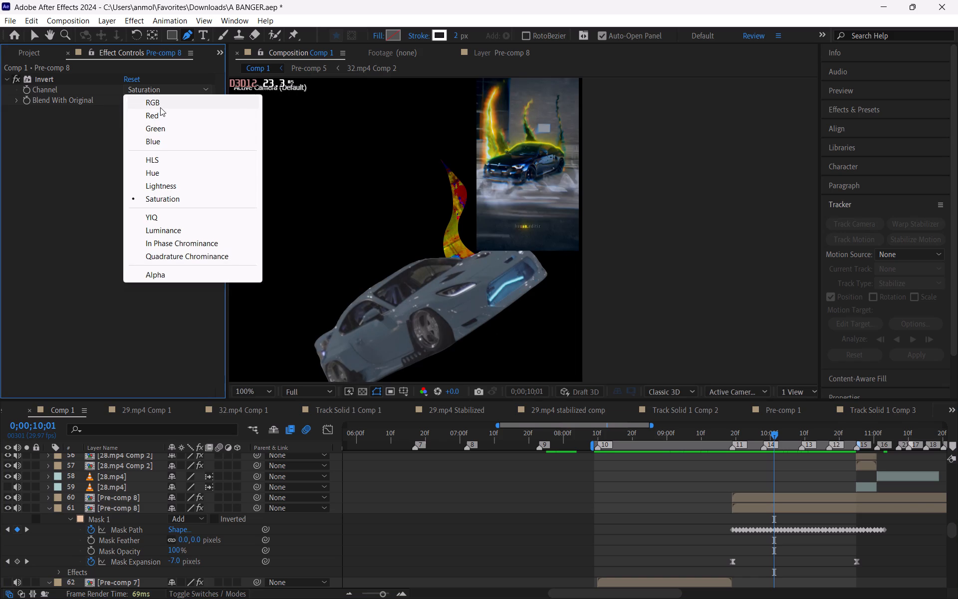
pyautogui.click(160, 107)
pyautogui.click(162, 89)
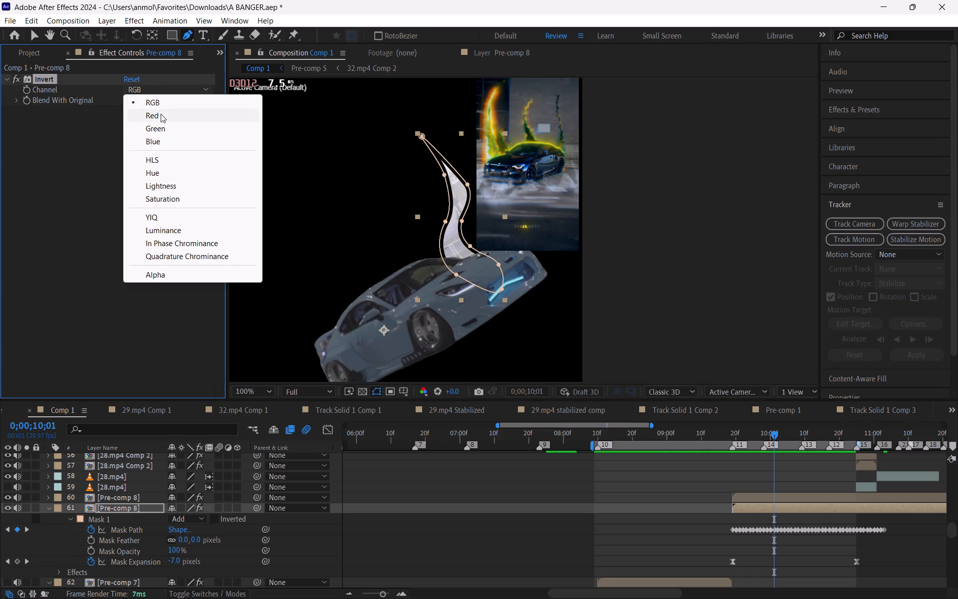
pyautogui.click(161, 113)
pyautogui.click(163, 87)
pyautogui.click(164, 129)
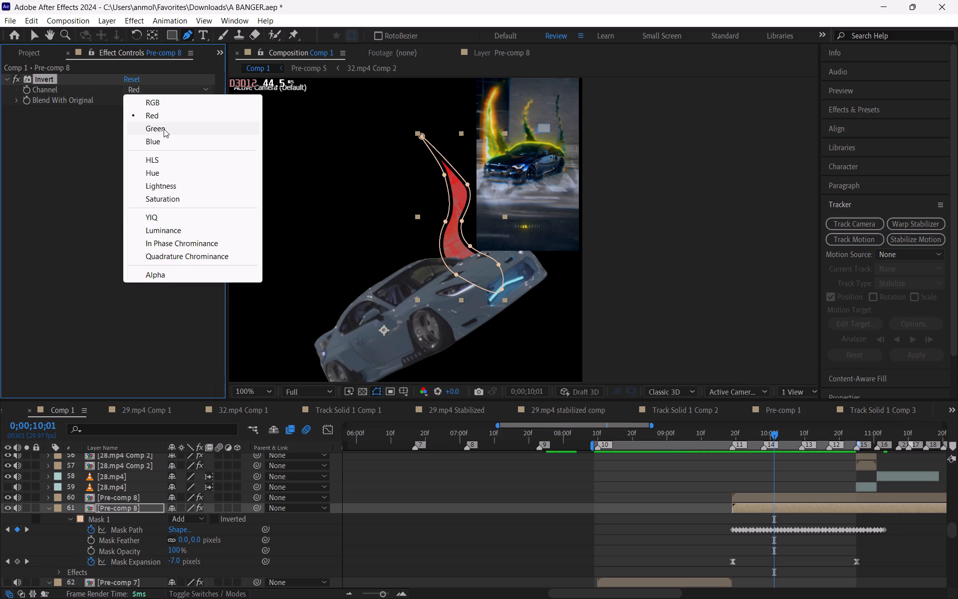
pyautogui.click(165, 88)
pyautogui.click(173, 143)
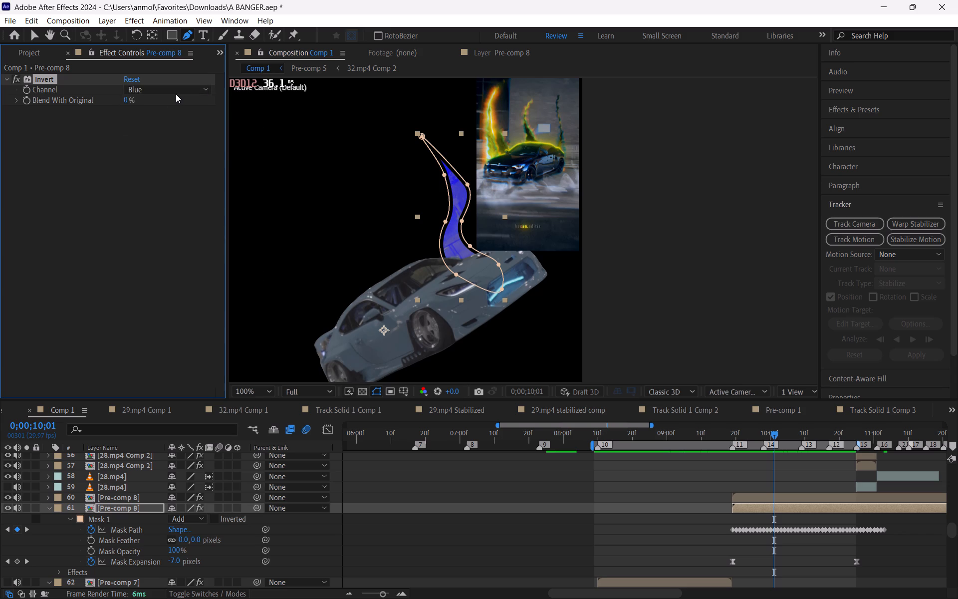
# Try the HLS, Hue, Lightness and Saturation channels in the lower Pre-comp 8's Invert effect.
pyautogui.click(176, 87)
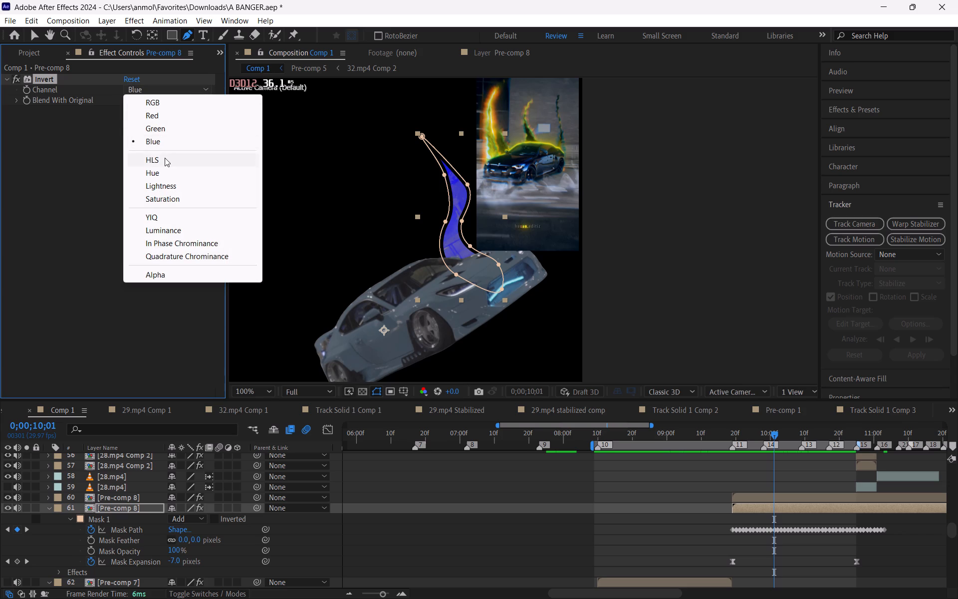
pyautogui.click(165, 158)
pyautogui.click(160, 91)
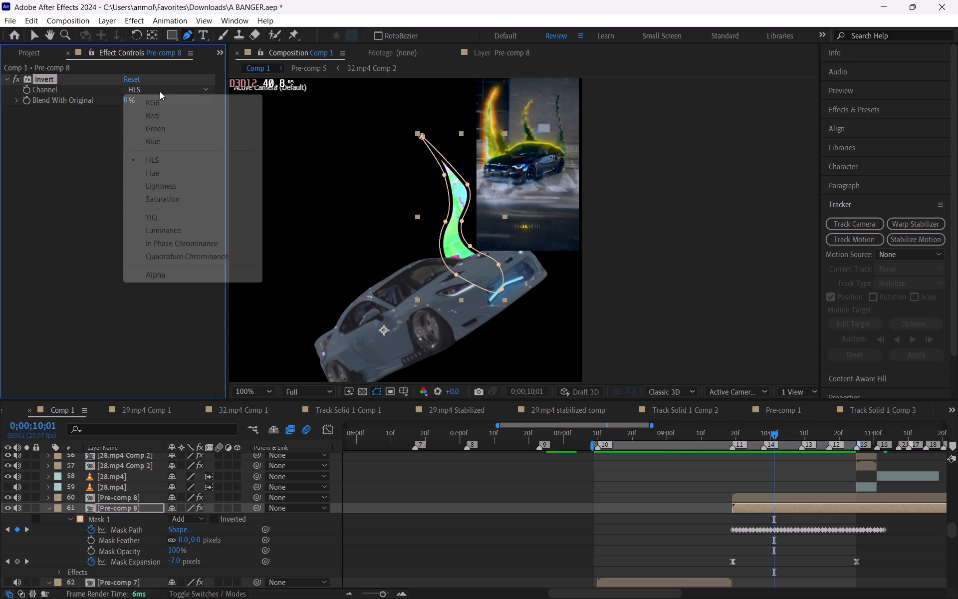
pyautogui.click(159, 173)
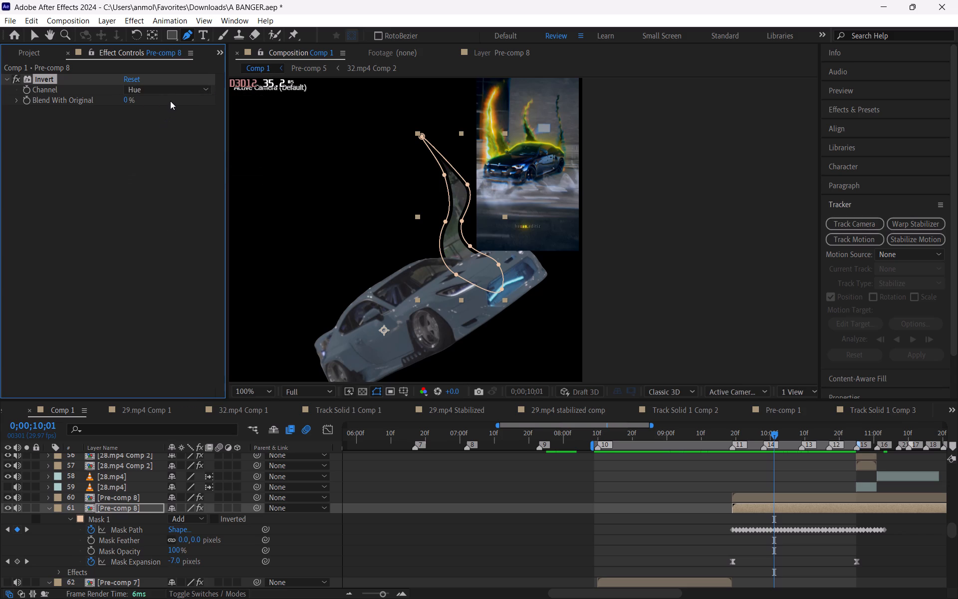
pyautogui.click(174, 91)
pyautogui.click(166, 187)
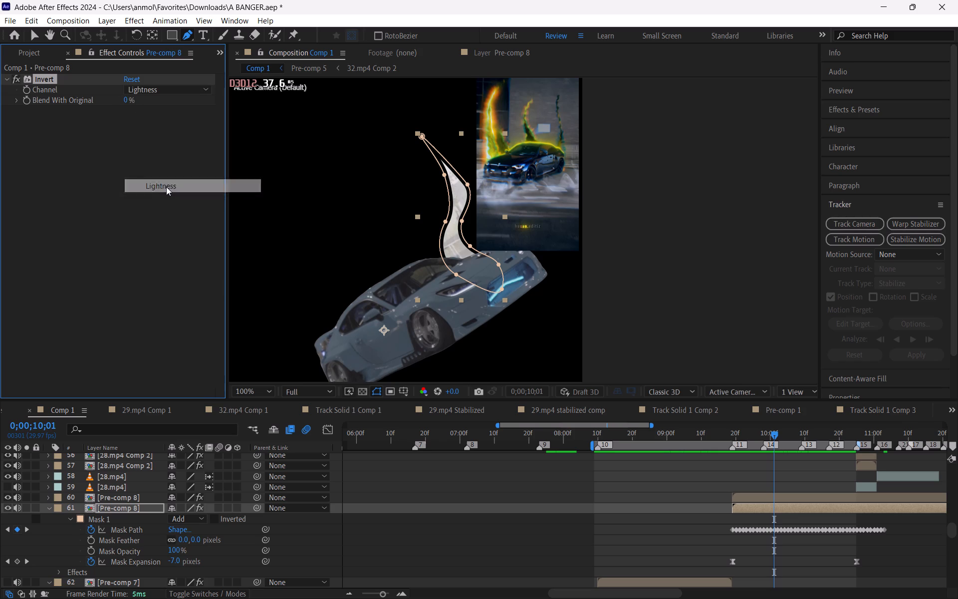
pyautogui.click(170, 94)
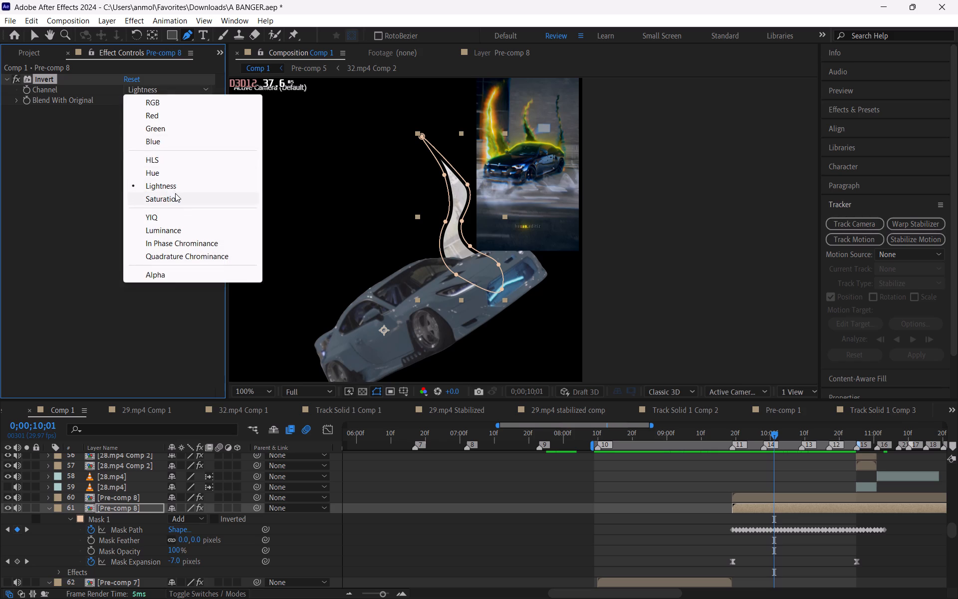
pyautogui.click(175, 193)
# Compare YIQ, Luminance, In Phase Chrominance, Quadrature Chrominance and Alpha as the Invert channel, and set it to Quadrature Chrominance.
pyautogui.click(194, 87)
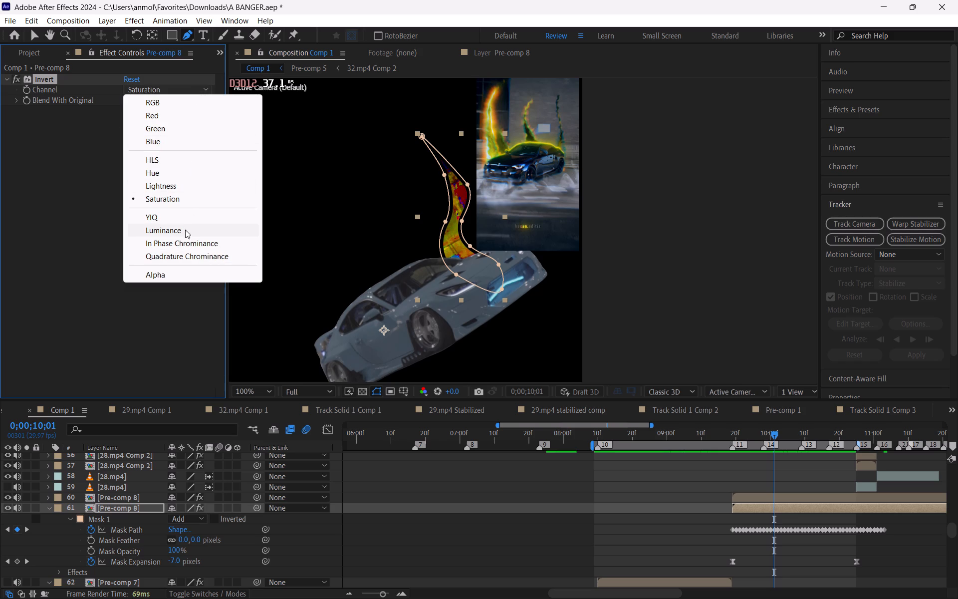
pyautogui.click(173, 216)
pyautogui.click(184, 92)
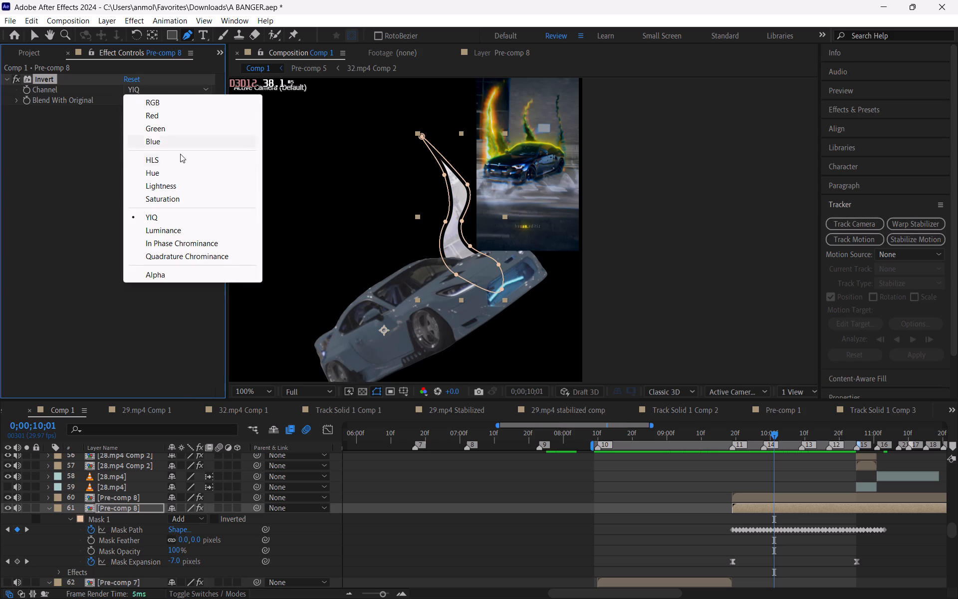
pyautogui.click(185, 230)
pyautogui.click(196, 94)
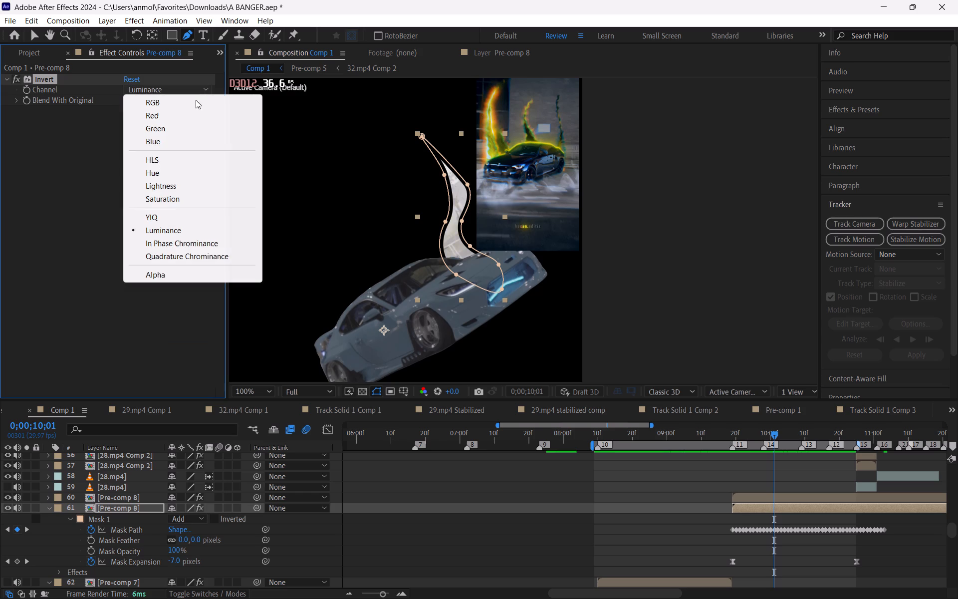
pyautogui.click(177, 249)
pyautogui.click(206, 96)
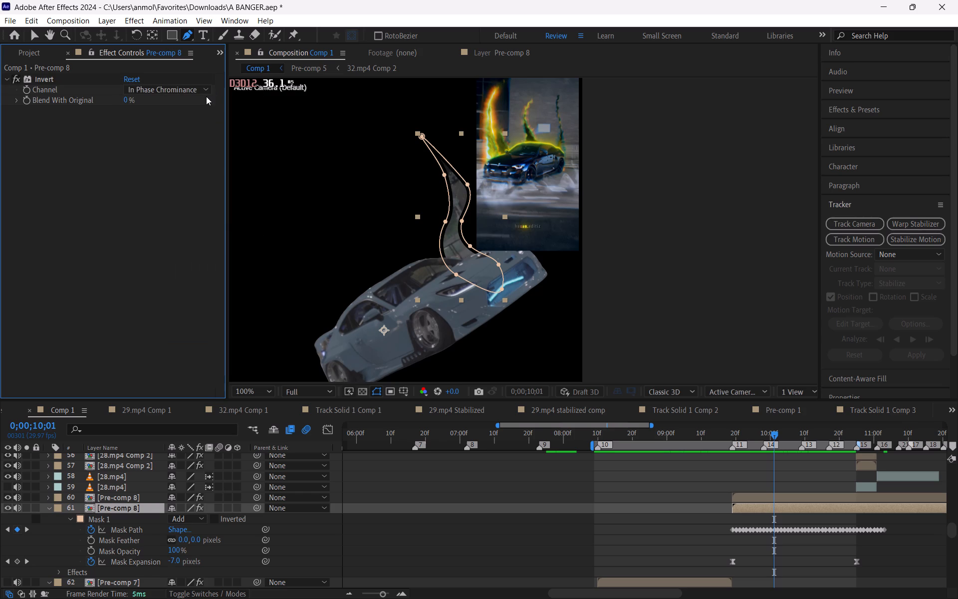
pyautogui.click(205, 95)
pyautogui.click(168, 92)
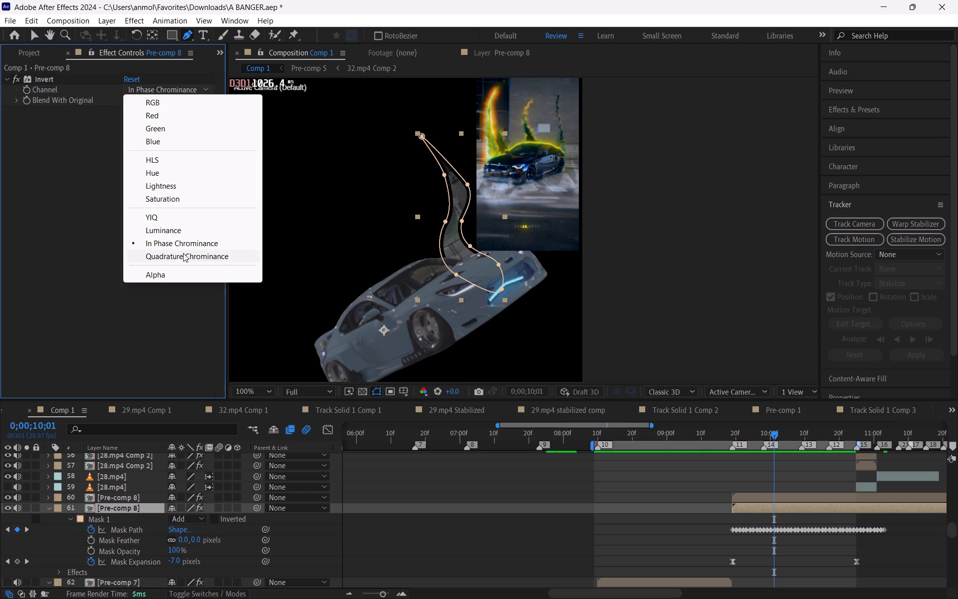
pyautogui.click(179, 253)
pyautogui.click(175, 91)
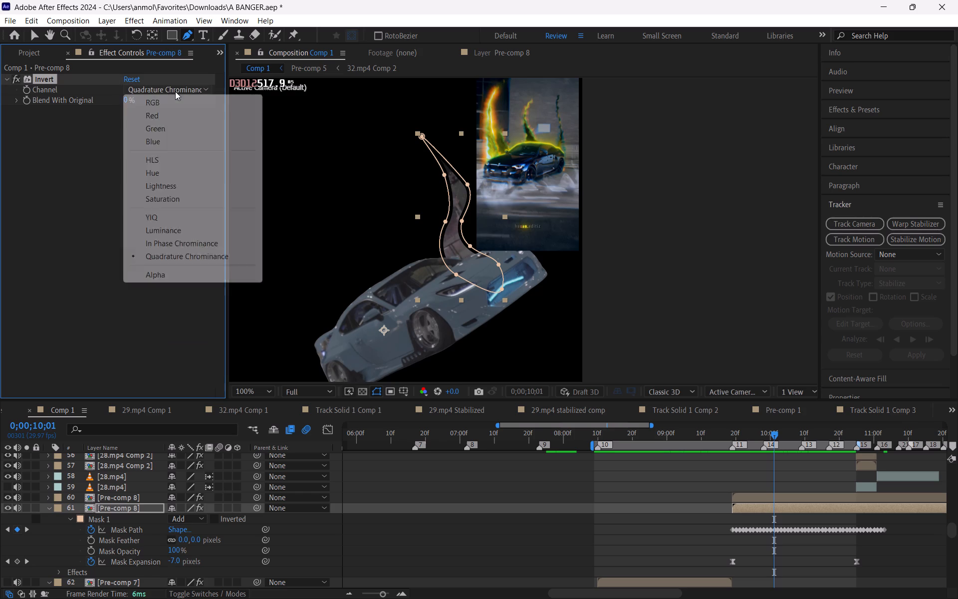
pyautogui.click(164, 278)
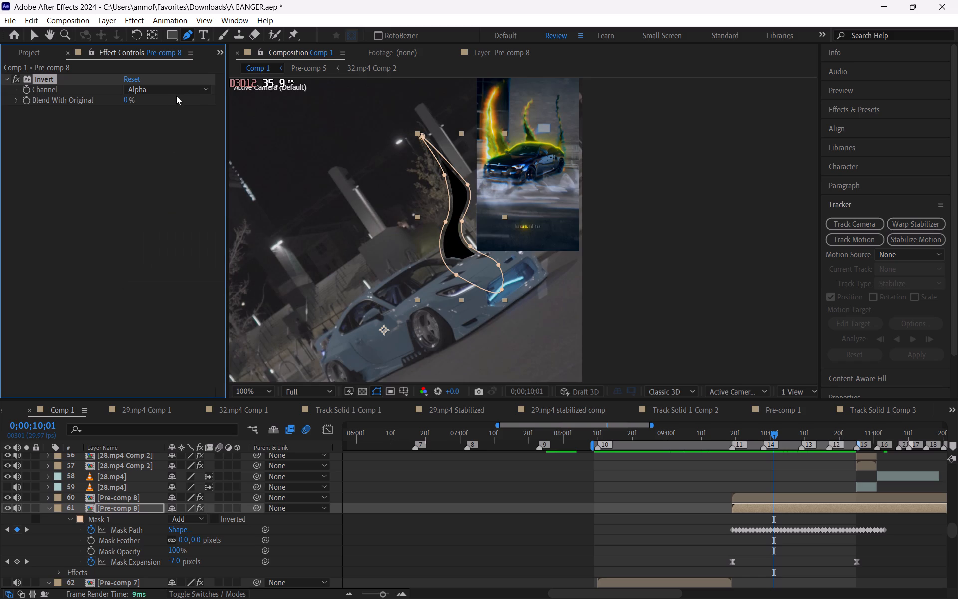
pyautogui.click(179, 90)
pyautogui.click(161, 259)
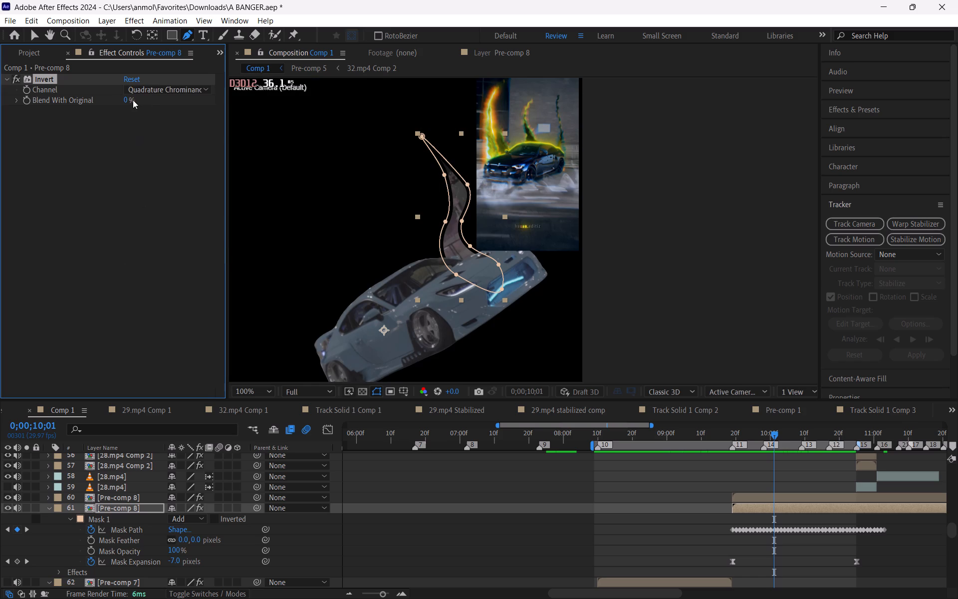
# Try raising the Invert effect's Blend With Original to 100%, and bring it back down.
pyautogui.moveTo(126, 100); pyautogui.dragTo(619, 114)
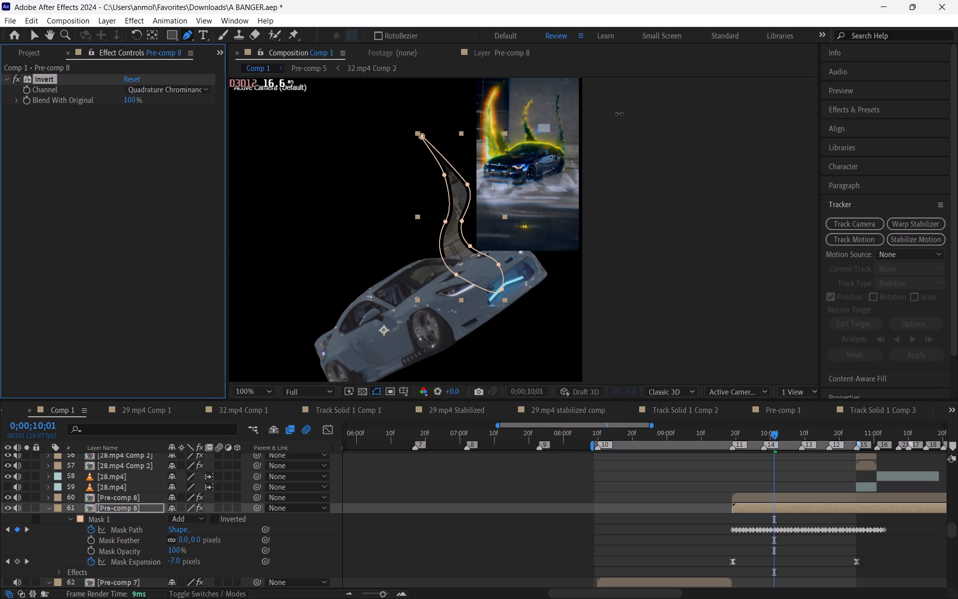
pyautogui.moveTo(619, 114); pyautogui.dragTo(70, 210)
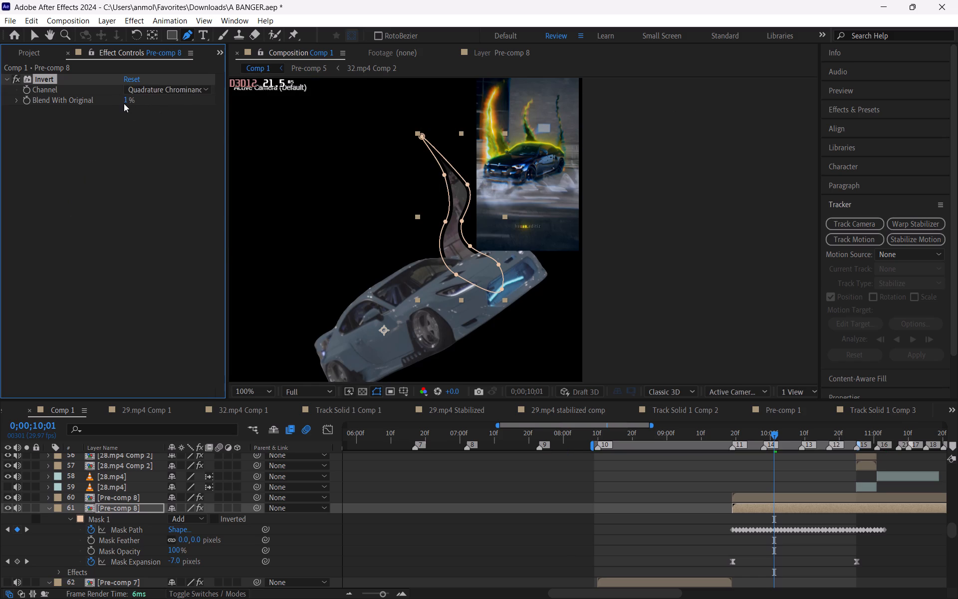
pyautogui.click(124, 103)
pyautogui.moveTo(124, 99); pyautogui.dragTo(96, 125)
# Set the Channel of the lower Pre-comp 8's Invert effect to Saturation.
pyautogui.click(151, 87)
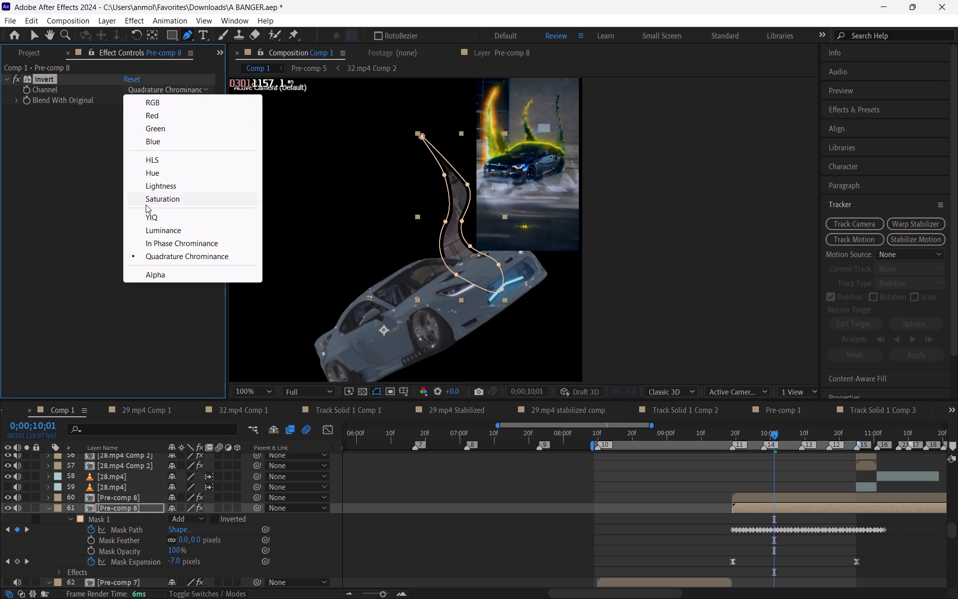
pyautogui.click(153, 198)
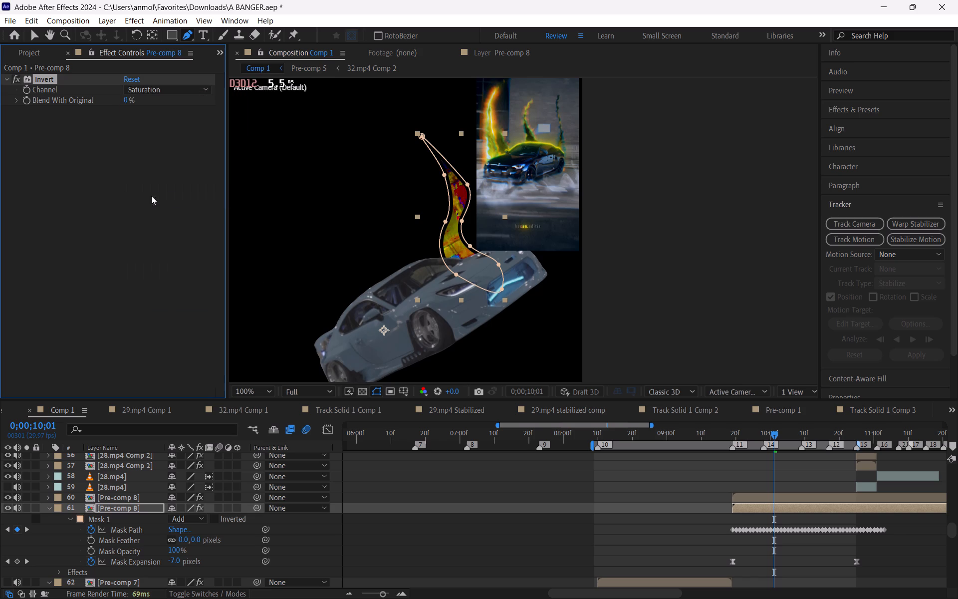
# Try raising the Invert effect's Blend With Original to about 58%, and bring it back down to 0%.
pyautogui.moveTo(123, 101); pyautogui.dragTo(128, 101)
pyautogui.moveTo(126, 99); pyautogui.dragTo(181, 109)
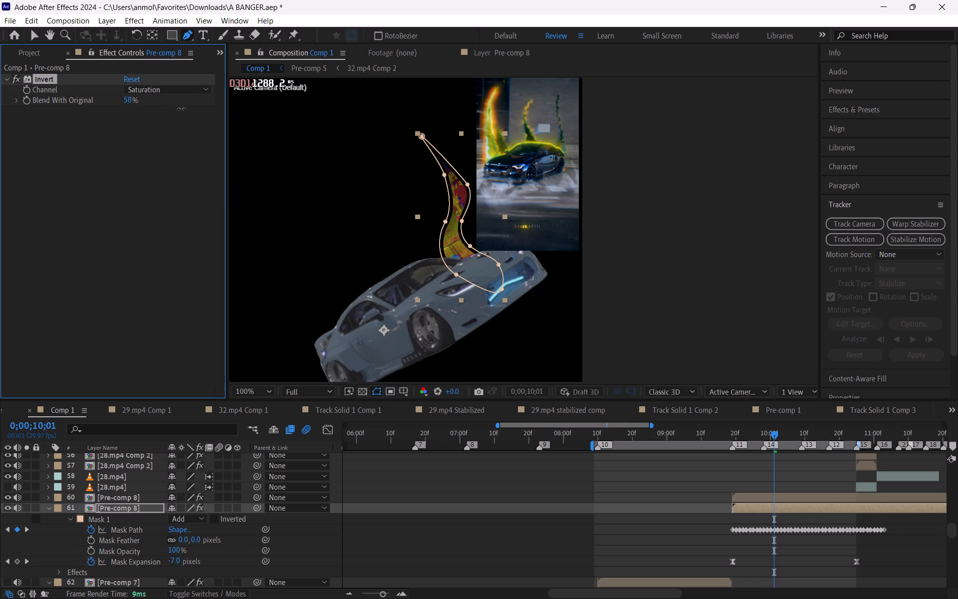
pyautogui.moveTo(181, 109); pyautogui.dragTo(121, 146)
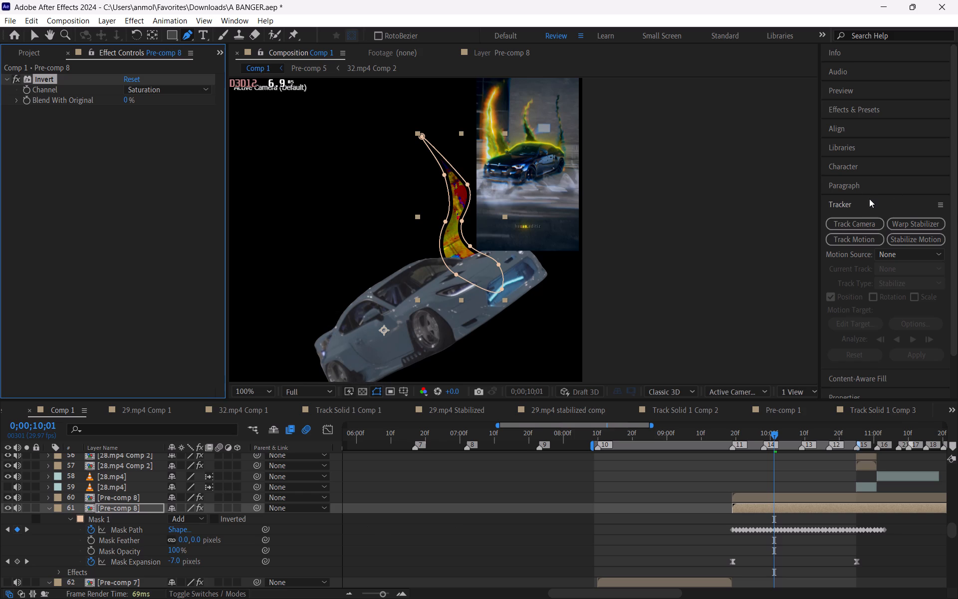
# Duplicate the masked, inverted lower Pre-comp 8 layer in Comp 1.
pyautogui.click(808, 518)
pyautogui.click(806, 510)
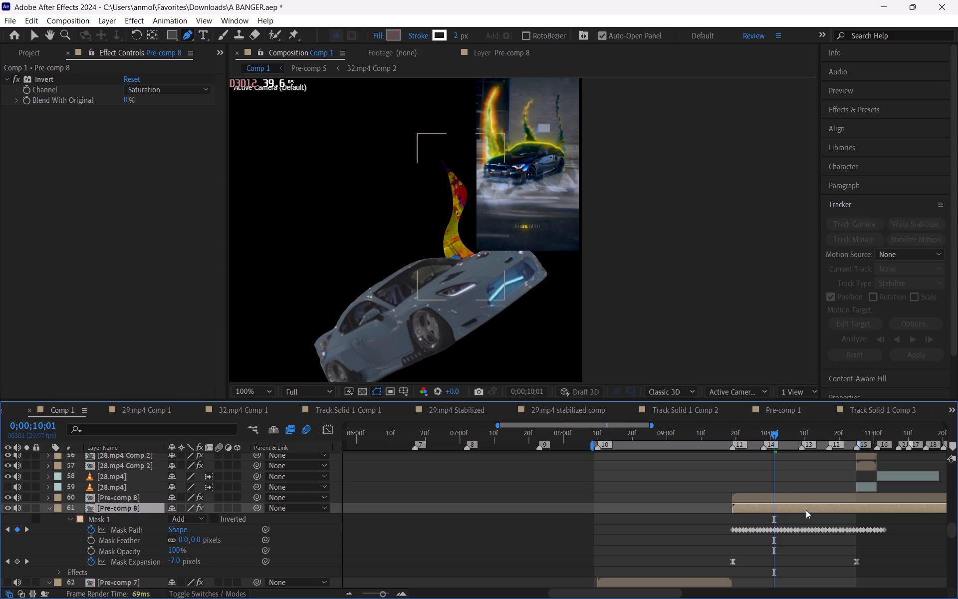
pyautogui.hotkey('ctrl', 'd')
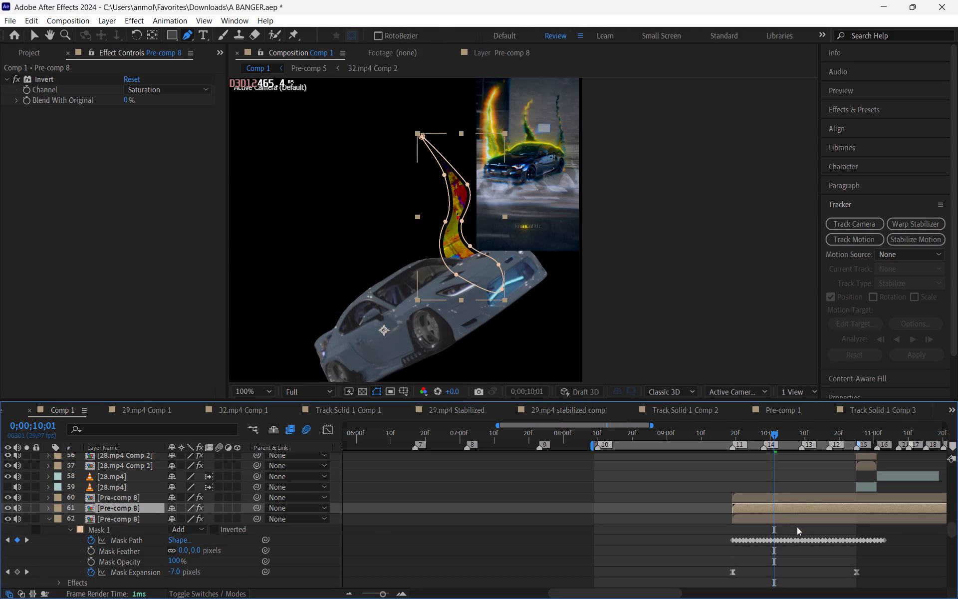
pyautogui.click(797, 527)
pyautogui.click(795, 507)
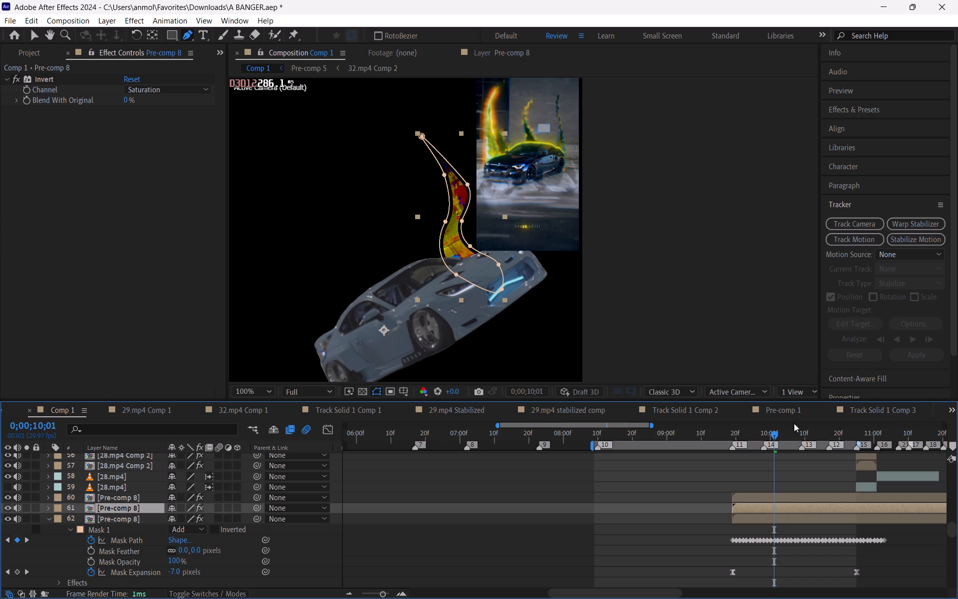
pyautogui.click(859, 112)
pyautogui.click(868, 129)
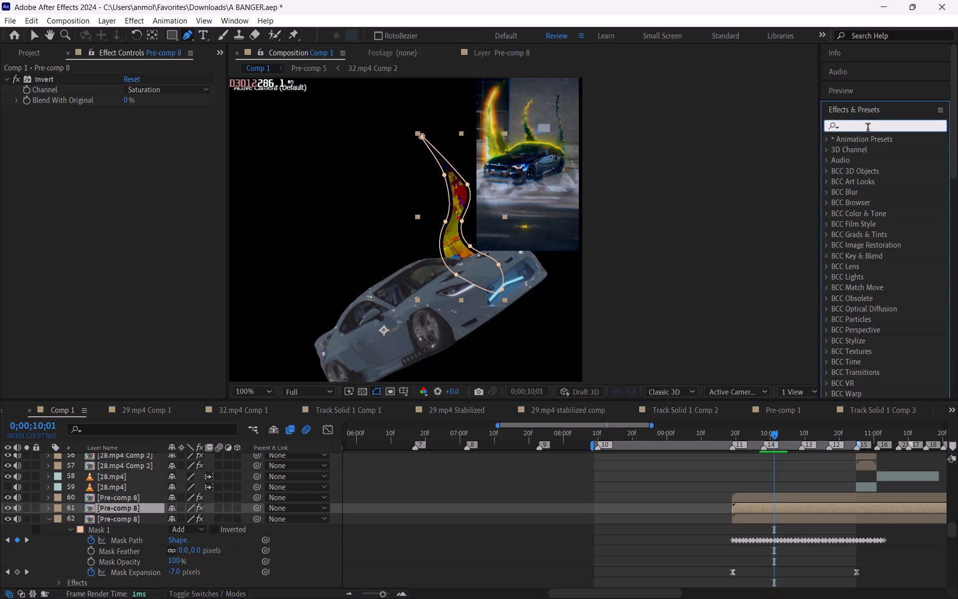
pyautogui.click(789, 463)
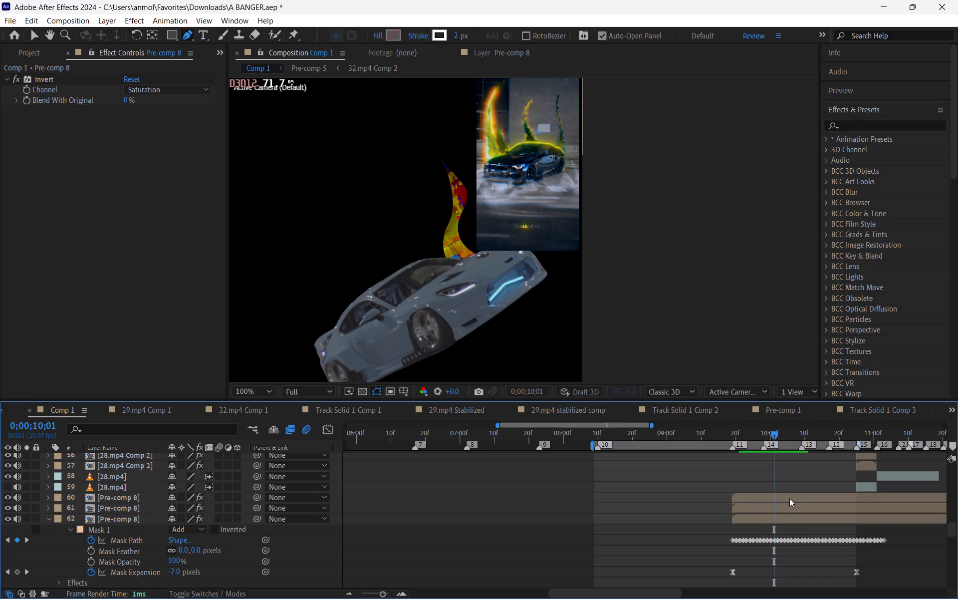
# Reveal the keyframes of the duplicated Pre-comp 8 (layer 61) and delete all its Mask Path keyframes except the first.
pyautogui.click(792, 507)
pyautogui.press('u')
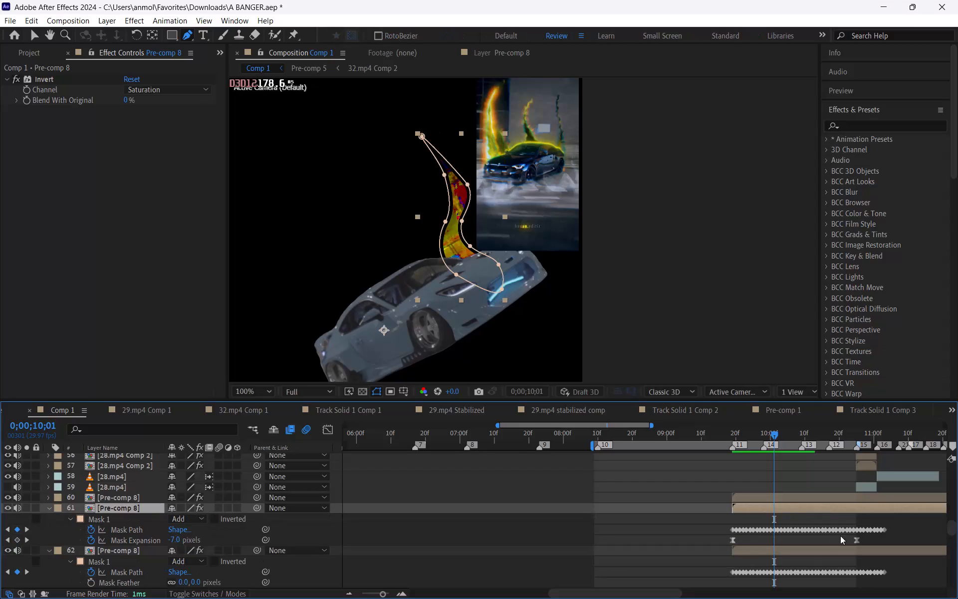
pyautogui.moveTo(896, 525); pyautogui.dragTo(729, 534)
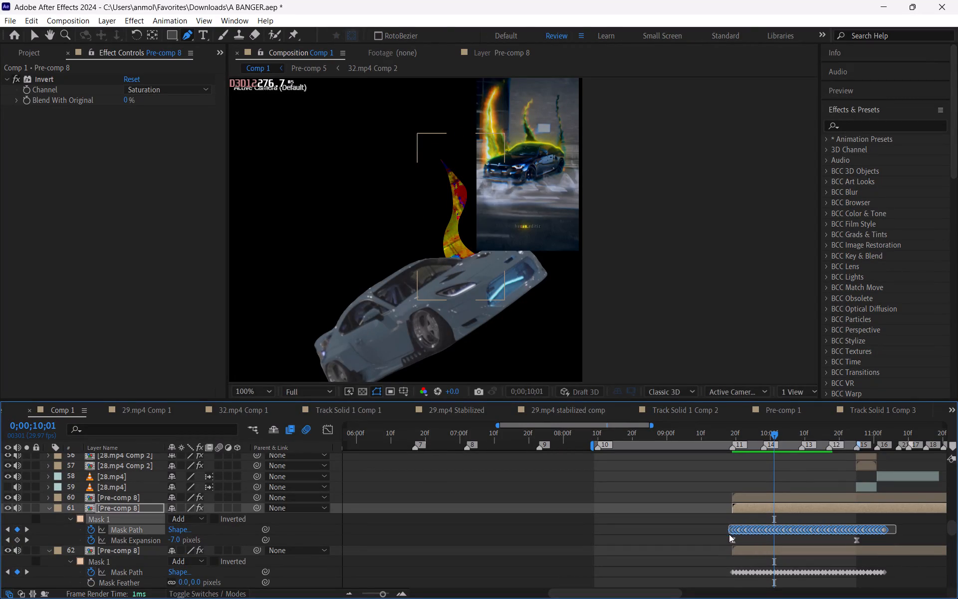
pyautogui.moveTo(729, 534); pyautogui.dragTo(733, 533)
pyautogui.press('=')
pyautogui.press('=')
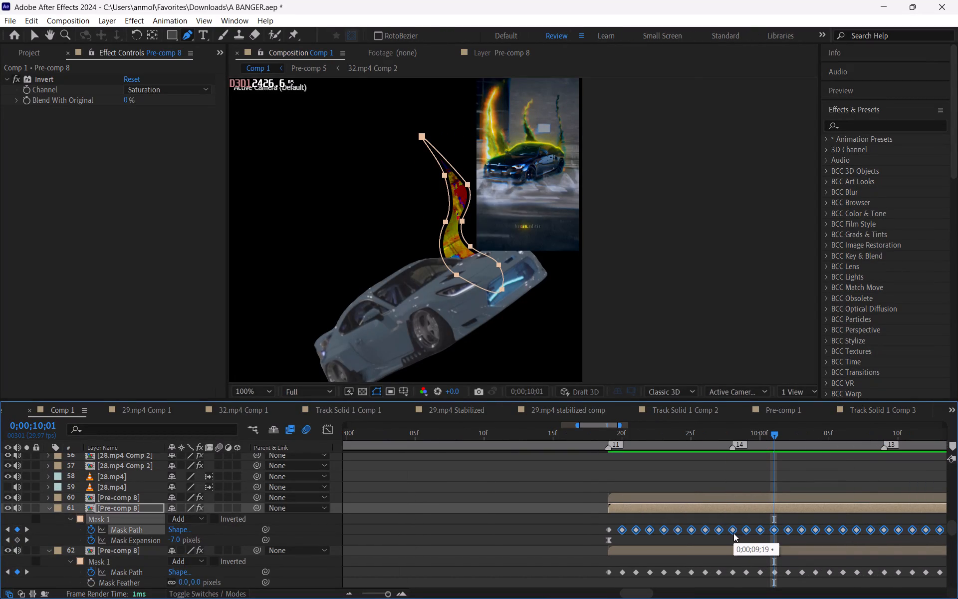
pyautogui.press('Delete')
pyautogui.press('-')
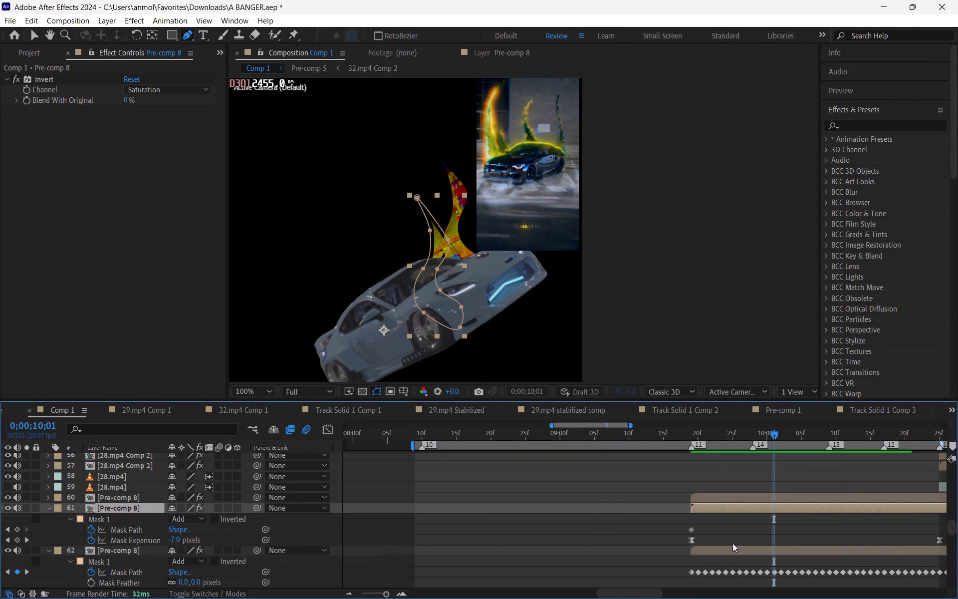
# Move the current time to 0;00;09;21, just after the start of the Pre-comp 8 layers.
pyautogui.moveTo(706, 435); pyautogui.dragTo(696, 440)
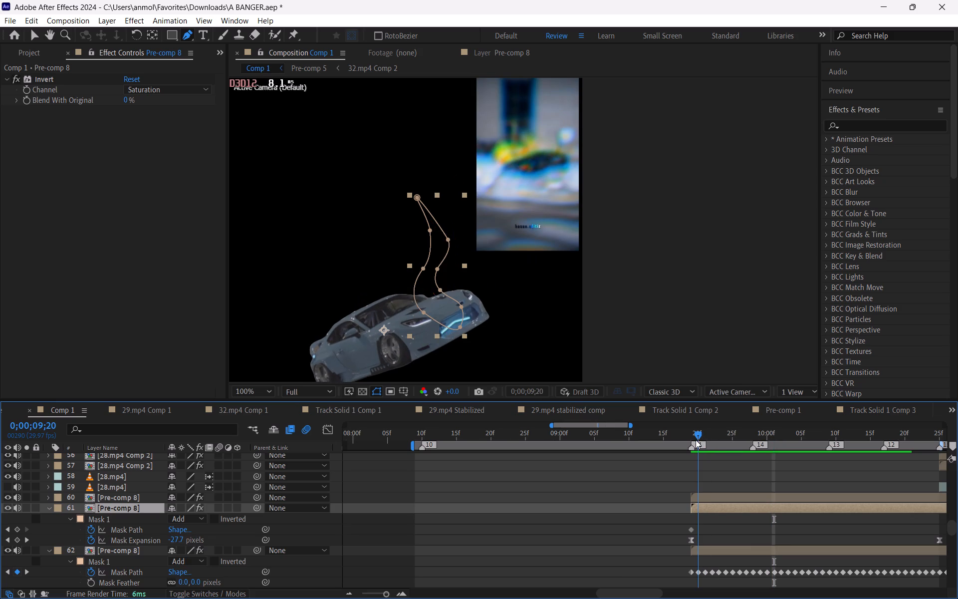
pyautogui.moveTo(696, 440); pyautogui.dragTo(704, 445)
pyautogui.click(706, 481)
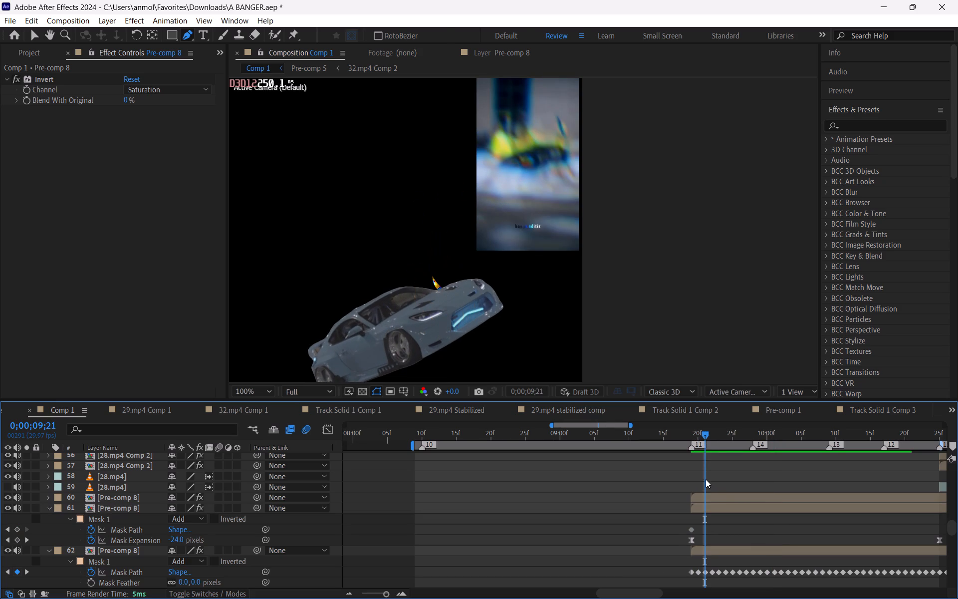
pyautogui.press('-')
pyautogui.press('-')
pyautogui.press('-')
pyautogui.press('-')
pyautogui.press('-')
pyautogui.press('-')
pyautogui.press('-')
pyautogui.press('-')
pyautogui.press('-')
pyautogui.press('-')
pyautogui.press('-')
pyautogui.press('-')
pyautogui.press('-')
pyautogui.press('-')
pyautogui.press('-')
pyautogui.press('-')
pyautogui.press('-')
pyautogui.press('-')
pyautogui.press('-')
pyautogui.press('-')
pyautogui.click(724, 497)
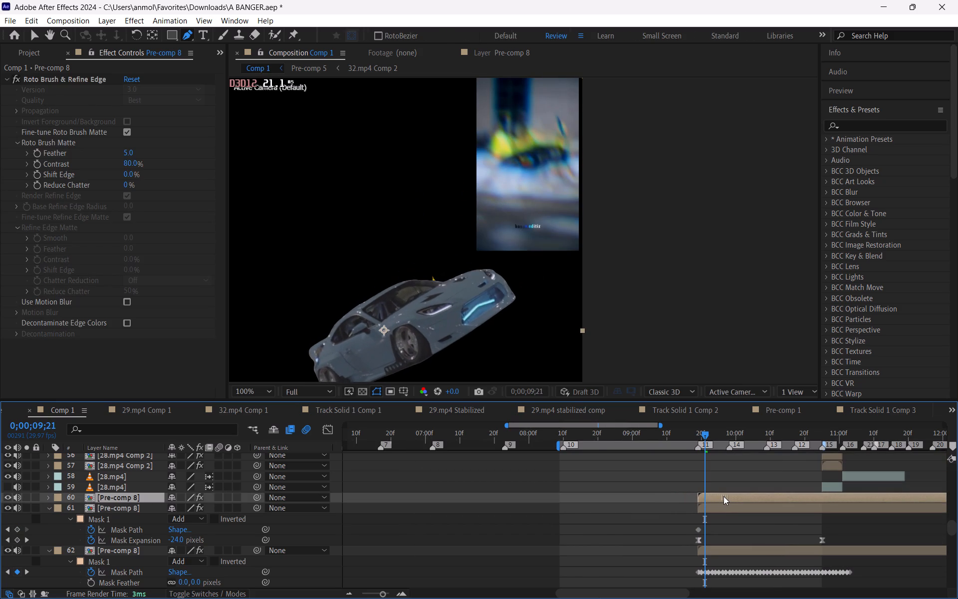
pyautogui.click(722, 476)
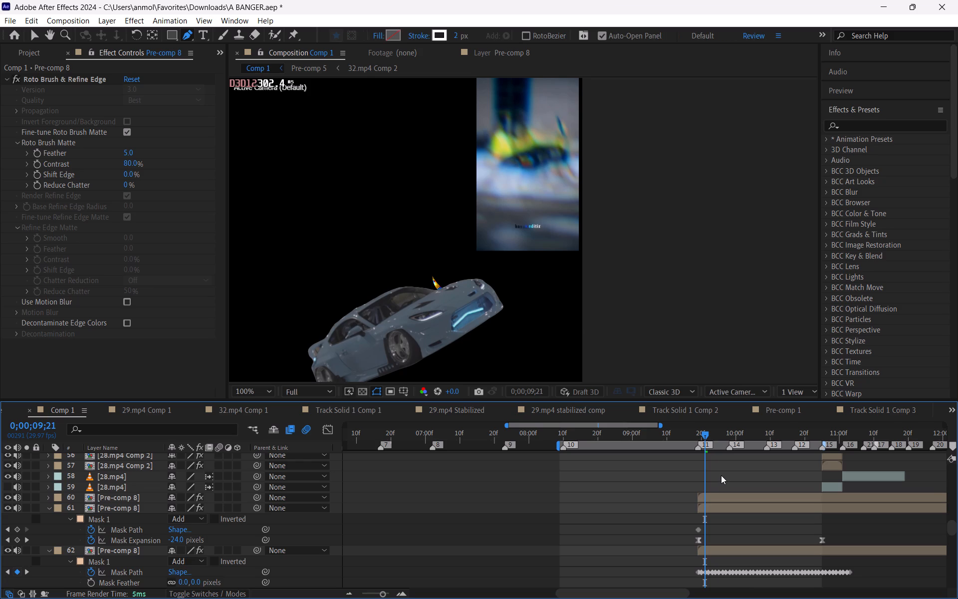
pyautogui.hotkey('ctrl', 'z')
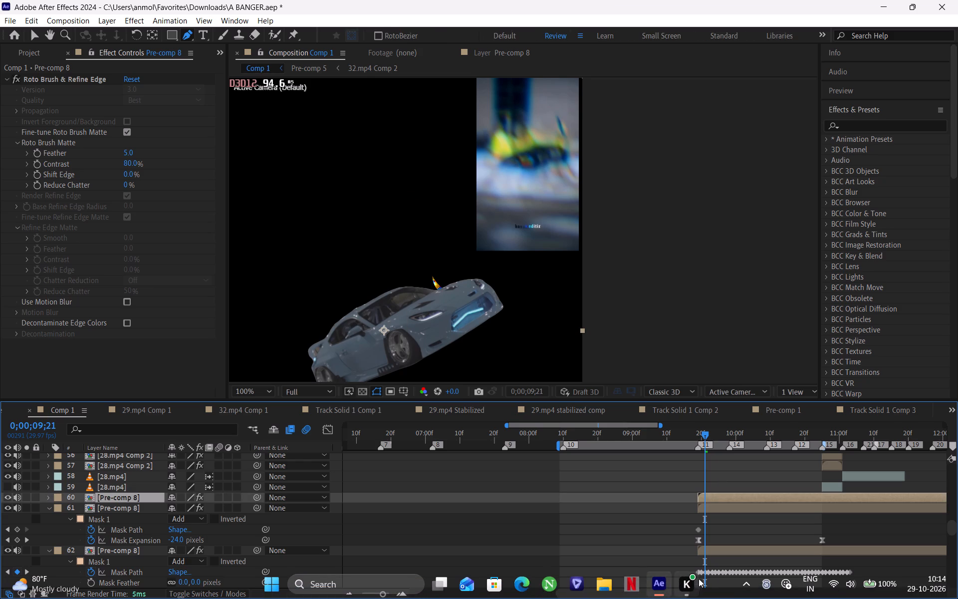
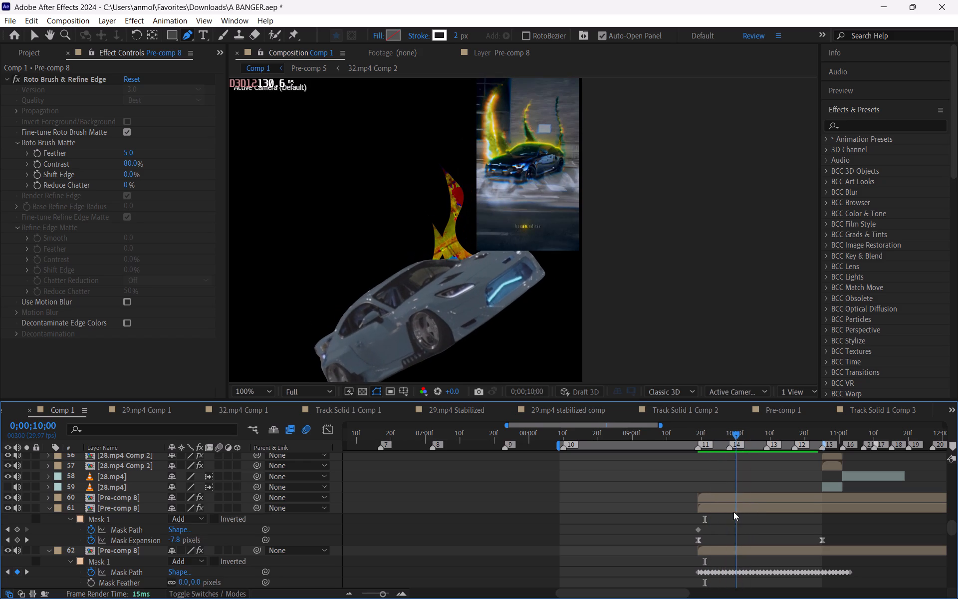
# Delete the later Mask Expansion keyframe of the duplicated Pre-comp 8 (layer 61), leaving only its first one.
pyautogui.click(724, 505)
pyautogui.moveTo(713, 437); pyautogui.dragTo(702, 443)
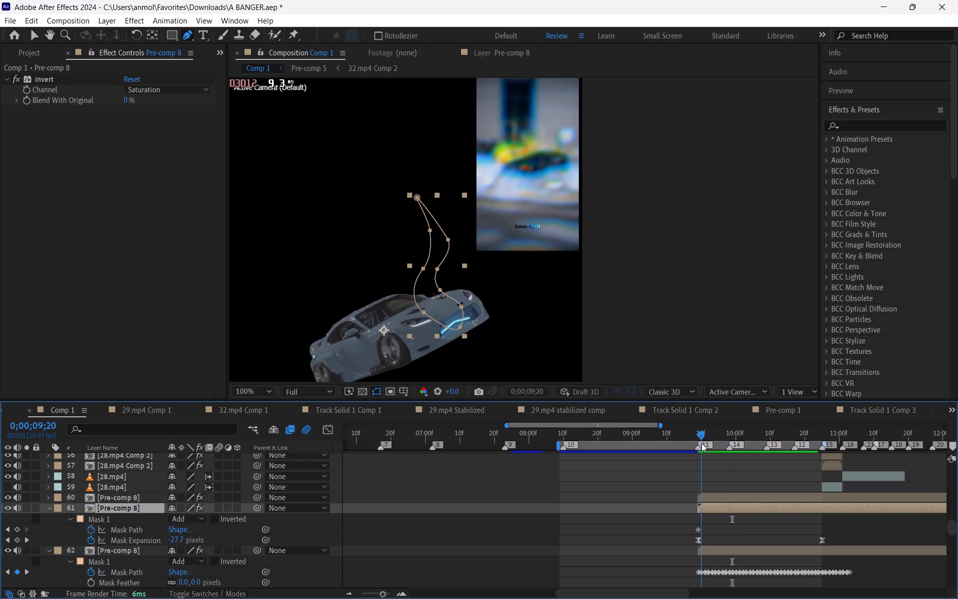
pyautogui.moveTo(702, 443); pyautogui.dragTo(707, 449)
pyautogui.moveTo(840, 538); pyautogui.dragTo(803, 544)
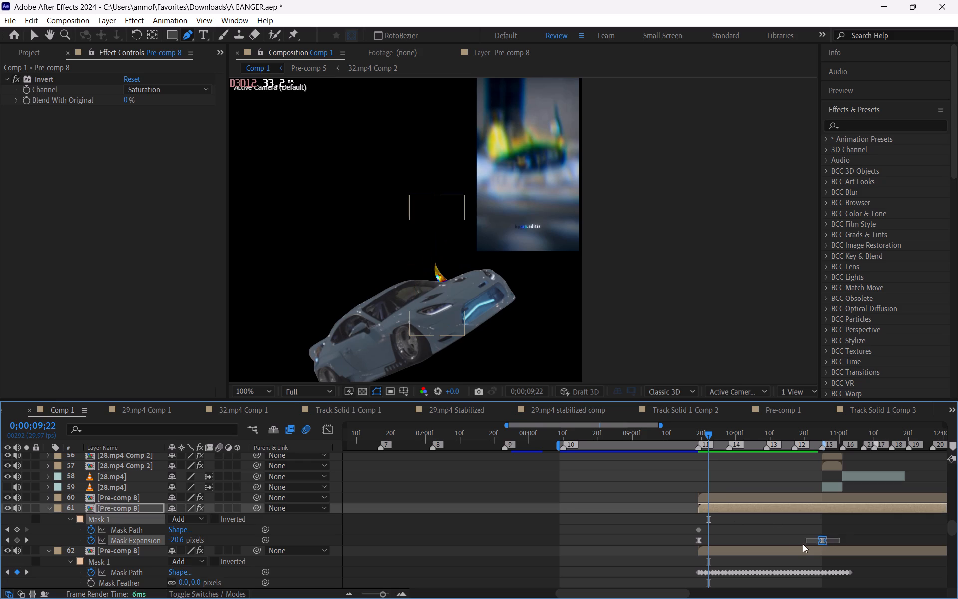
pyautogui.moveTo(803, 544); pyautogui.dragTo(794, 546)
pyautogui.press('Delete')
pyautogui.click(775, 530)
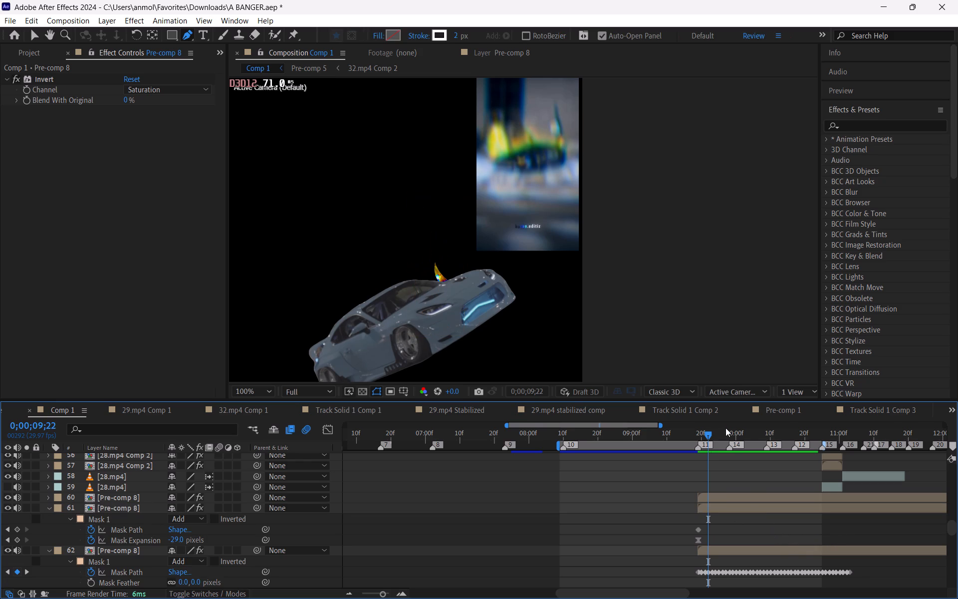
# At 0;00;09;21, hide and reshow the Pre-comp 8 on layer 62 to check which masked piece belongs to it.
pyautogui.moveTo(706, 434); pyautogui.dragTo(698, 443)
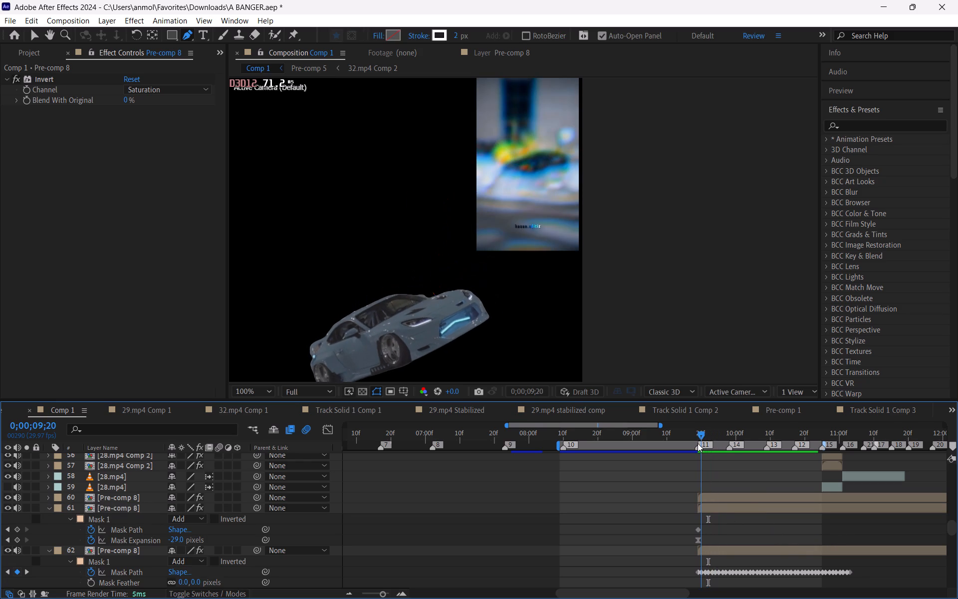
pyautogui.moveTo(698, 443); pyautogui.dragTo(701, 446)
pyautogui.click(717, 510)
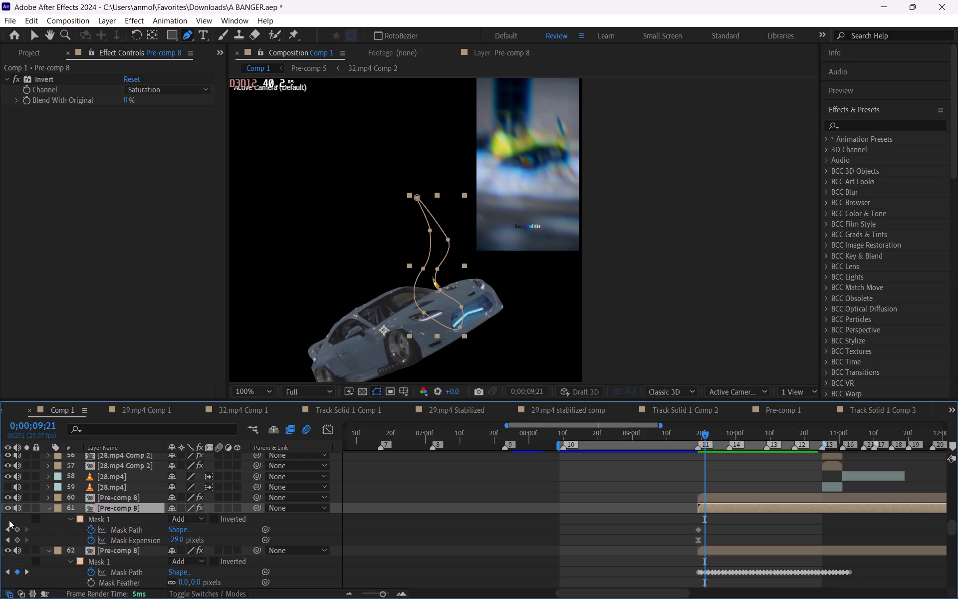
pyautogui.click(7, 552)
pyautogui.click(8, 551)
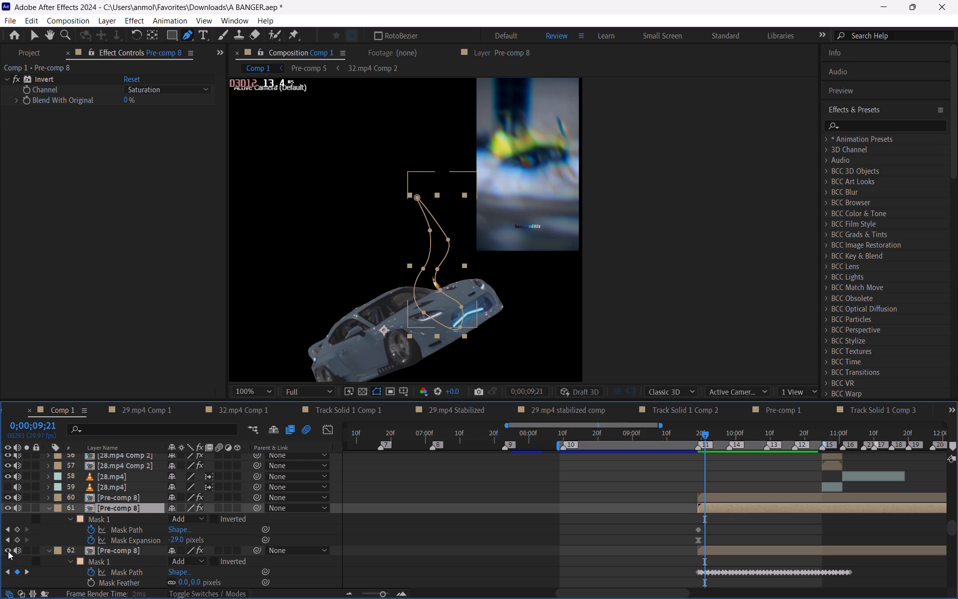
pyautogui.click(652, 493)
# Move the current time to 0;00;10;09 and select the duplicated Pre-comp 8 (layer 61).
pyautogui.moveTo(709, 432); pyautogui.dragTo(710, 434)
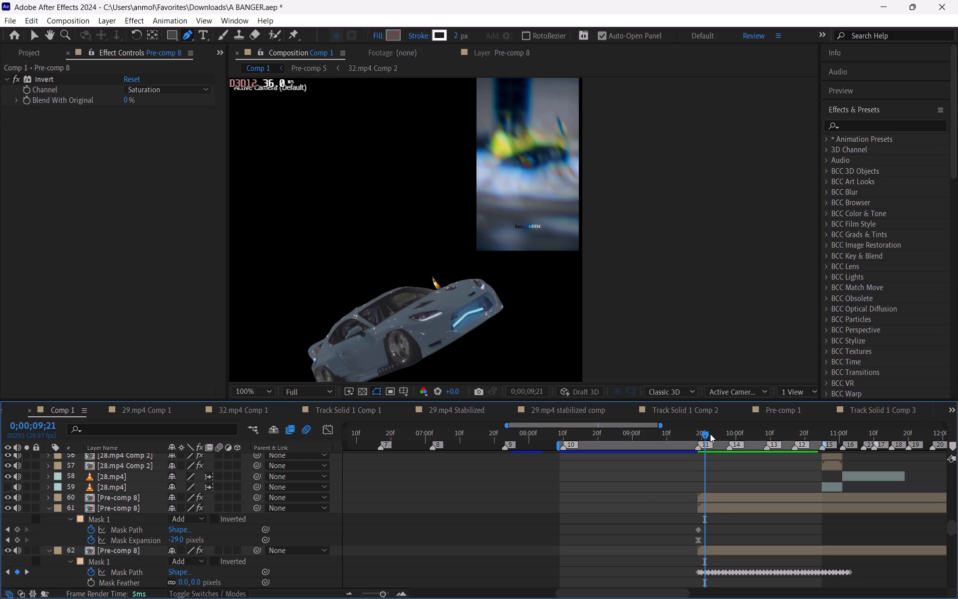
pyautogui.moveTo(710, 434); pyautogui.dragTo(783, 457)
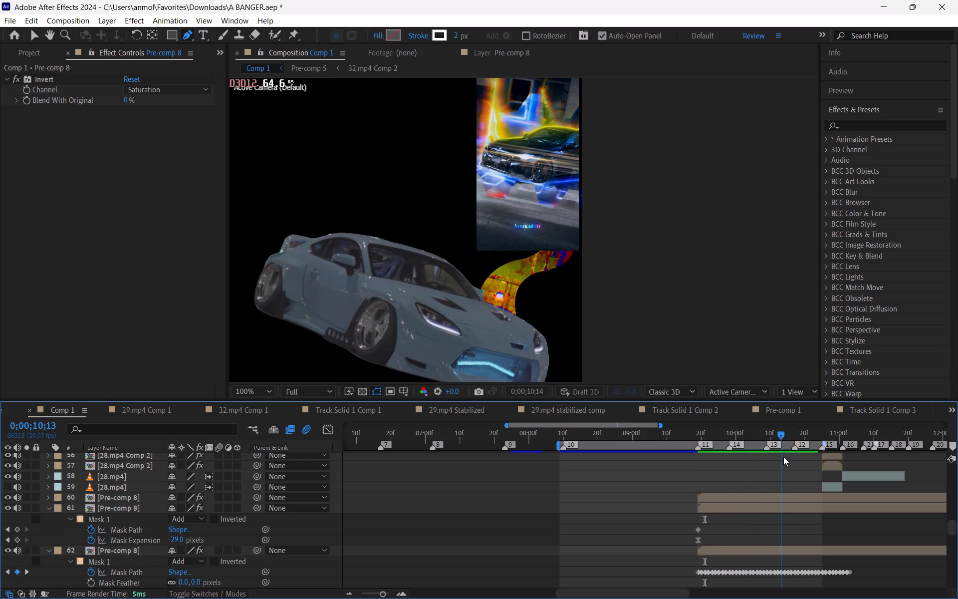
pyautogui.moveTo(783, 457); pyautogui.dragTo(769, 457)
pyautogui.click(767, 504)
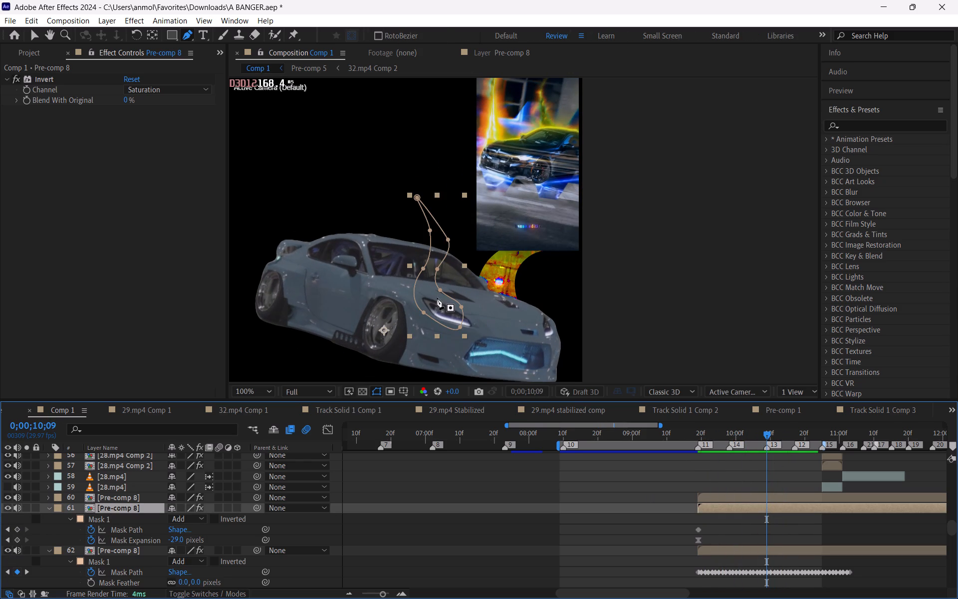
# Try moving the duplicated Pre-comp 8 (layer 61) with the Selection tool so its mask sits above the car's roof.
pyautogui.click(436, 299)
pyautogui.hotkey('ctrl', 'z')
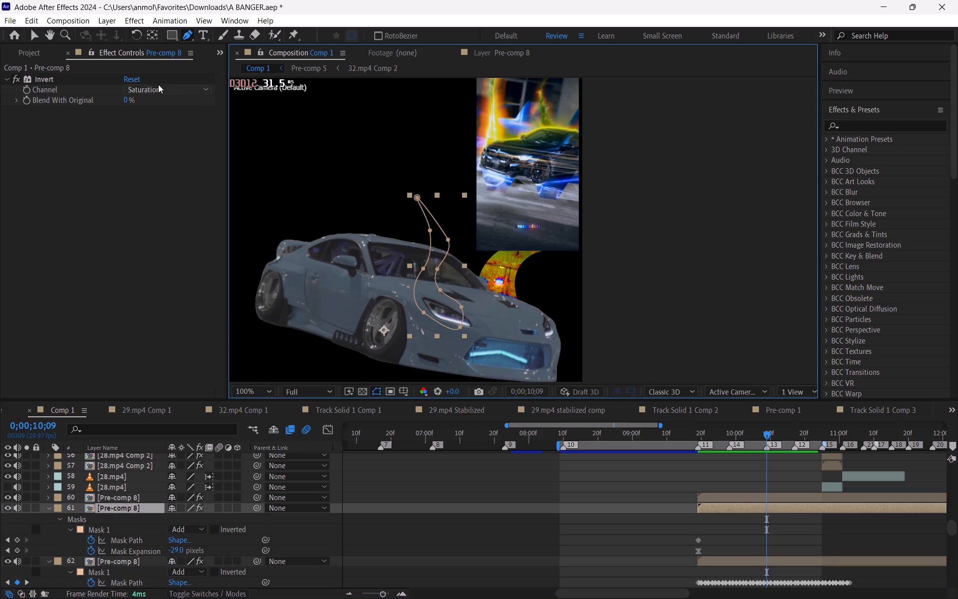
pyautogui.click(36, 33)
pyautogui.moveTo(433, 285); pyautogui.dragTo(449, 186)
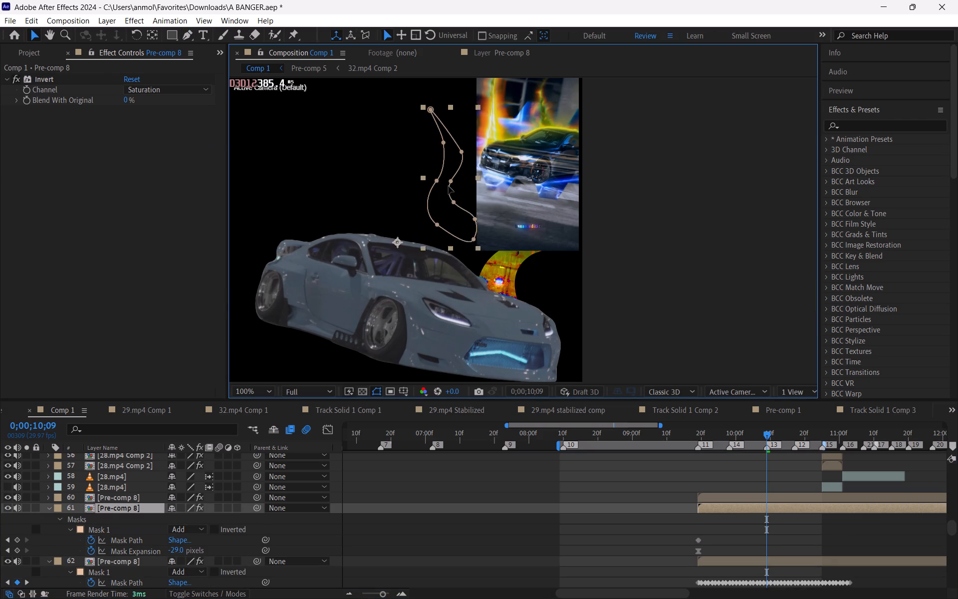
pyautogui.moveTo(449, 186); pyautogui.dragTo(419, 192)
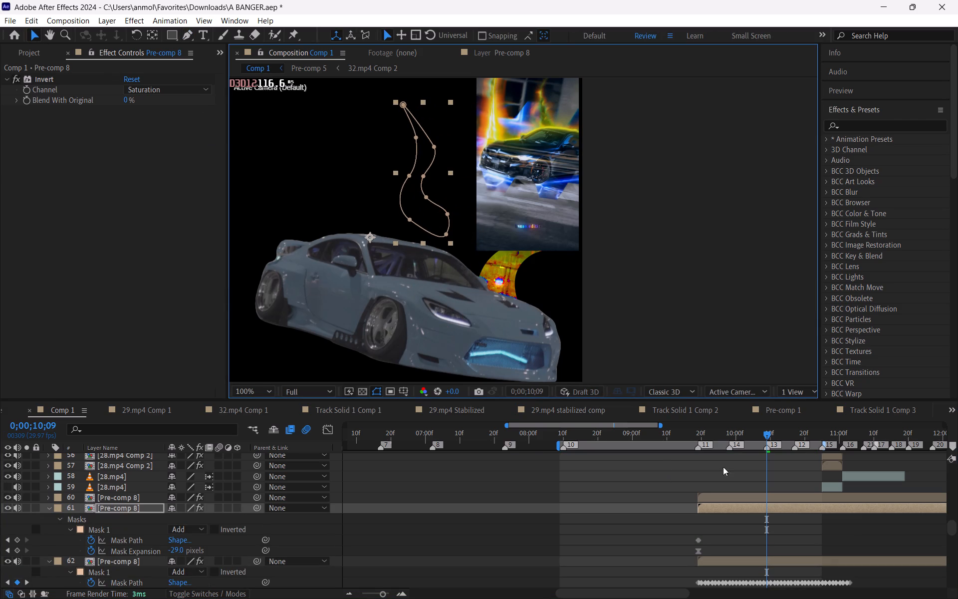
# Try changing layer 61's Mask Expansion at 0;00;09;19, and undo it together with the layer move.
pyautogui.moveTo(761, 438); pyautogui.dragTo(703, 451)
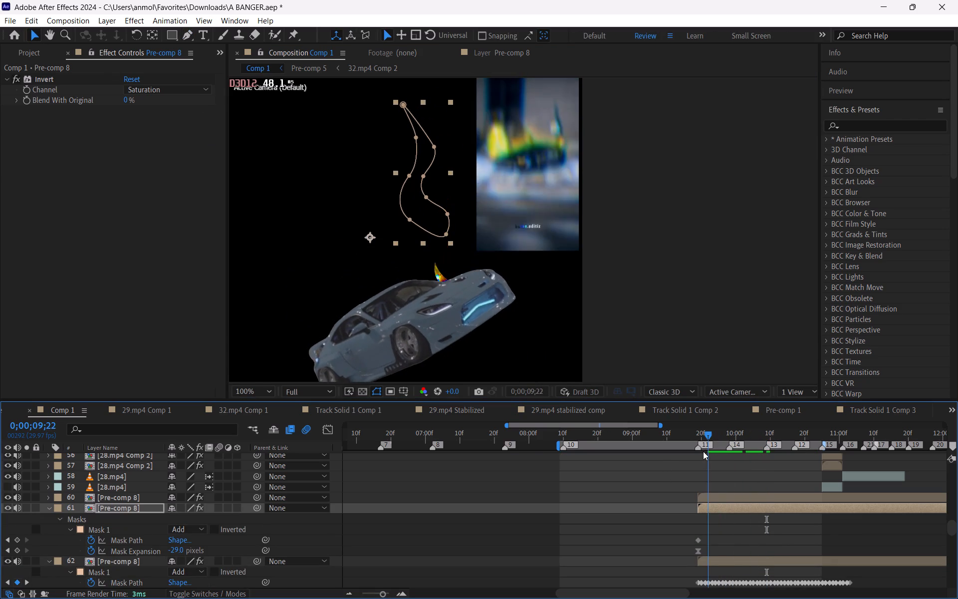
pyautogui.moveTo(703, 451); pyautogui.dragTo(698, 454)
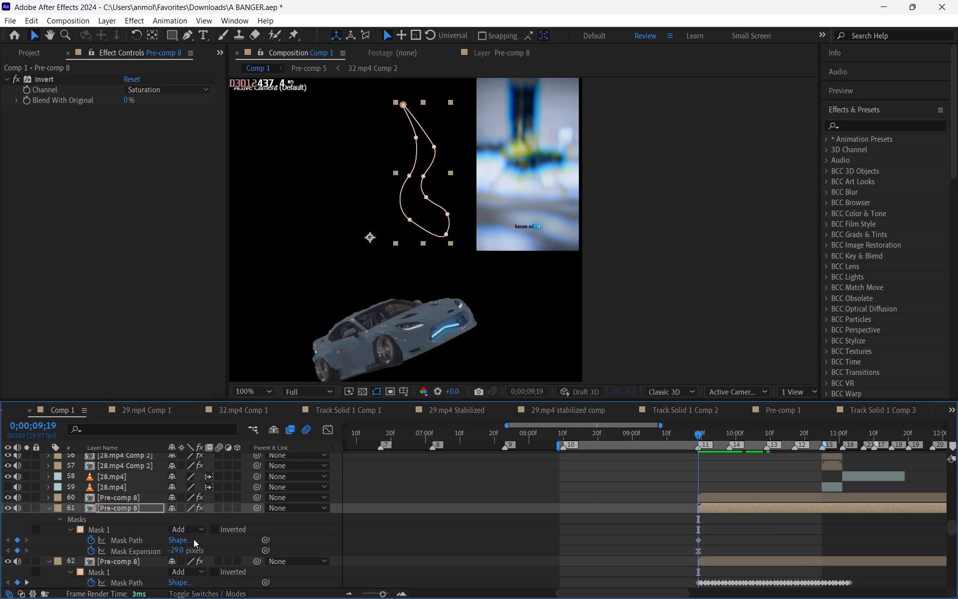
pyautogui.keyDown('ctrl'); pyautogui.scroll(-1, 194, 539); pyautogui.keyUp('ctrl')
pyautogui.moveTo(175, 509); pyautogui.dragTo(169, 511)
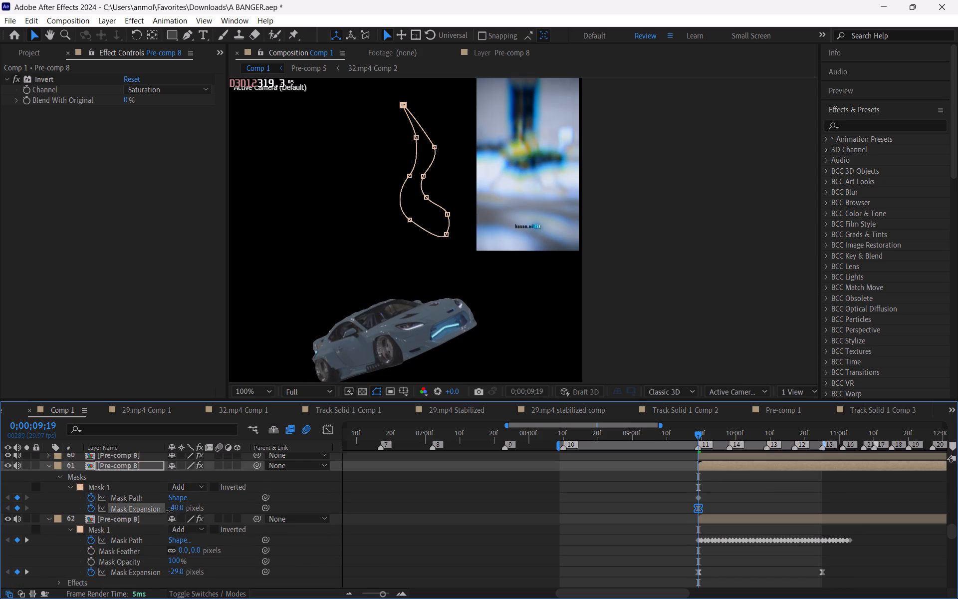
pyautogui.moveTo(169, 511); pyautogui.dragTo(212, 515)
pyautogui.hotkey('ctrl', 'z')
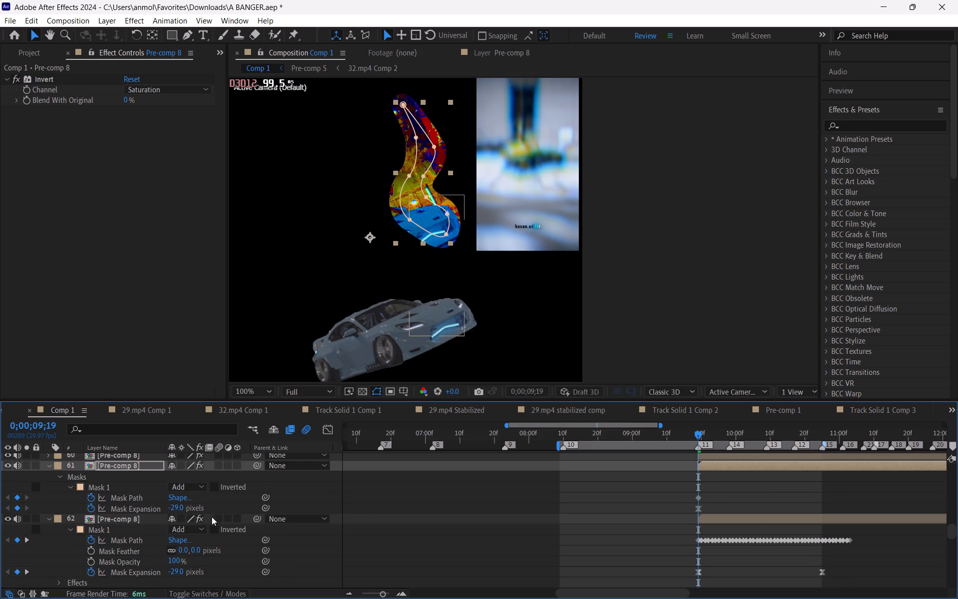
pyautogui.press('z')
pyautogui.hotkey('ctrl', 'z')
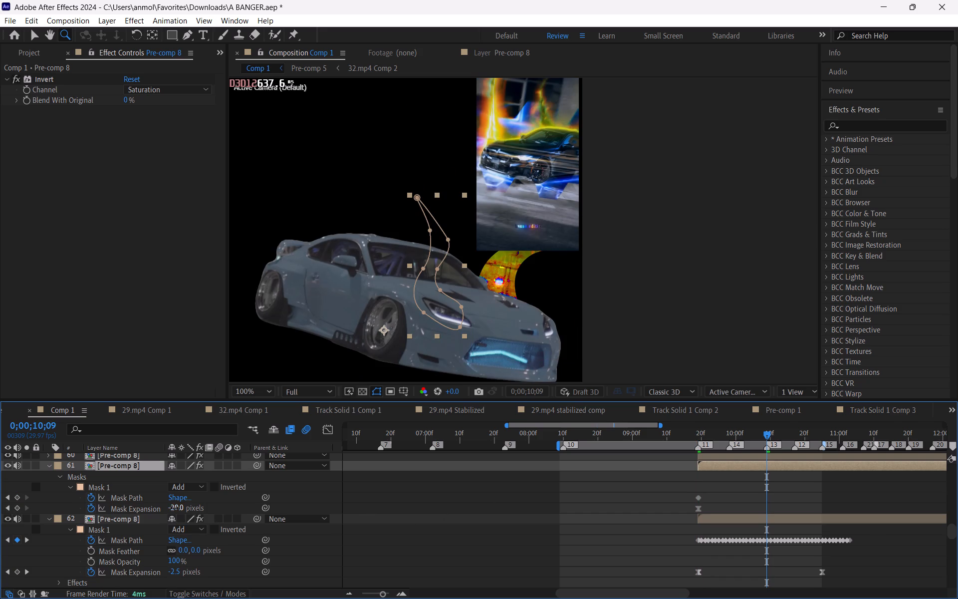
# Set layer 61's Mask Expansion to 0 pixels at 0;00;10;09, adding a keyframe there.
pyautogui.moveTo(174, 508); pyautogui.dragTo(221, 511)
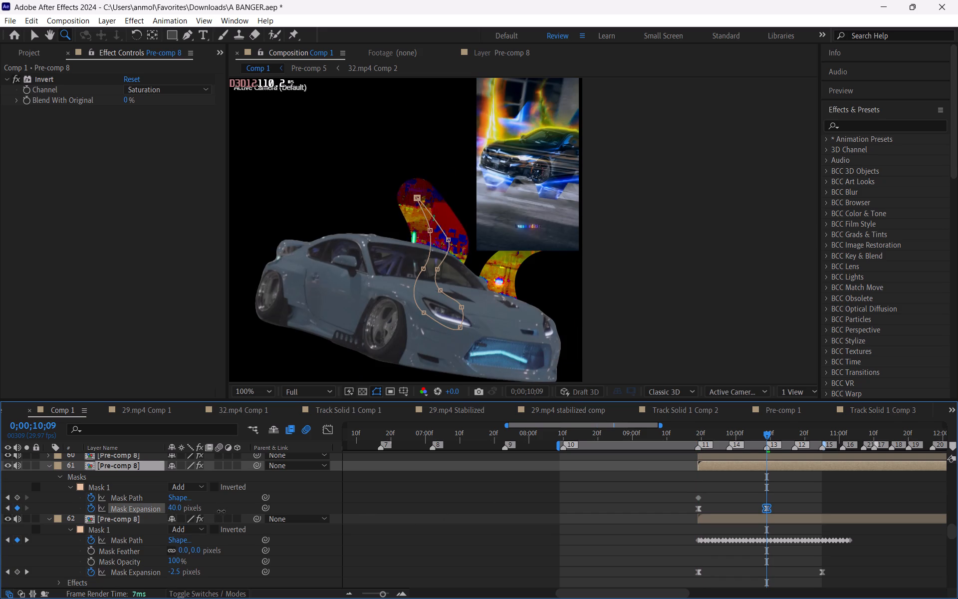
pyautogui.moveTo(221, 511); pyautogui.dragTo(200, 517)
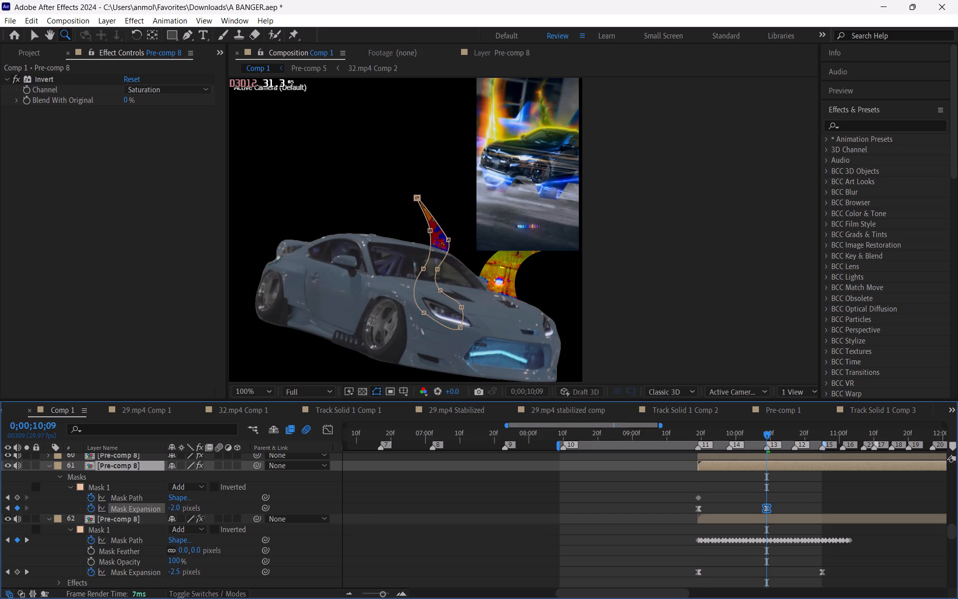
pyautogui.moveTo(200, 517); pyautogui.dragTo(201, 517)
pyautogui.moveTo(201, 517); pyautogui.dragTo(201, 517)
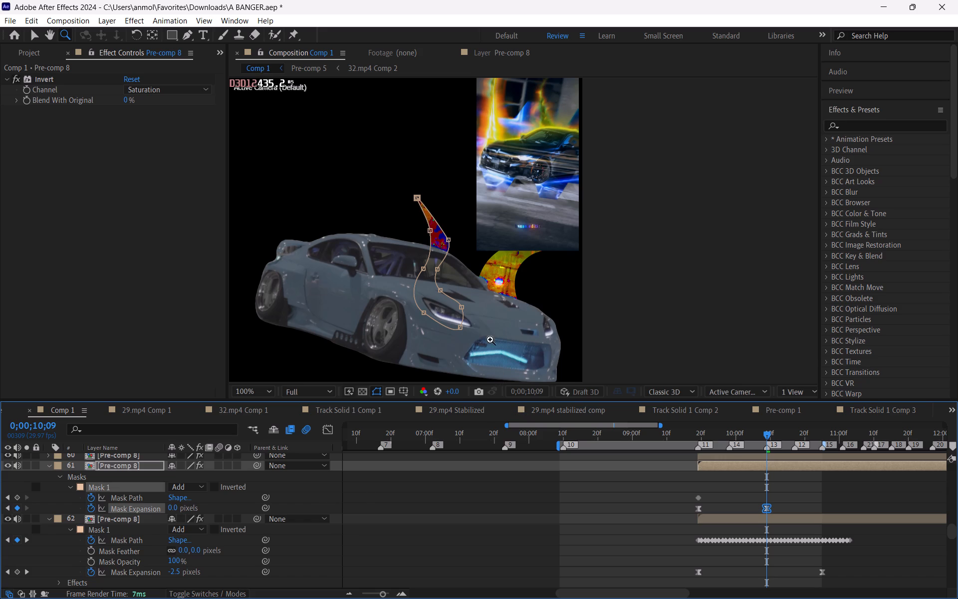
# Move layer 61 with the Selection tool so its masked piece rises from the car's roof.
pyautogui.click(30, 35)
pyautogui.moveTo(438, 301); pyautogui.dragTo(422, 279)
pyautogui.moveTo(431, 304); pyautogui.dragTo(402, 249)
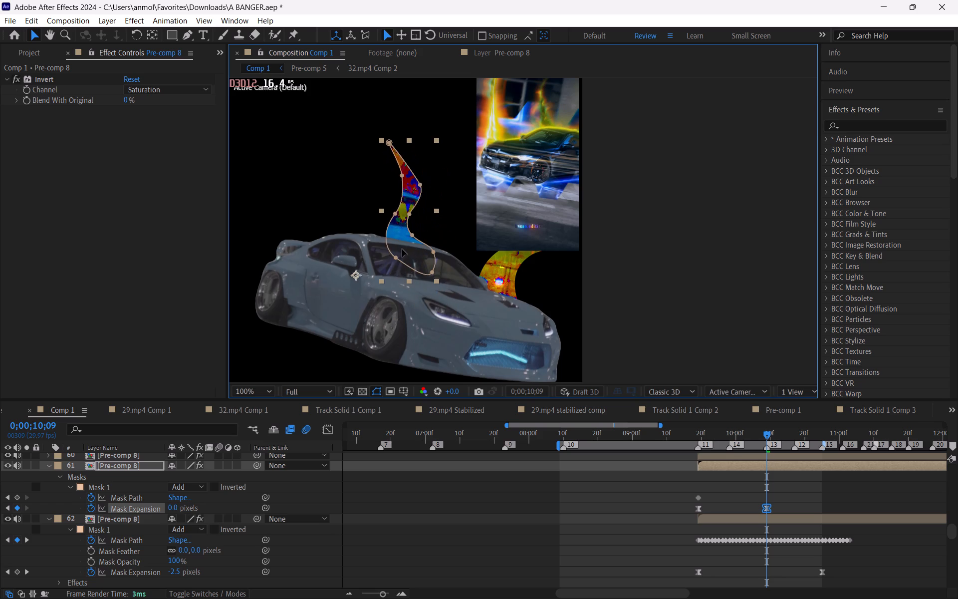
pyautogui.moveTo(402, 249); pyautogui.dragTo(395, 250)
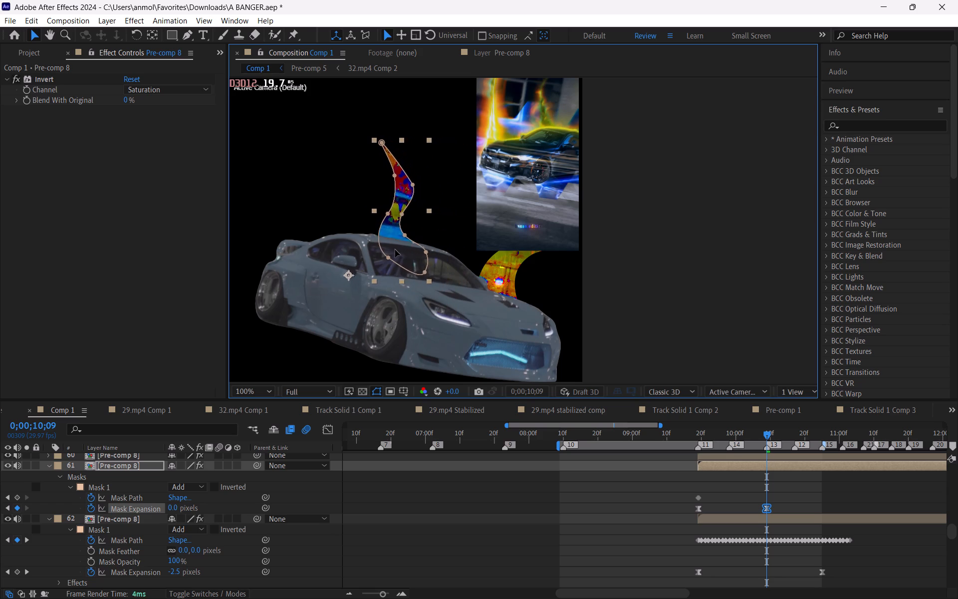
pyautogui.moveTo(395, 250); pyautogui.dragTo(393, 252)
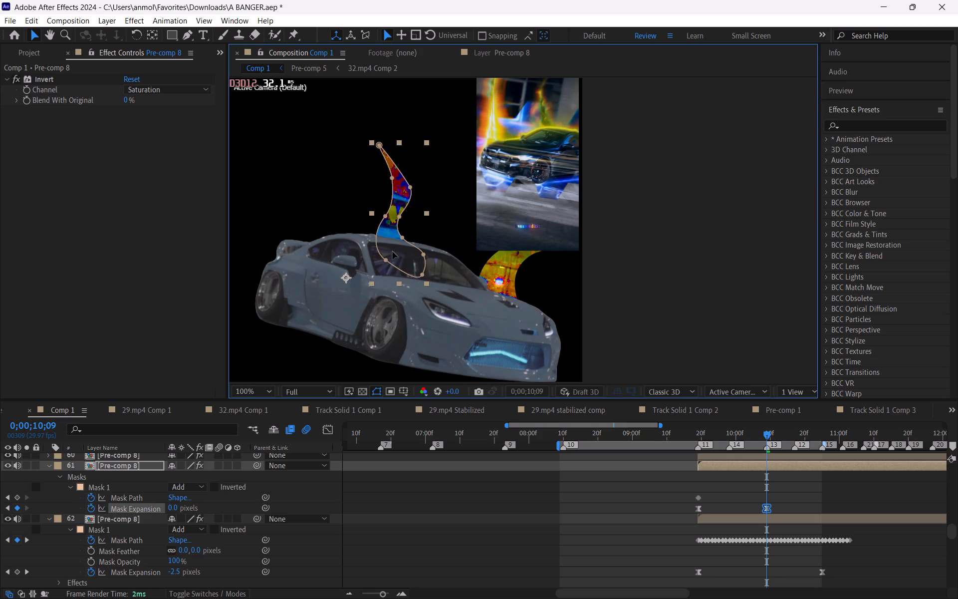
pyautogui.moveTo(393, 252); pyautogui.dragTo(383, 243)
# Delete layer 61's first Mask Expansion keyframe at 0;00;09;19.
pyautogui.moveTo(768, 436); pyautogui.dragTo(765, 437)
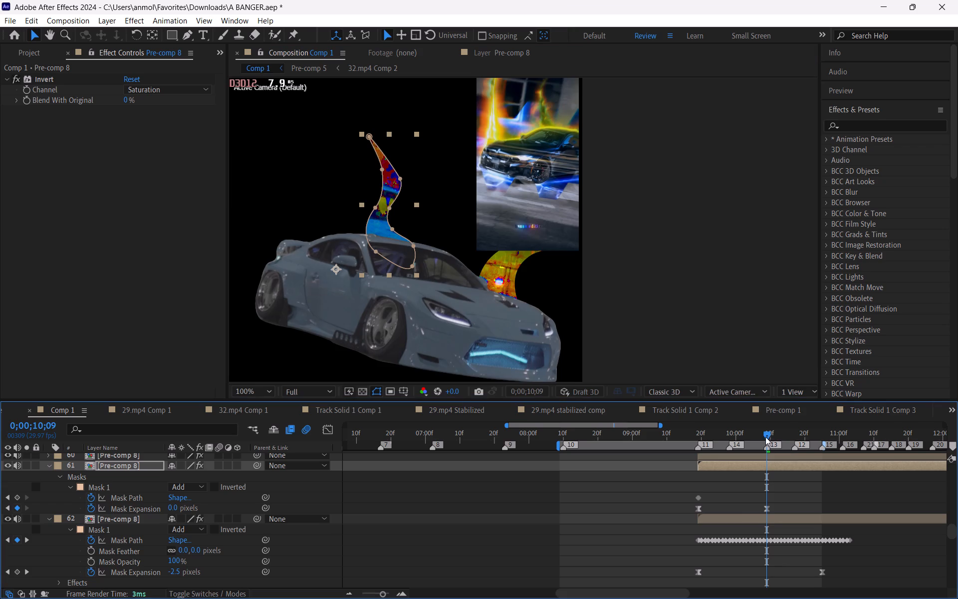
pyautogui.moveTo(765, 437); pyautogui.dragTo(704, 458)
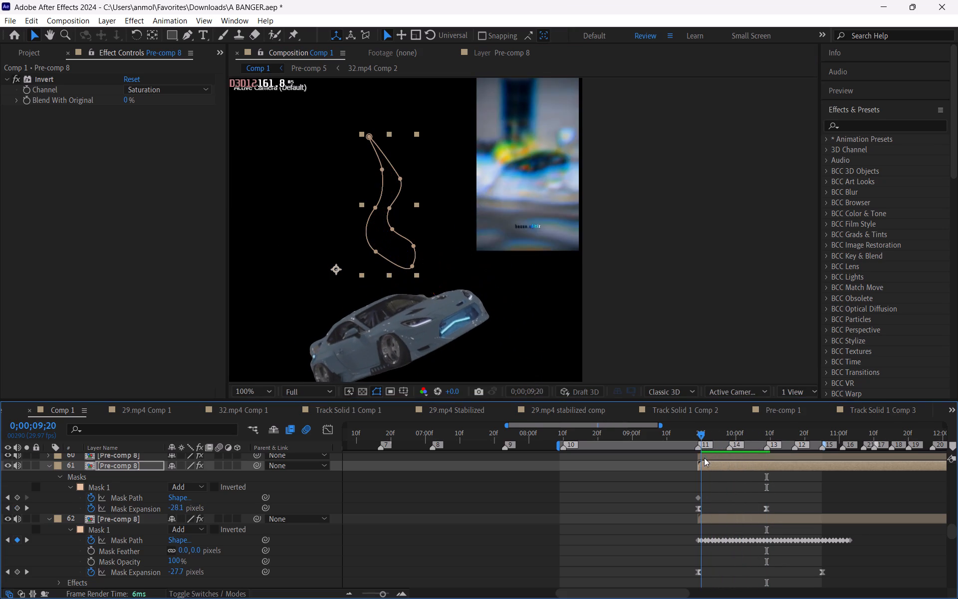
pyautogui.moveTo(704, 458); pyautogui.dragTo(701, 459)
pyautogui.moveTo(708, 509); pyautogui.dragTo(692, 512)
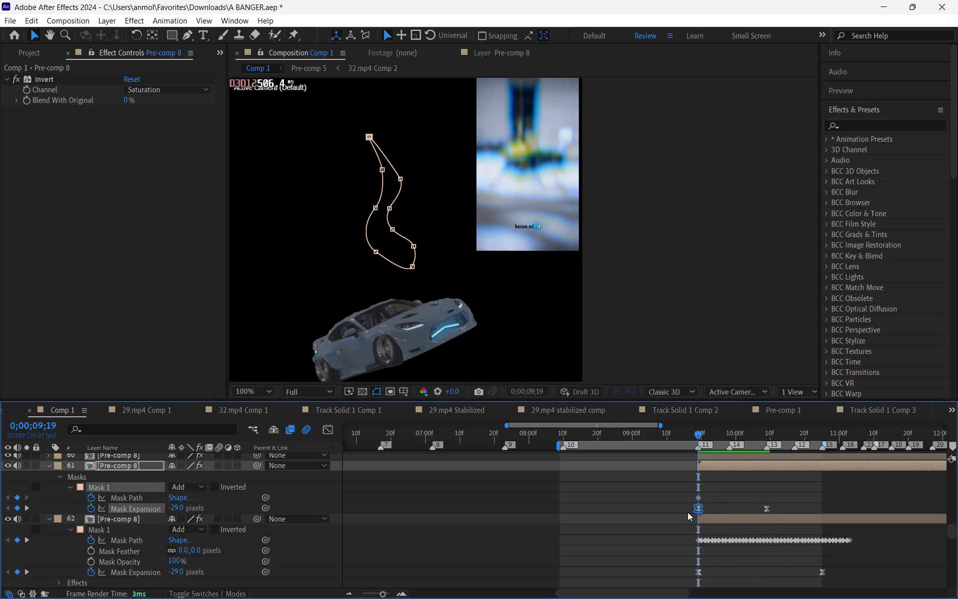
pyautogui.press('Delete')
# Back at 0;00;10;09, reposition layer 61 so its masked piece sits lower, with its base behind the car's windshield and hood.
pyautogui.moveTo(761, 436); pyautogui.dragTo(767, 439)
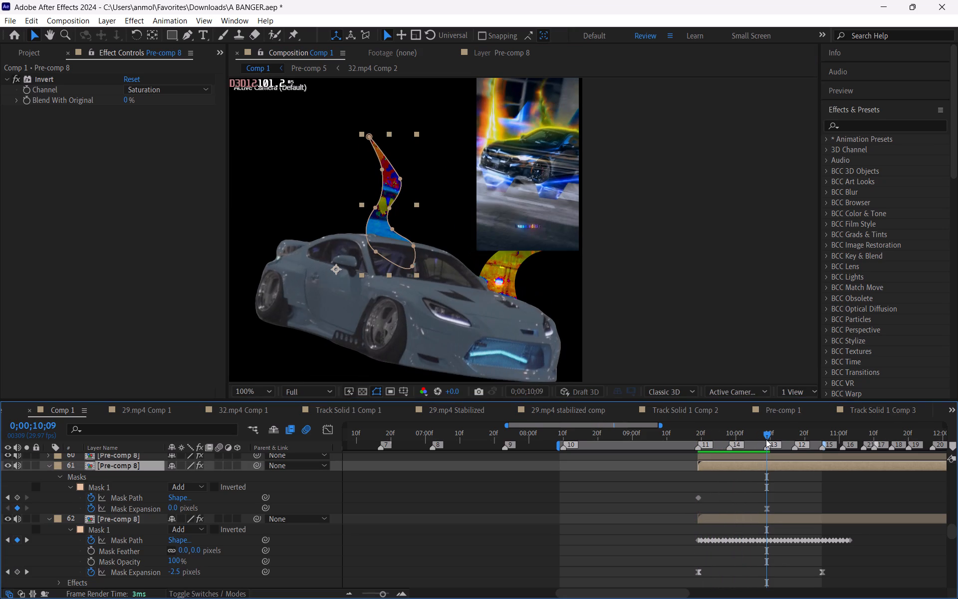
pyautogui.click(766, 508)
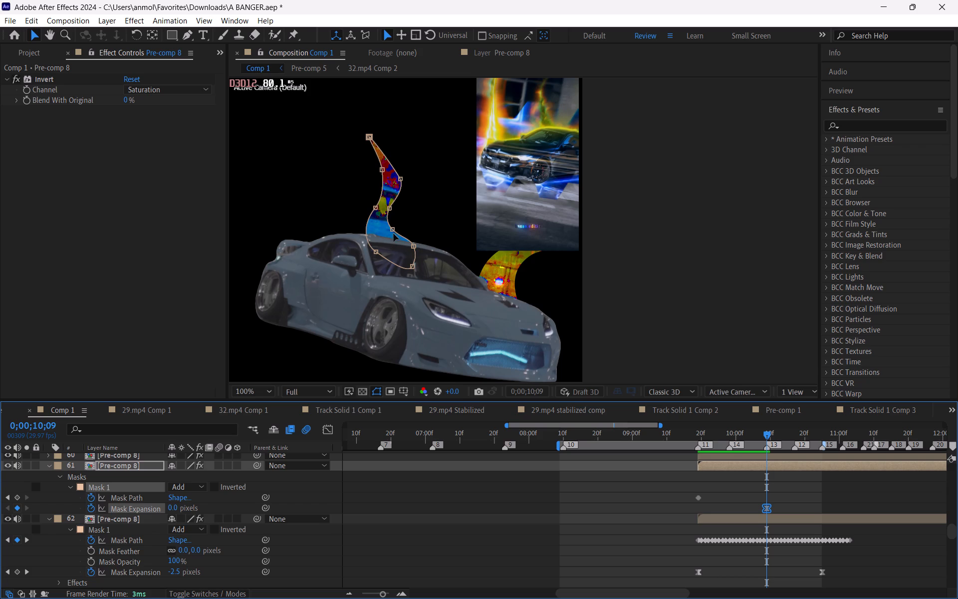
pyautogui.moveTo(396, 243); pyautogui.dragTo(404, 245)
pyautogui.moveTo(395, 244); pyautogui.dragTo(407, 246)
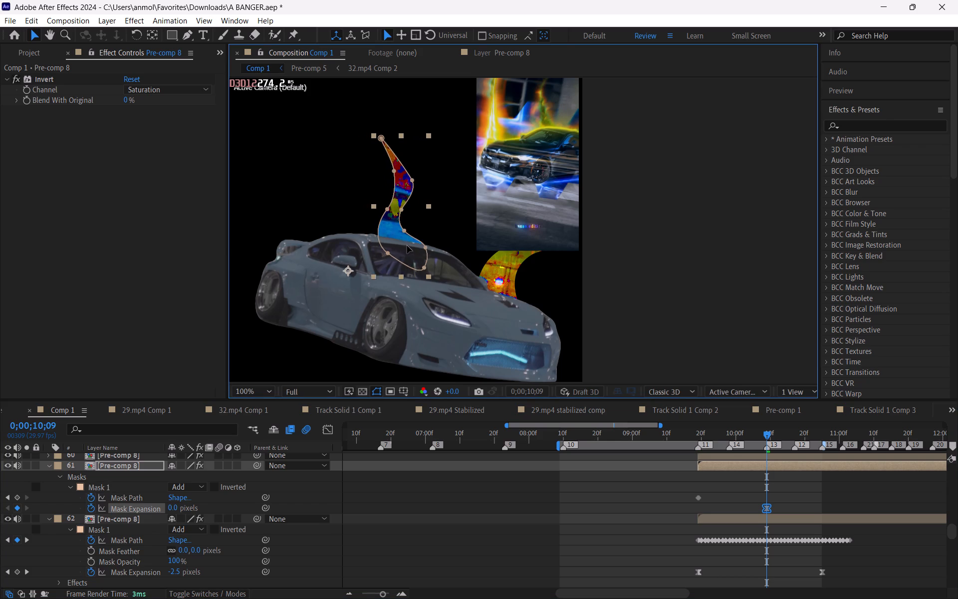
pyautogui.moveTo(407, 246); pyautogui.dragTo(417, 251)
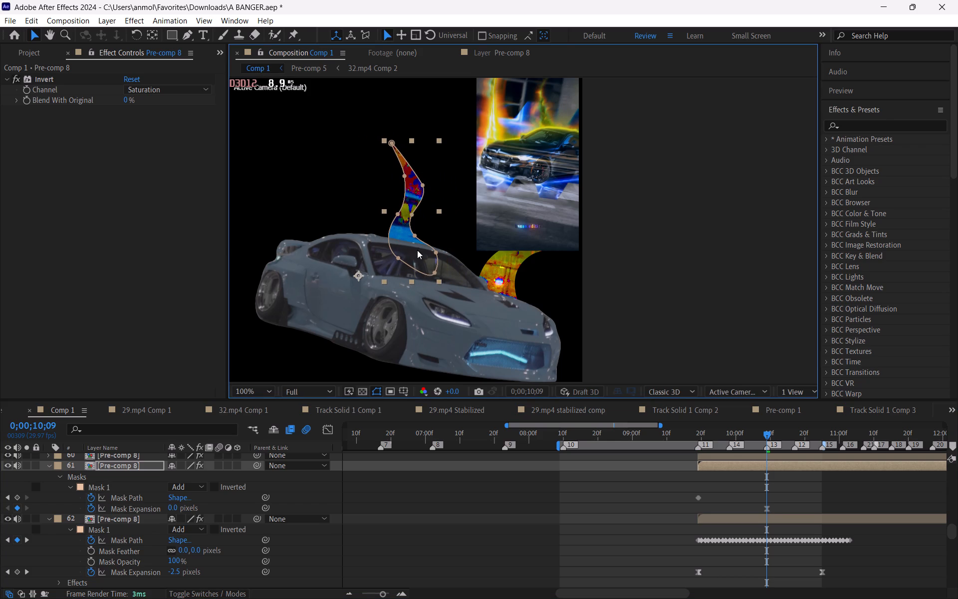
pyautogui.moveTo(417, 250); pyautogui.dragTo(426, 257)
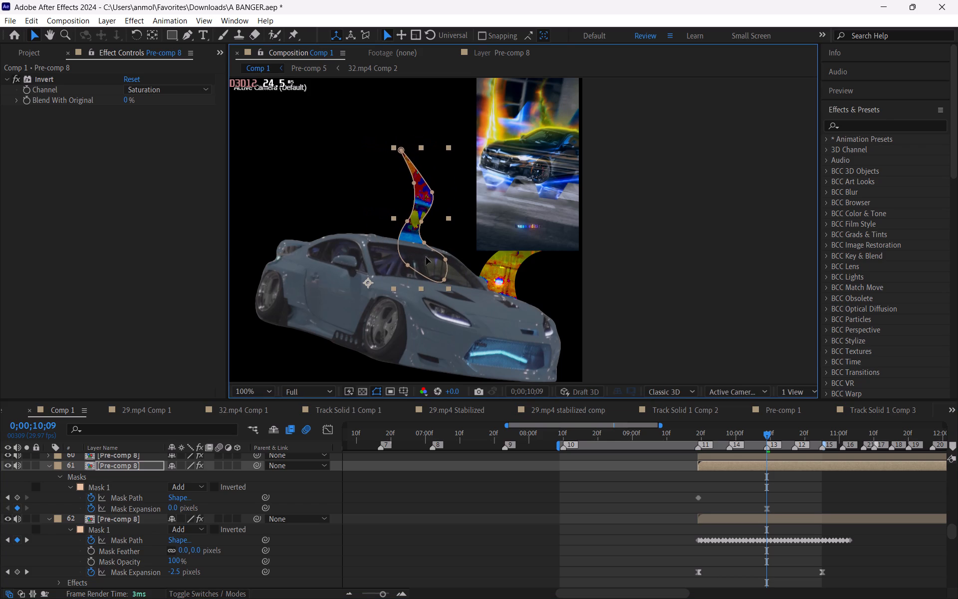
pyautogui.moveTo(426, 257); pyautogui.dragTo(421, 276)
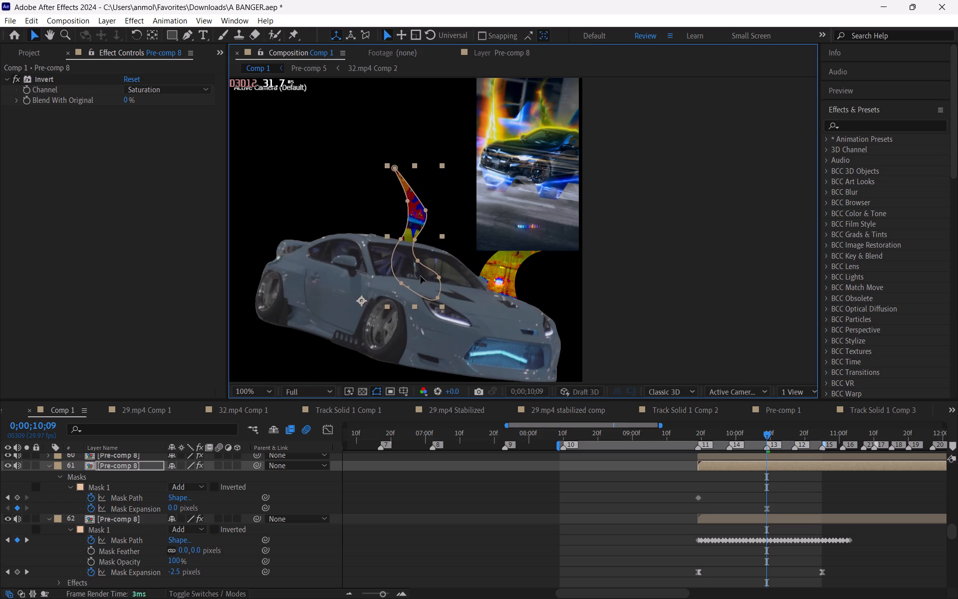
pyautogui.moveTo(421, 276); pyautogui.dragTo(421, 278)
# Find the Flip animation preset and apply it to layer 61, Pre-comp 8.
pyautogui.click(850, 128)
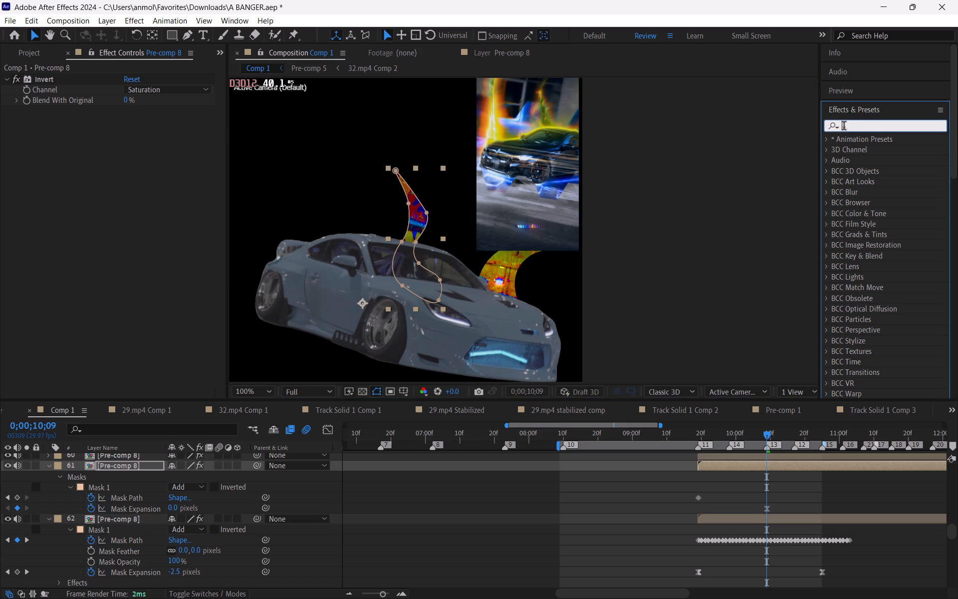
pyautogui.write('flip')
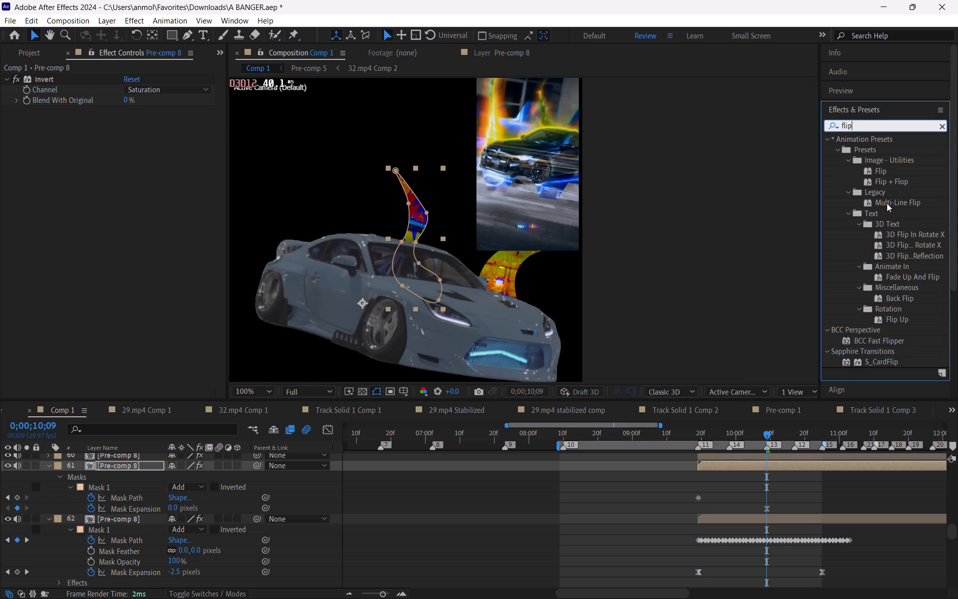
pyautogui.moveTo(878, 172); pyautogui.dragTo(764, 464)
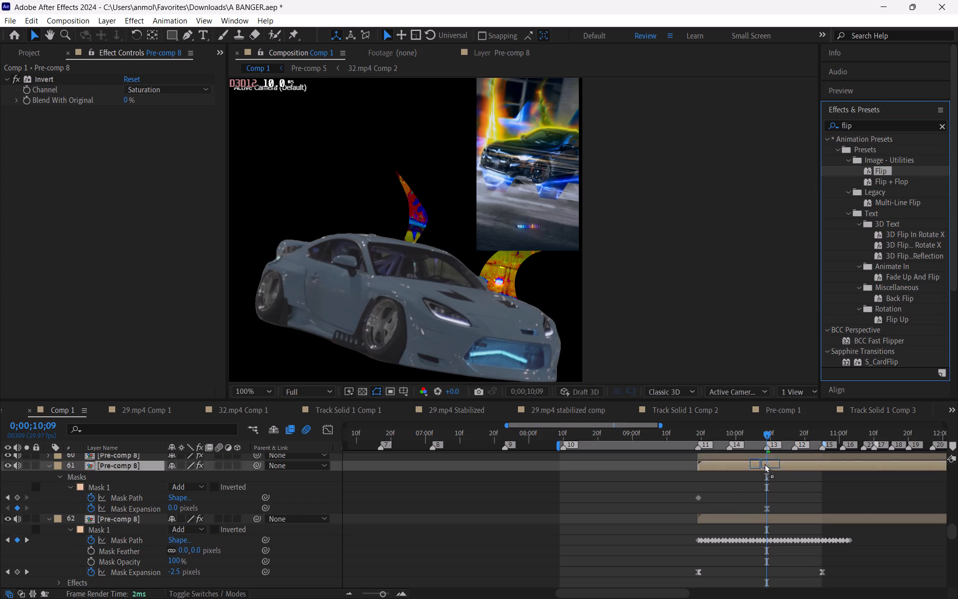
pyautogui.moveTo(764, 464); pyautogui.dragTo(777, 488)
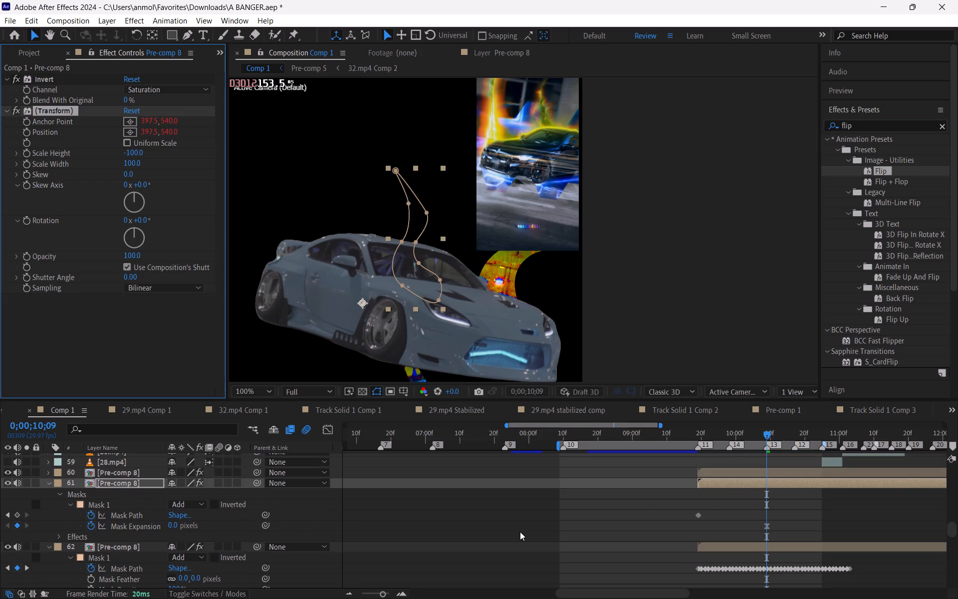
# Set layer 61's Scale to -100%.
pyautogui.press('s')
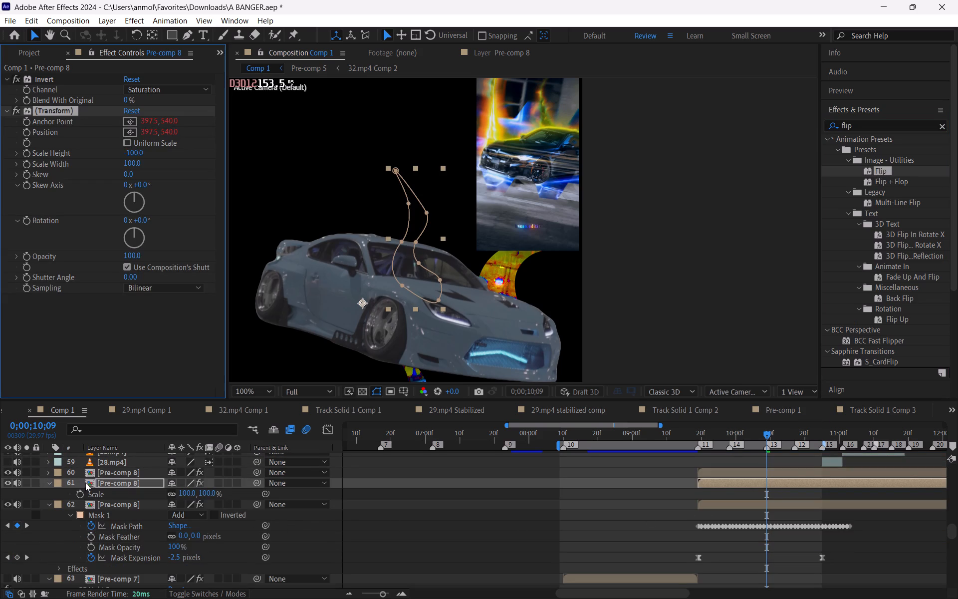
pyautogui.click(194, 493)
pyautogui.write('-10')
pyautogui.press('0')
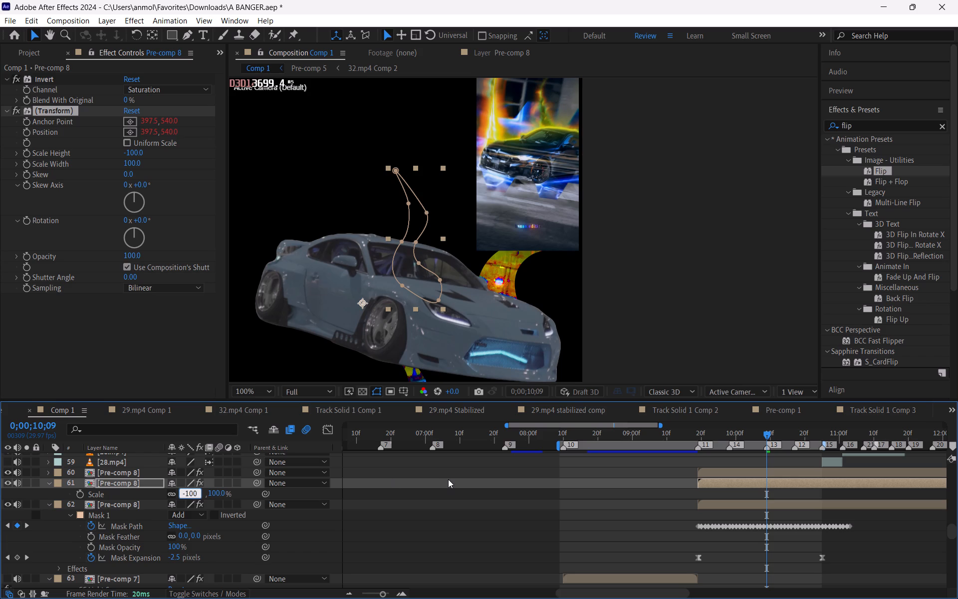
pyautogui.click(448, 479)
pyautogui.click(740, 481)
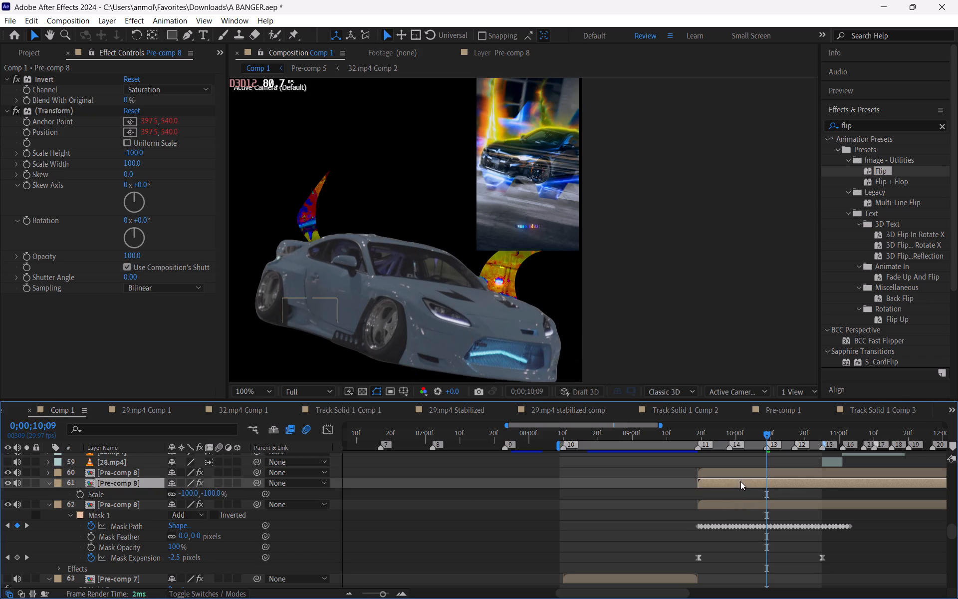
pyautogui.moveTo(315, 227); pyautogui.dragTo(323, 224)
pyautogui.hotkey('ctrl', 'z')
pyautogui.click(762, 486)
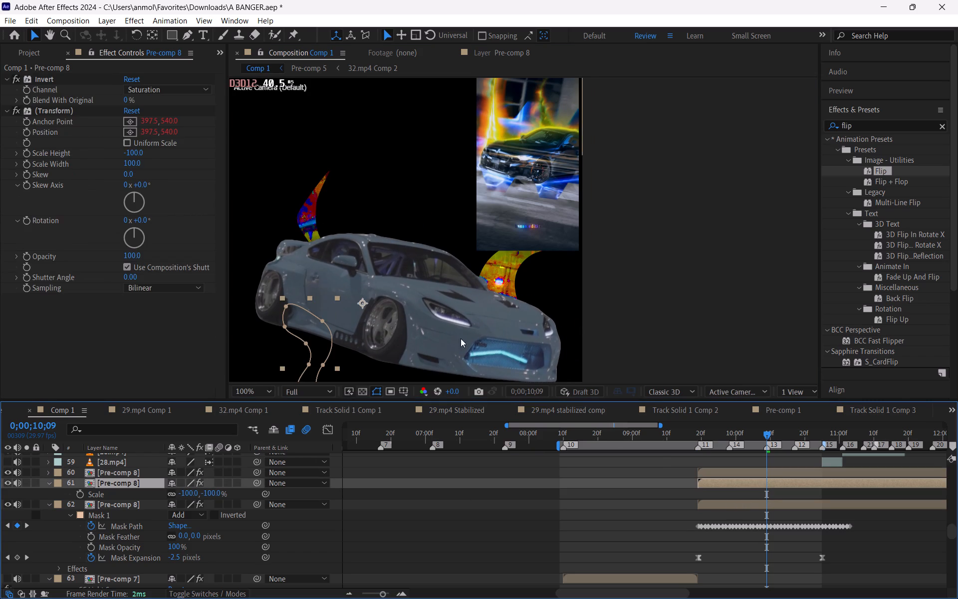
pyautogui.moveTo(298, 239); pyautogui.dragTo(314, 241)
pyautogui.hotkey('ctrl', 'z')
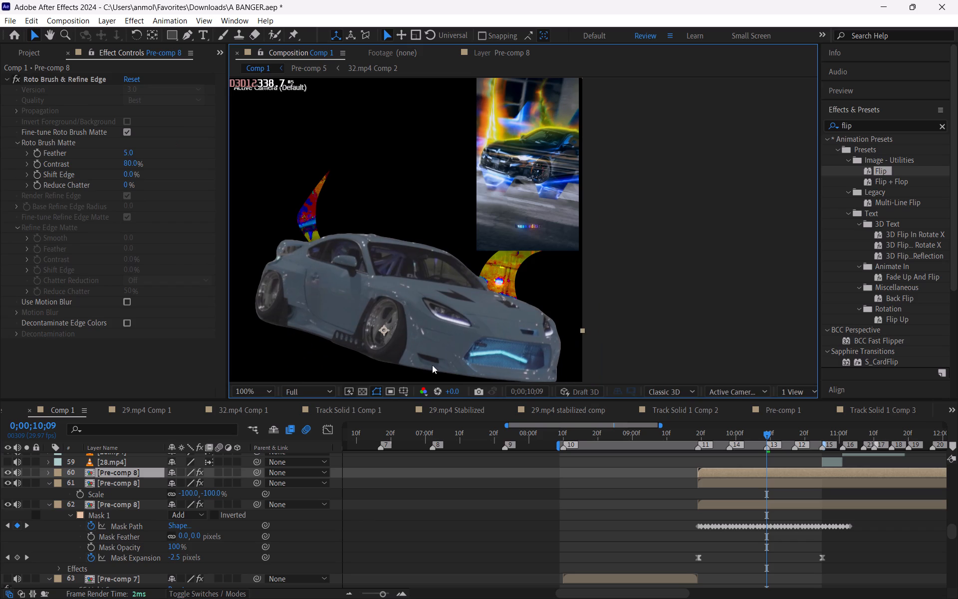
# Reposition the flipped layer 61 so its masked piece rises from behind the car's windshield.
pyautogui.click(803, 479)
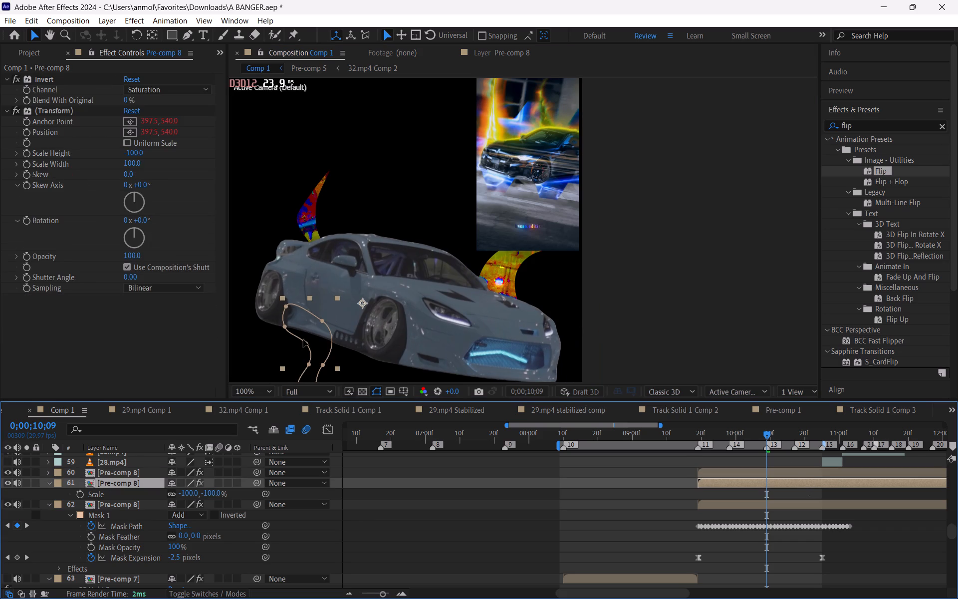
pyautogui.moveTo(309, 335); pyautogui.dragTo(392, 299)
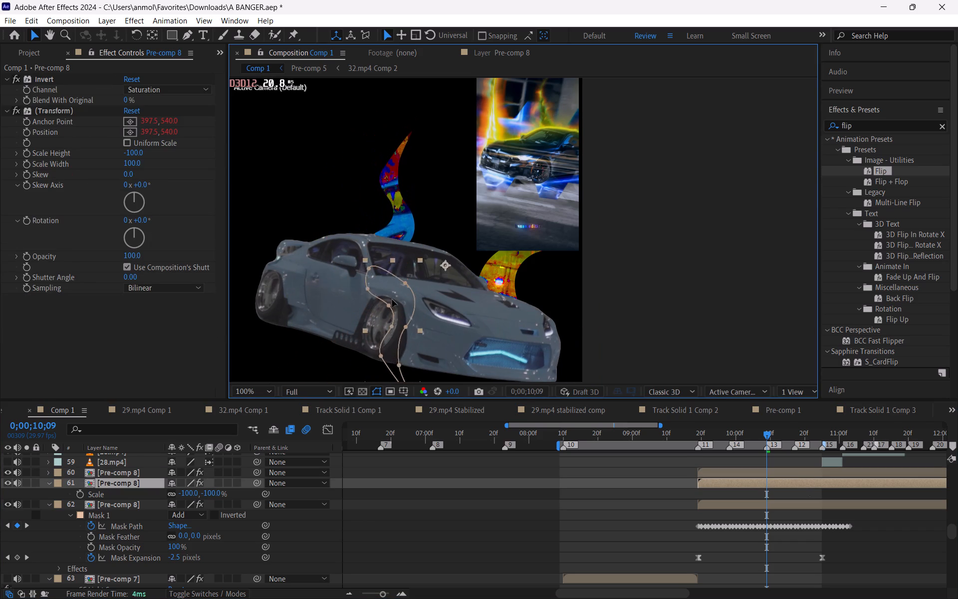
pyautogui.moveTo(392, 299); pyautogui.dragTo(391, 310)
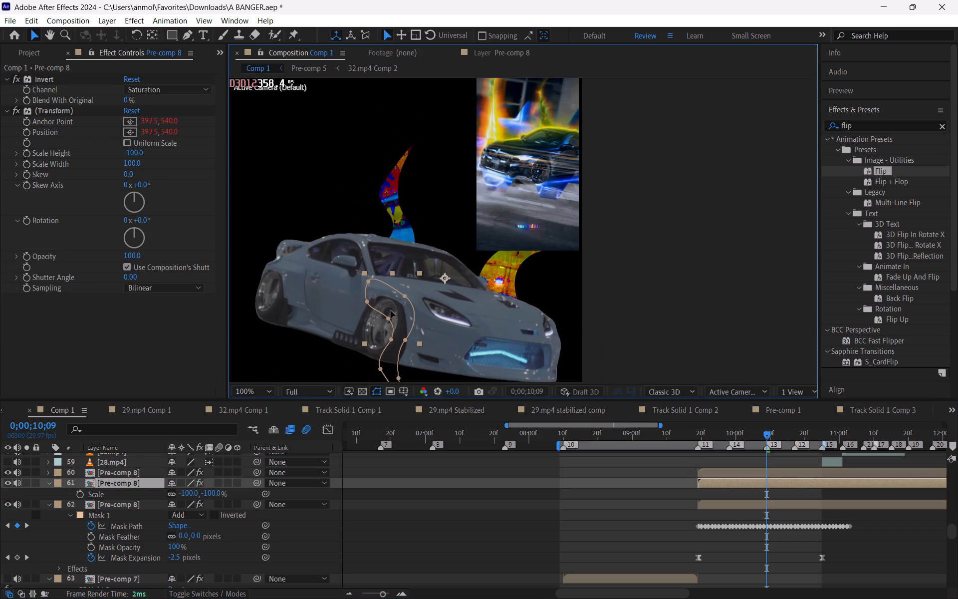
pyautogui.moveTo(391, 310); pyautogui.dragTo(390, 305)
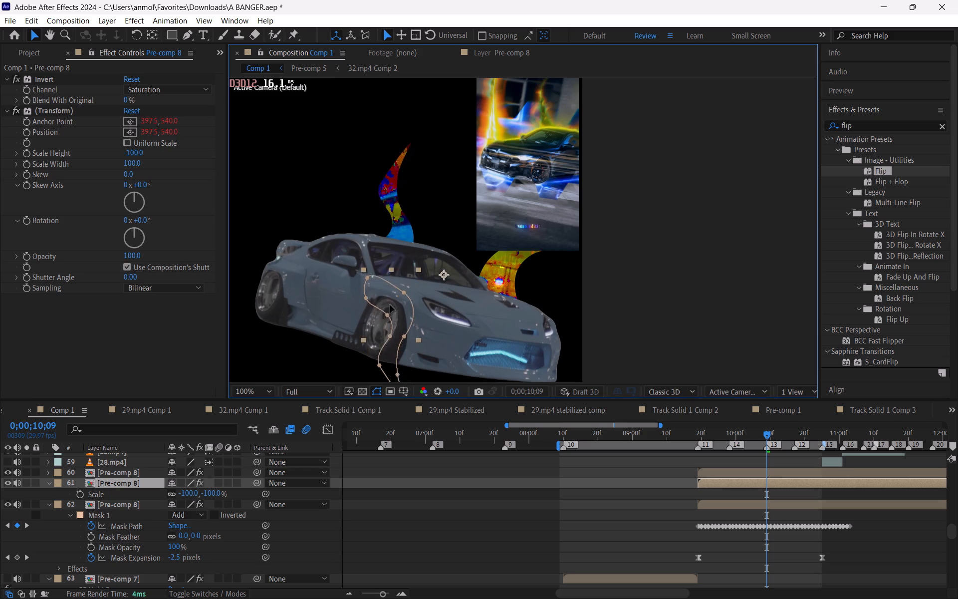
pyautogui.moveTo(390, 305); pyautogui.dragTo(399, 296)
pyautogui.click(671, 527)
# Move the current time back to 0;00;09;19 and select layer 61.
pyautogui.moveTo(743, 435); pyautogui.dragTo(723, 436)
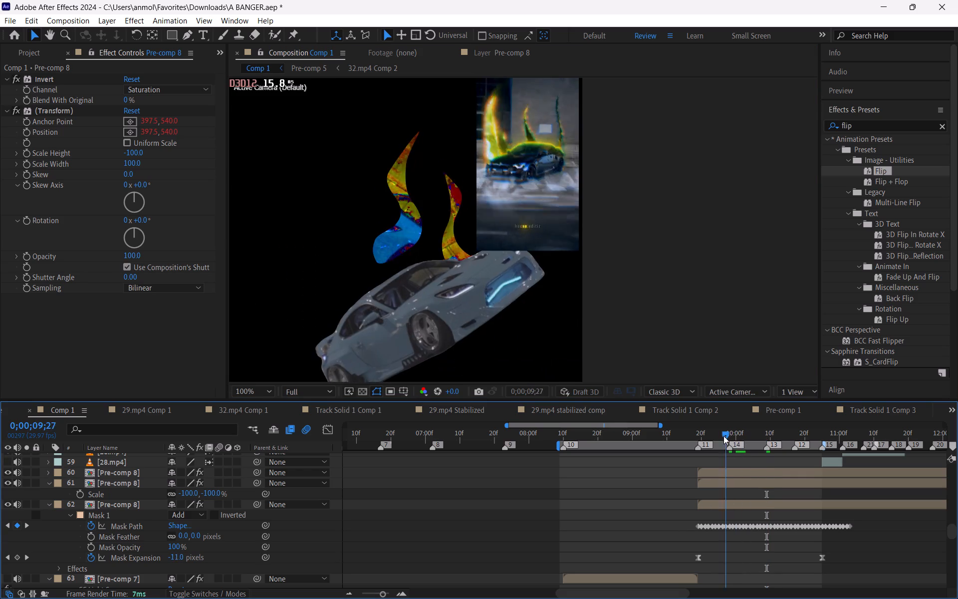
pyautogui.moveTo(723, 436); pyautogui.dragTo(699, 435)
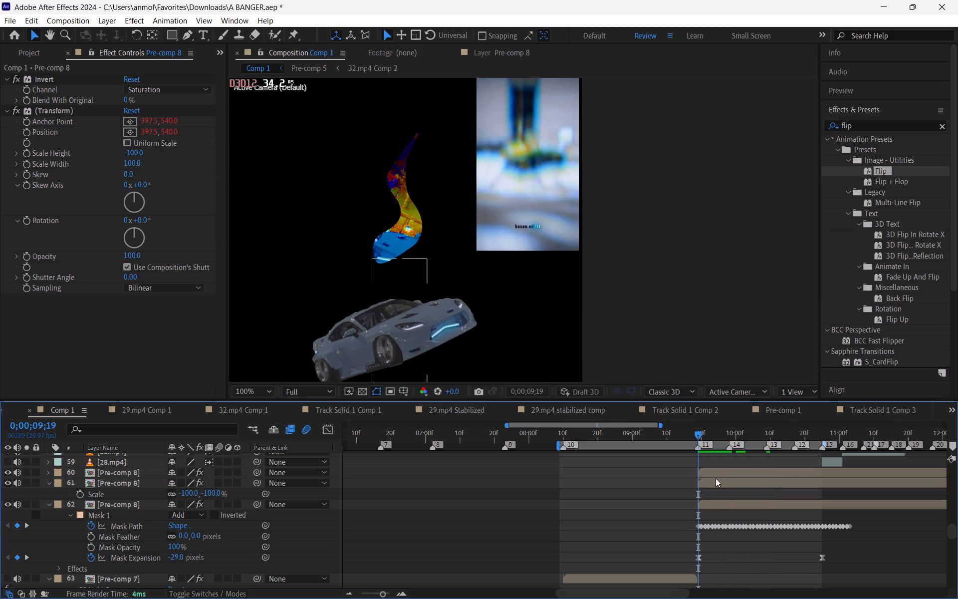
pyautogui.click(716, 482)
pyautogui.click(399, 218)
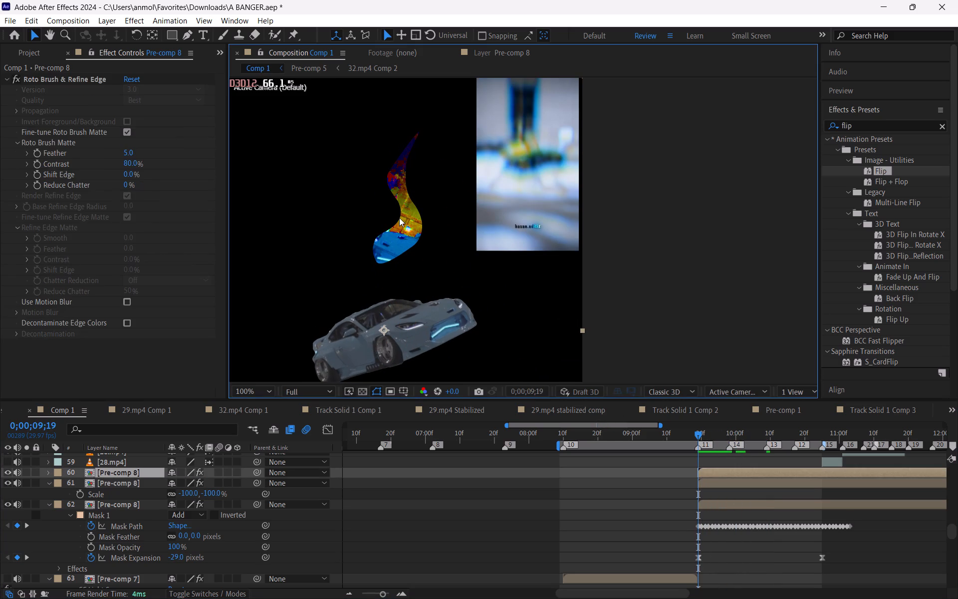
pyautogui.click(713, 484)
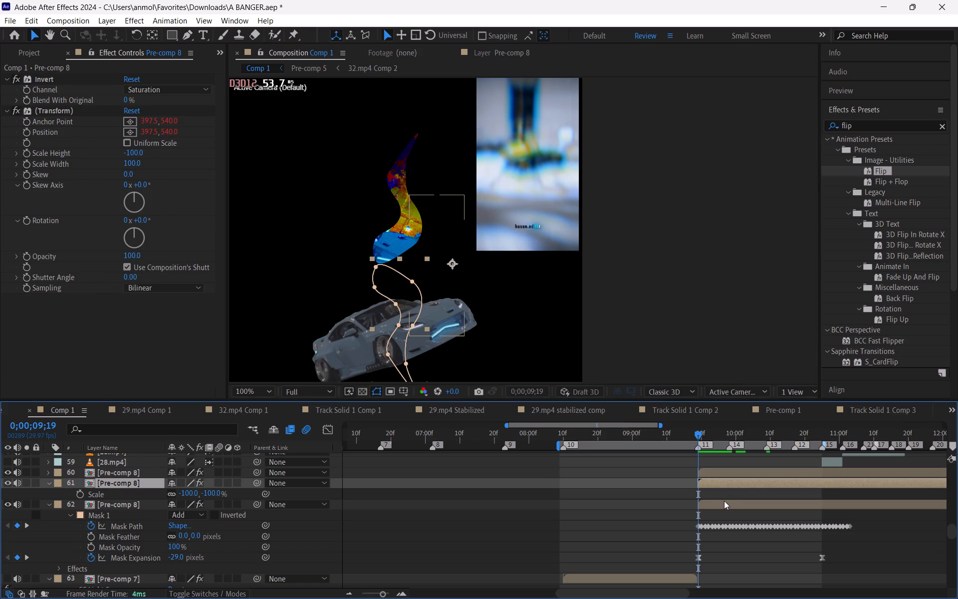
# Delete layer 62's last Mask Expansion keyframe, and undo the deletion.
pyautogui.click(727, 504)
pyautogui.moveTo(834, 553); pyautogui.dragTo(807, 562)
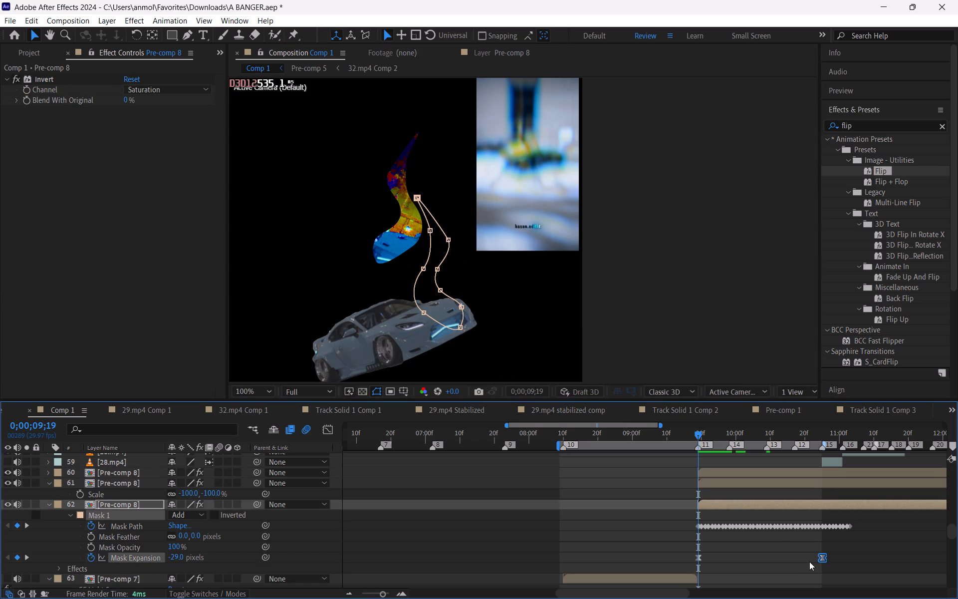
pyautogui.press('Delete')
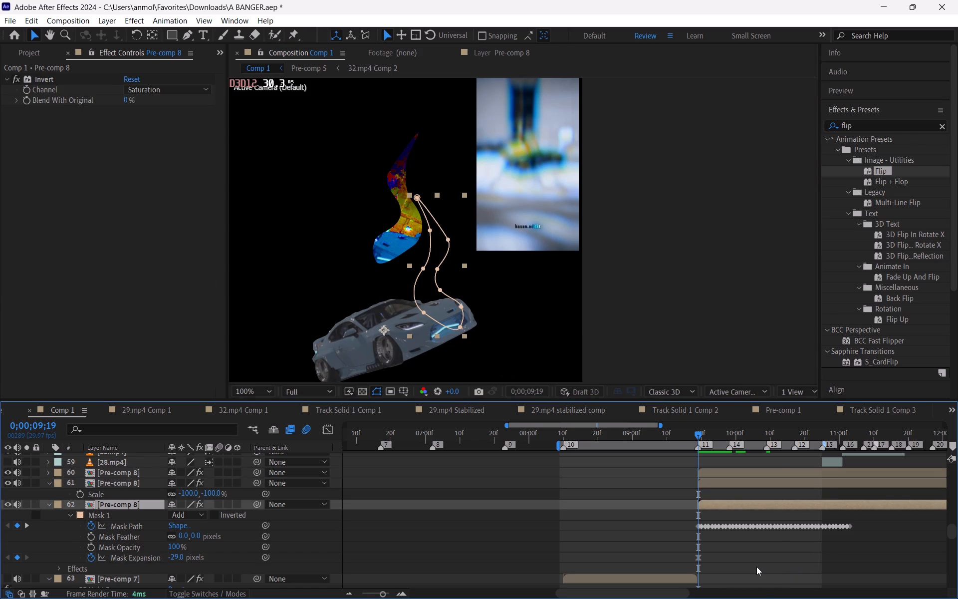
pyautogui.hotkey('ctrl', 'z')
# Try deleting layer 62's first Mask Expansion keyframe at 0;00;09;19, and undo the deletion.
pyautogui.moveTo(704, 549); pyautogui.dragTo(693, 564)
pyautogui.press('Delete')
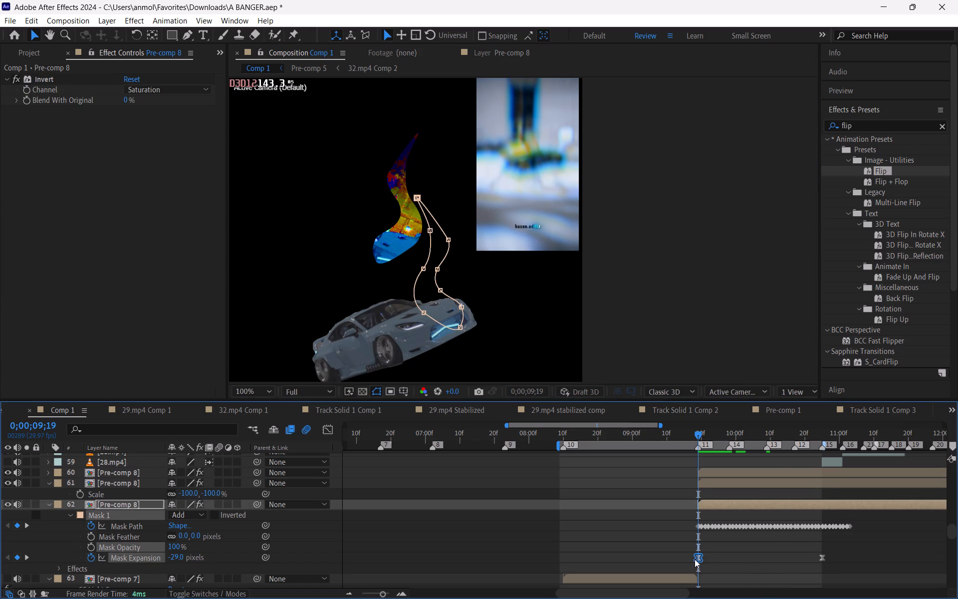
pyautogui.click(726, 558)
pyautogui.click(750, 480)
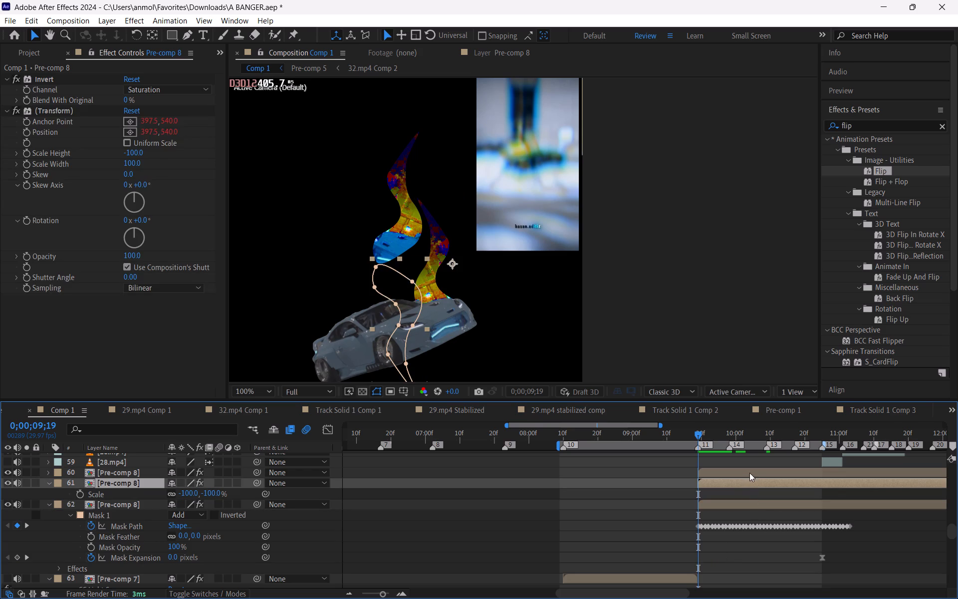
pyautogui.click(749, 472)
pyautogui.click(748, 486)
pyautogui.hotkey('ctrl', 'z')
# Lower layer 61's masked piece at 0;00;09;19 so its base tucks behind the car's roof.
pyautogui.click(730, 487)
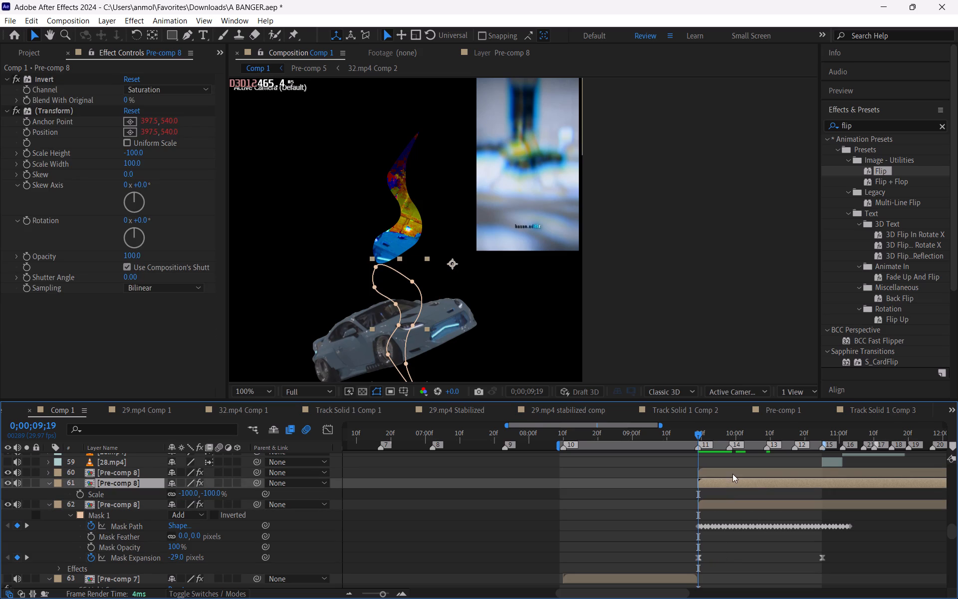
pyautogui.moveTo(404, 297); pyautogui.dragTo(401, 375)
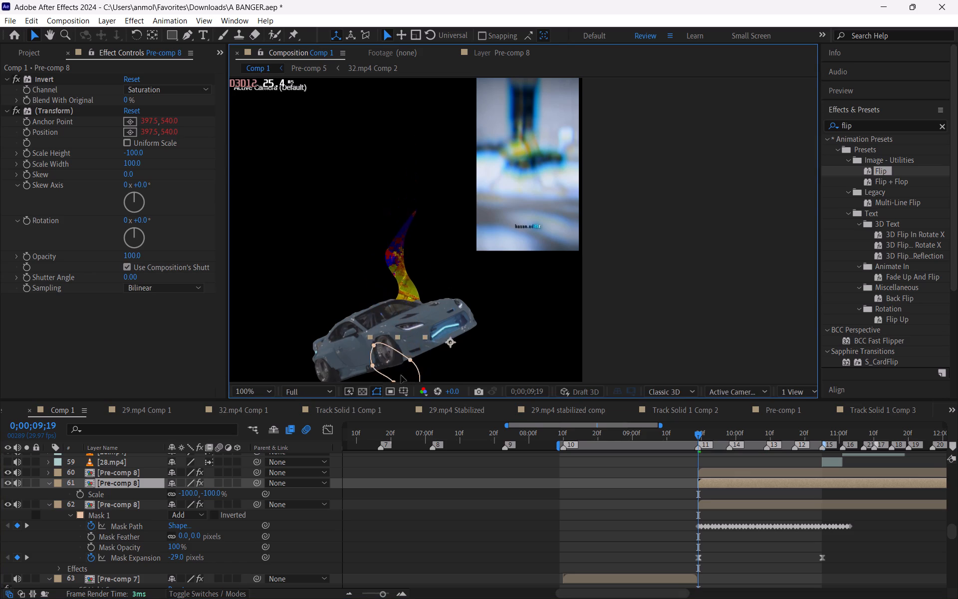
pyautogui.moveTo(401, 375); pyautogui.dragTo(378, 299)
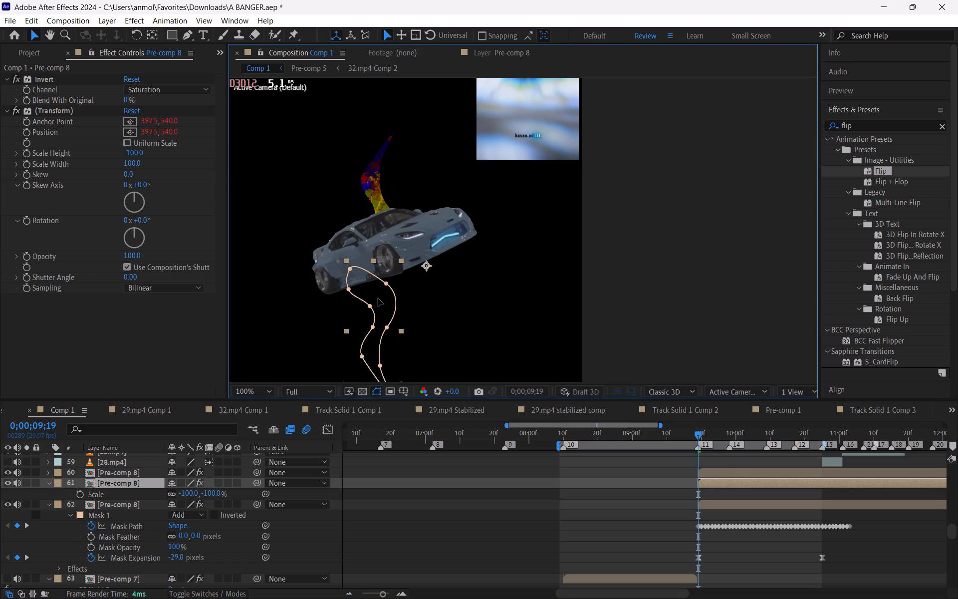
pyautogui.moveTo(378, 299); pyautogui.dragTo(378, 298)
# Shrink layer 61's masked piece by setting its Scale to -67%.
pyautogui.press('s')
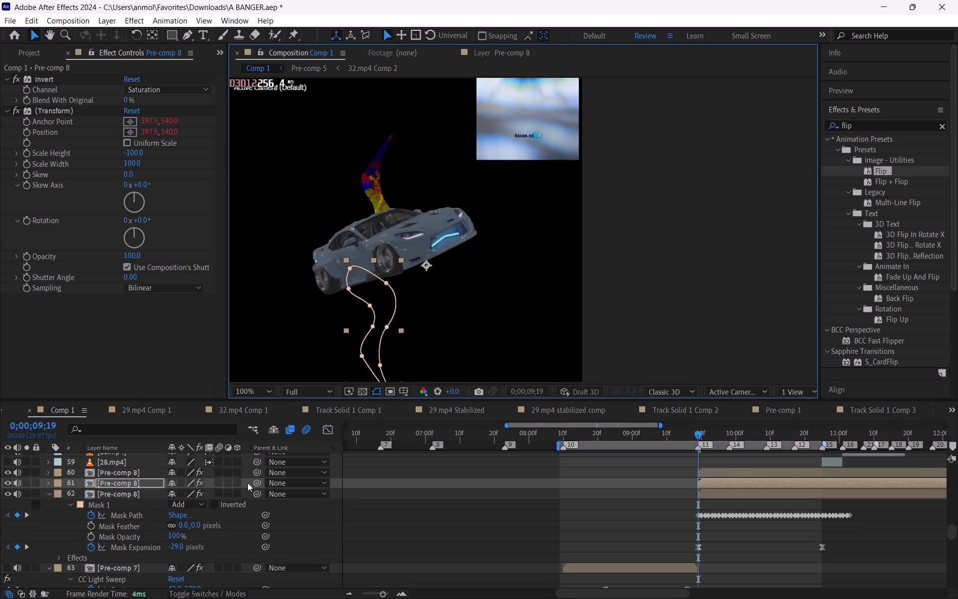
pyautogui.press('s')
pyautogui.moveTo(189, 496); pyautogui.dragTo(207, 496)
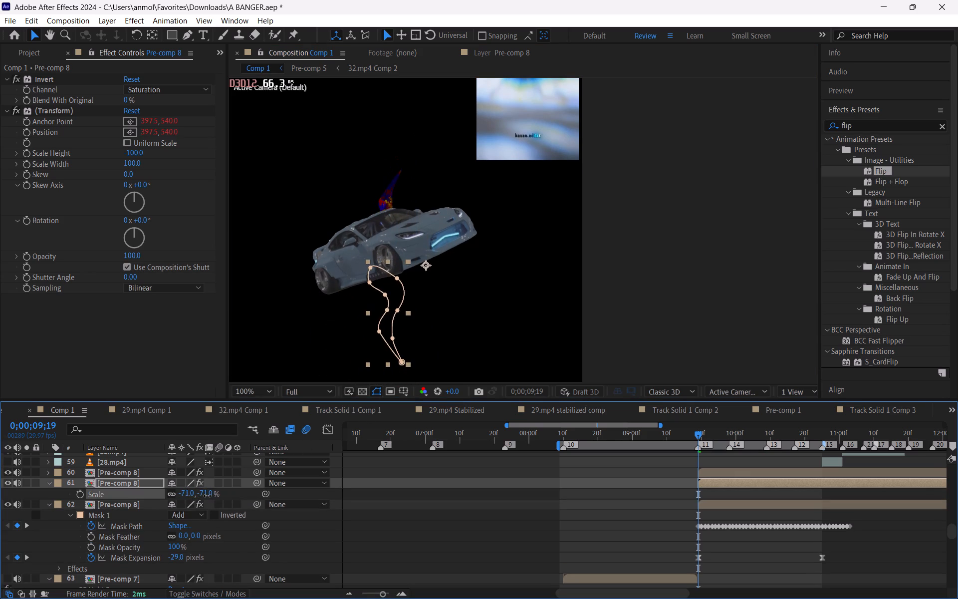
pyautogui.moveTo(207, 496); pyautogui.dragTo(208, 494)
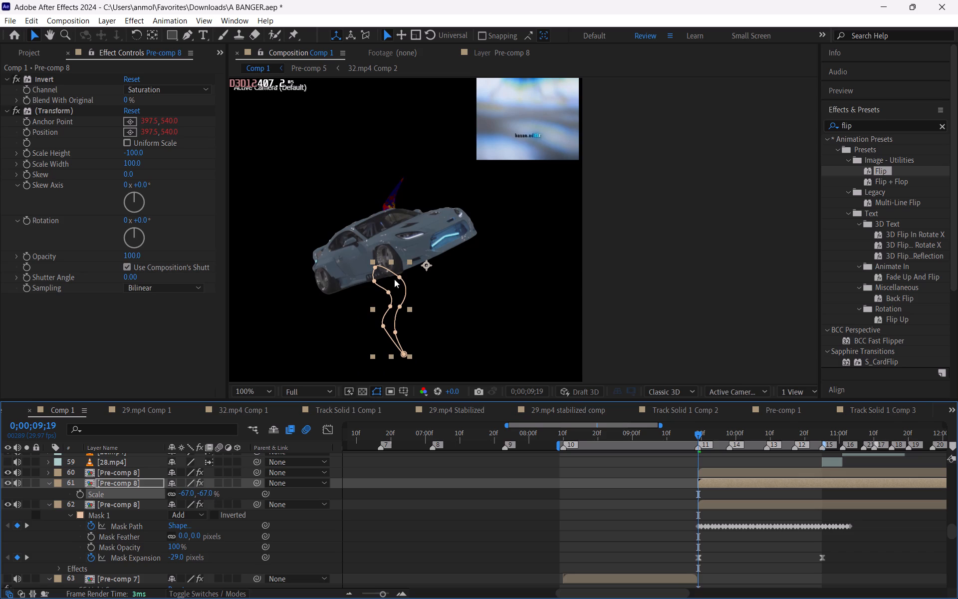
# Move the smaller layer 61 piece up and toward the car's rear so it rises from behind the roof.
pyautogui.moveTo(393, 285); pyautogui.dragTo(378, 265)
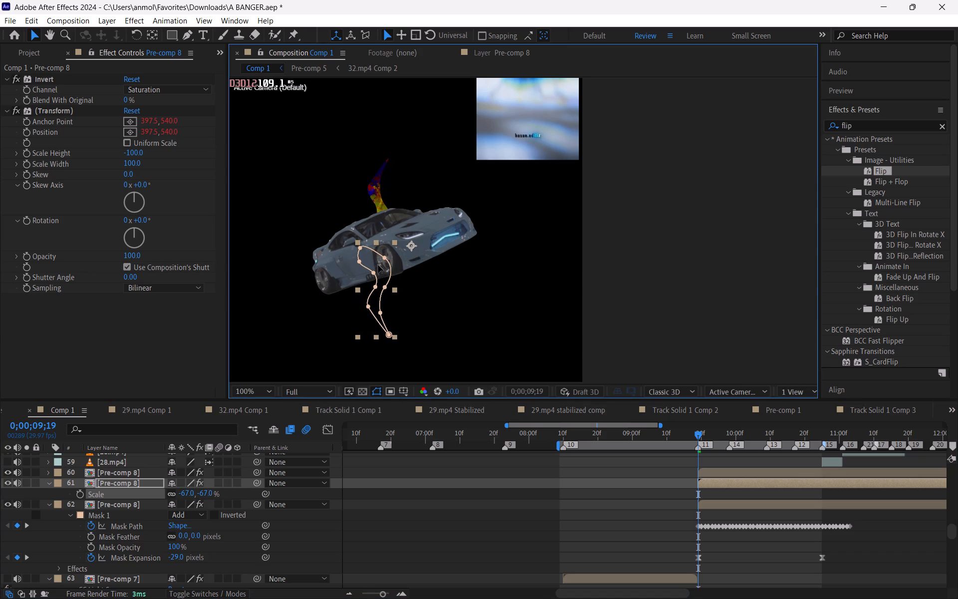
pyautogui.moveTo(378, 265); pyautogui.dragTo(372, 258)
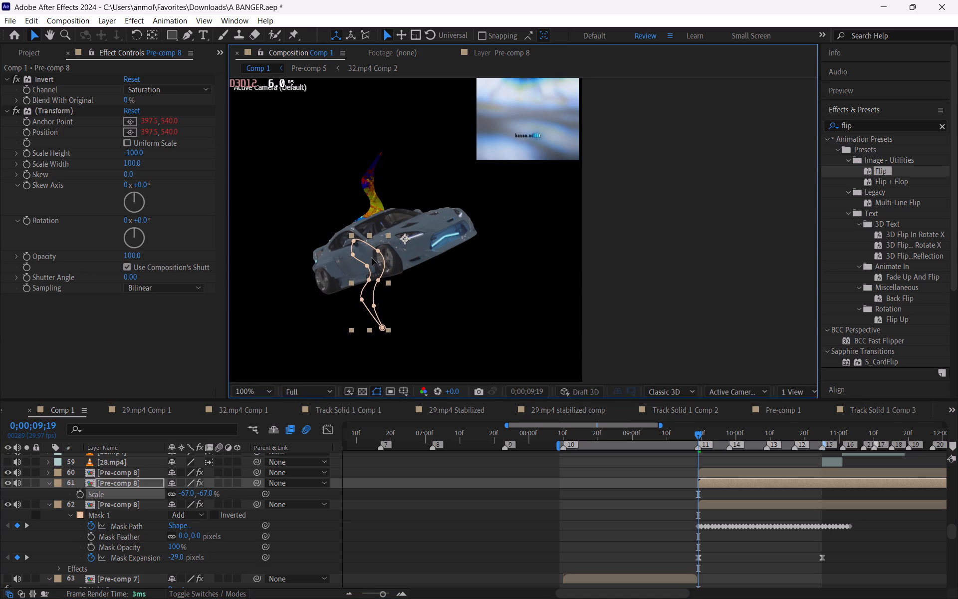
pyautogui.moveTo(372, 258); pyautogui.dragTo(374, 263)
pyautogui.click(655, 489)
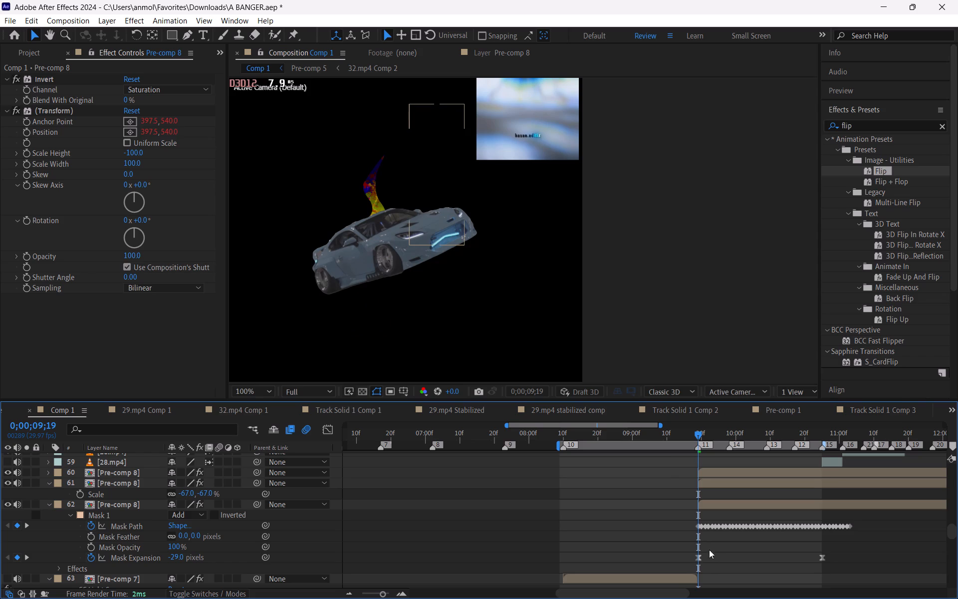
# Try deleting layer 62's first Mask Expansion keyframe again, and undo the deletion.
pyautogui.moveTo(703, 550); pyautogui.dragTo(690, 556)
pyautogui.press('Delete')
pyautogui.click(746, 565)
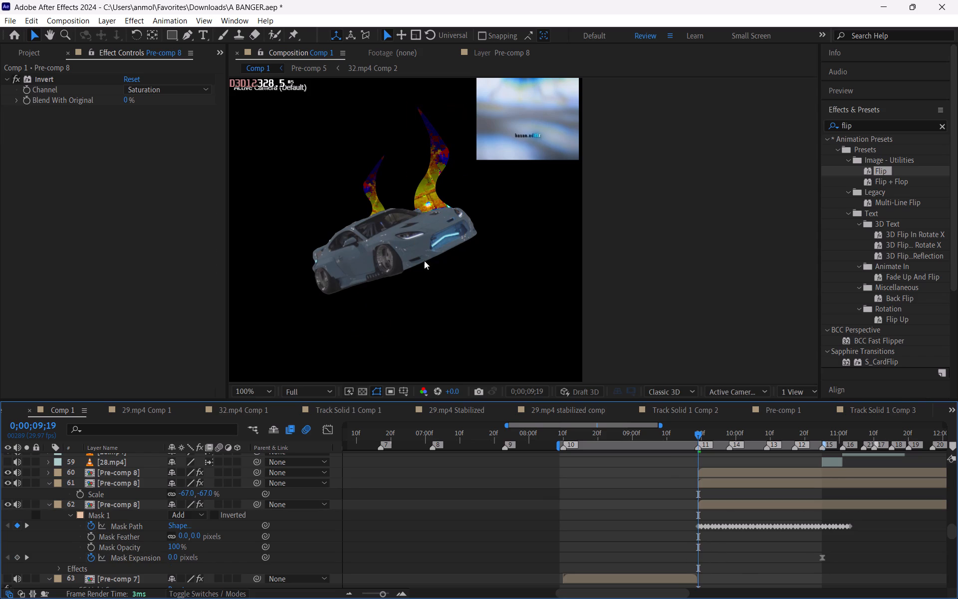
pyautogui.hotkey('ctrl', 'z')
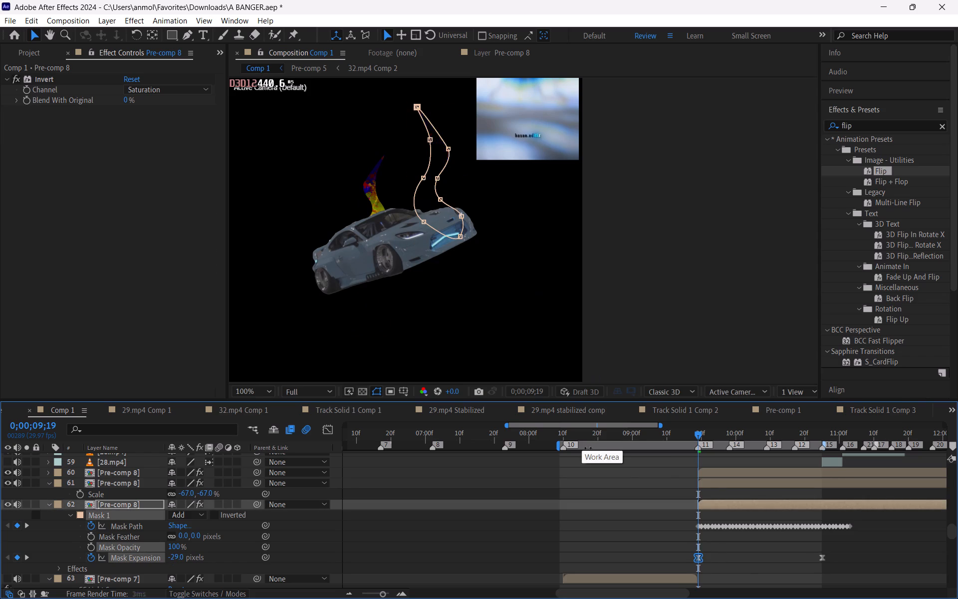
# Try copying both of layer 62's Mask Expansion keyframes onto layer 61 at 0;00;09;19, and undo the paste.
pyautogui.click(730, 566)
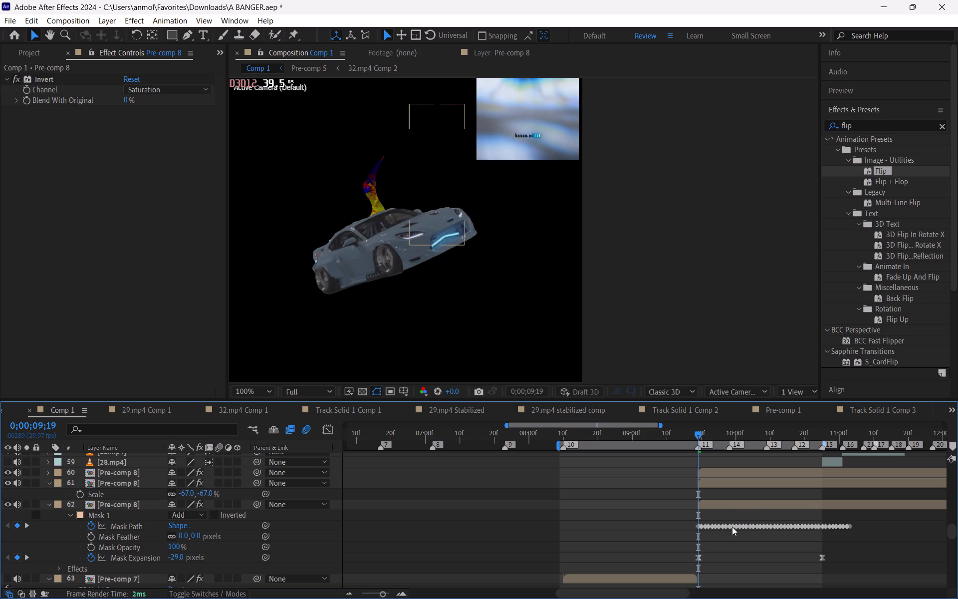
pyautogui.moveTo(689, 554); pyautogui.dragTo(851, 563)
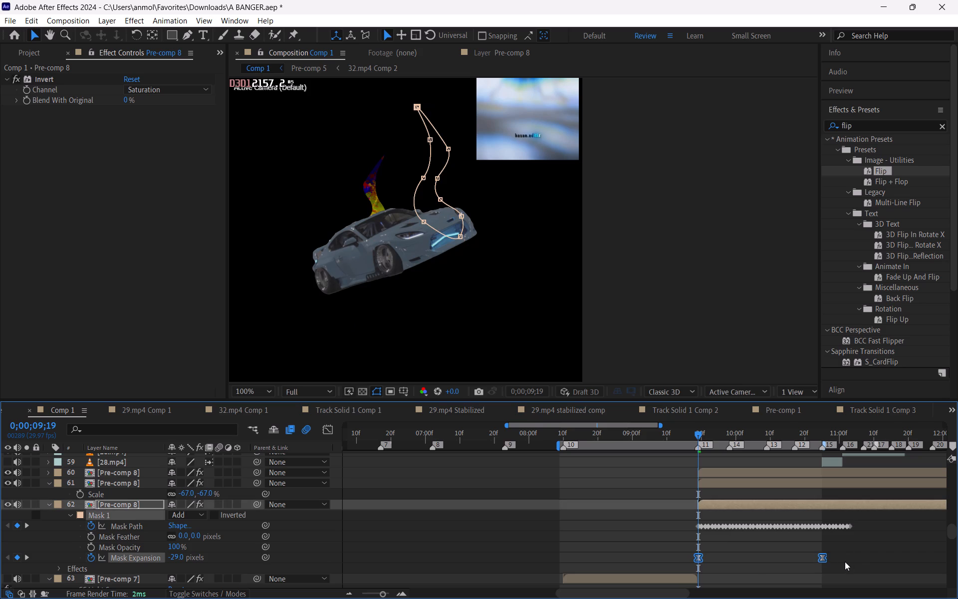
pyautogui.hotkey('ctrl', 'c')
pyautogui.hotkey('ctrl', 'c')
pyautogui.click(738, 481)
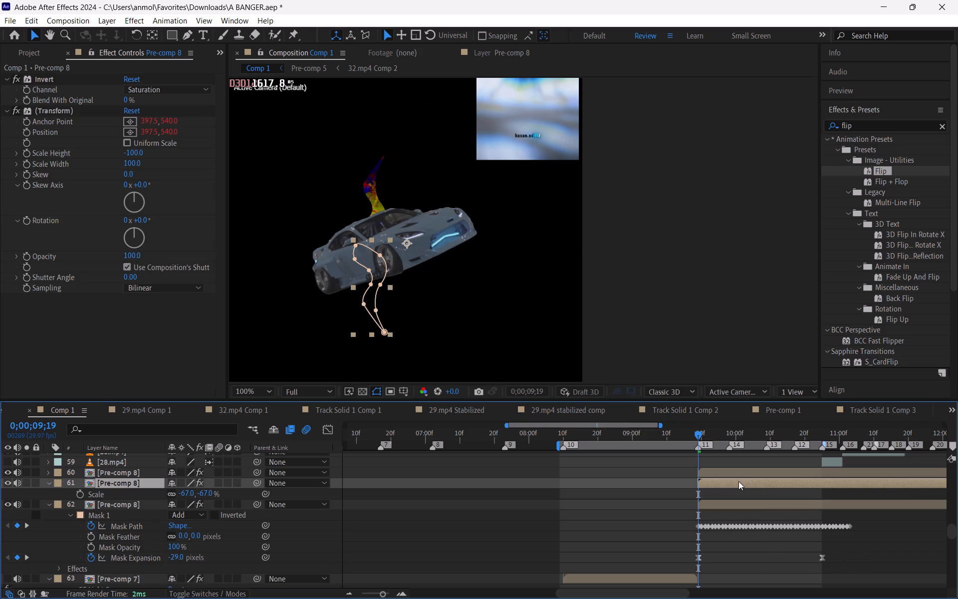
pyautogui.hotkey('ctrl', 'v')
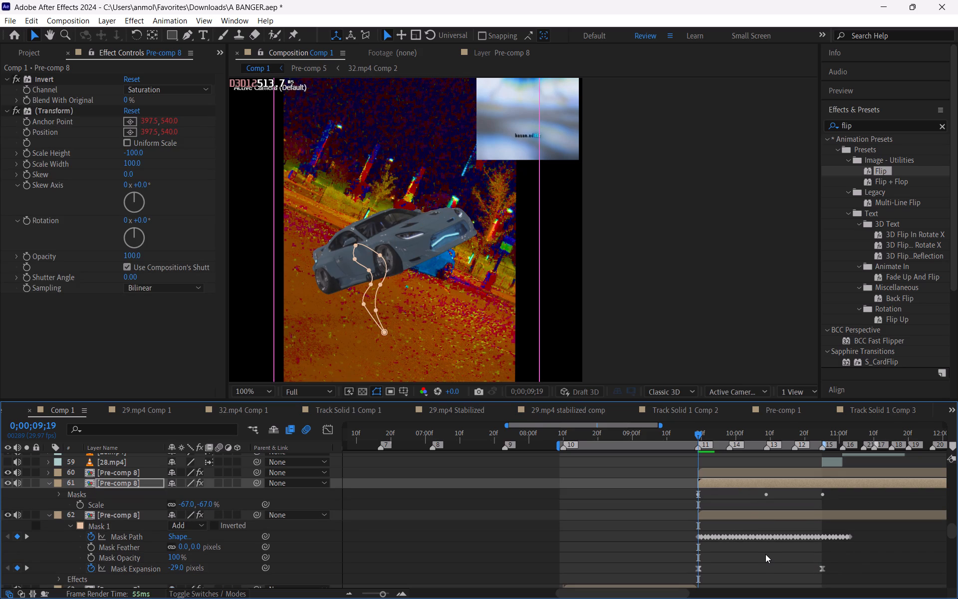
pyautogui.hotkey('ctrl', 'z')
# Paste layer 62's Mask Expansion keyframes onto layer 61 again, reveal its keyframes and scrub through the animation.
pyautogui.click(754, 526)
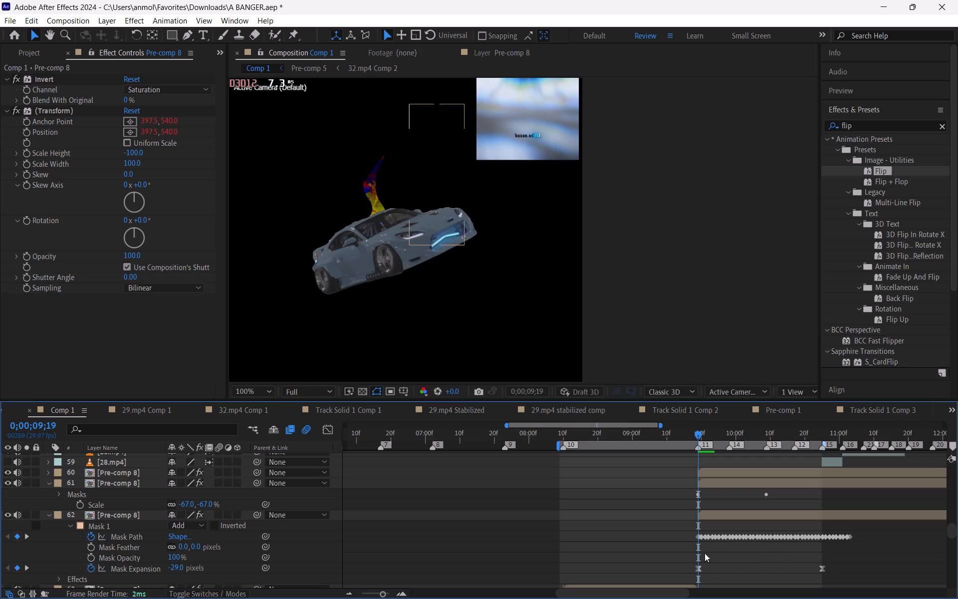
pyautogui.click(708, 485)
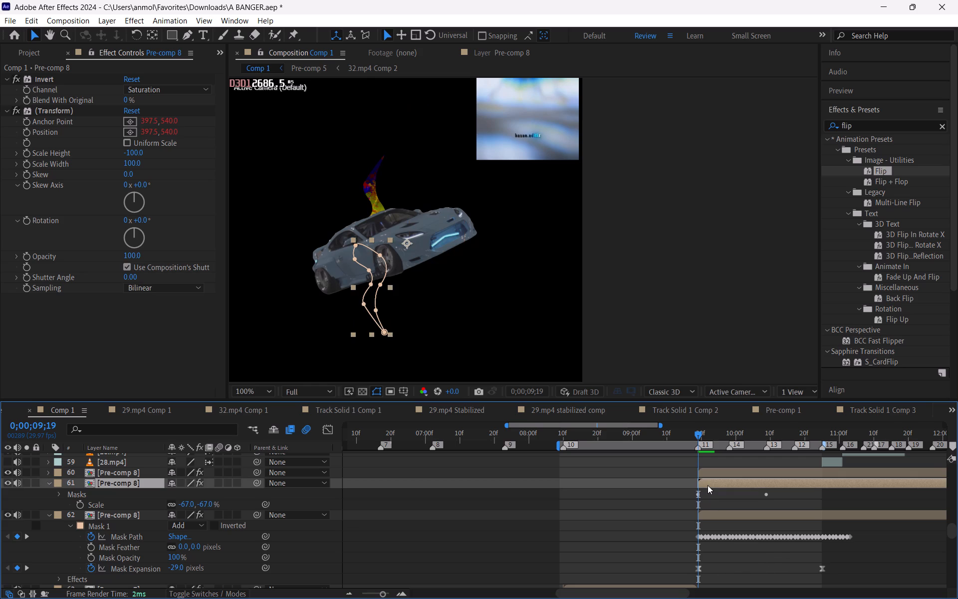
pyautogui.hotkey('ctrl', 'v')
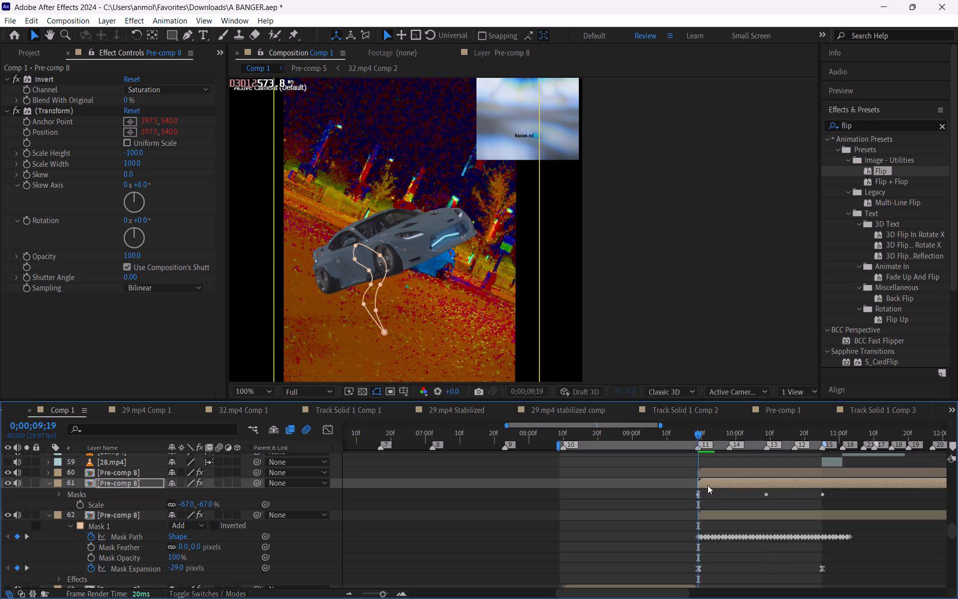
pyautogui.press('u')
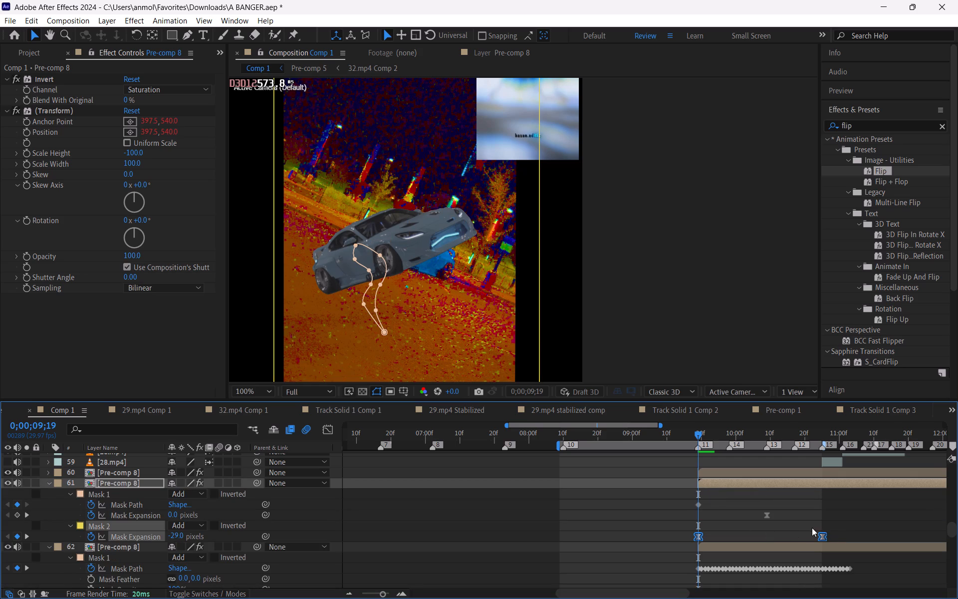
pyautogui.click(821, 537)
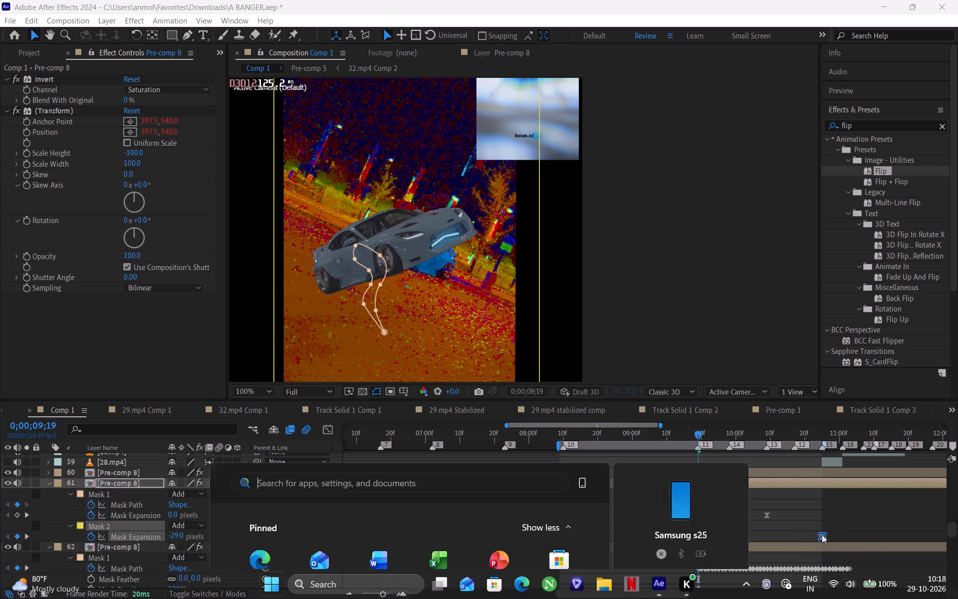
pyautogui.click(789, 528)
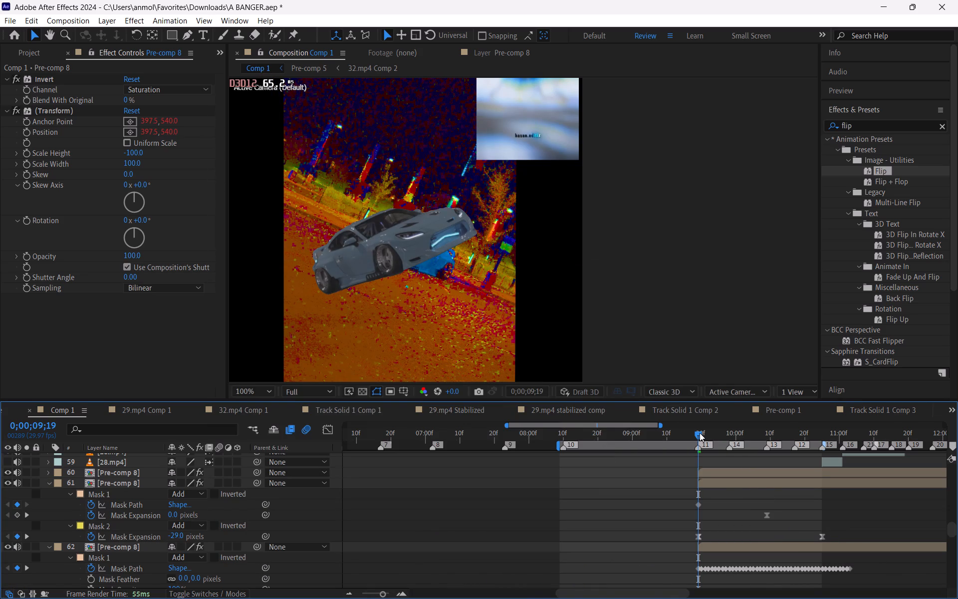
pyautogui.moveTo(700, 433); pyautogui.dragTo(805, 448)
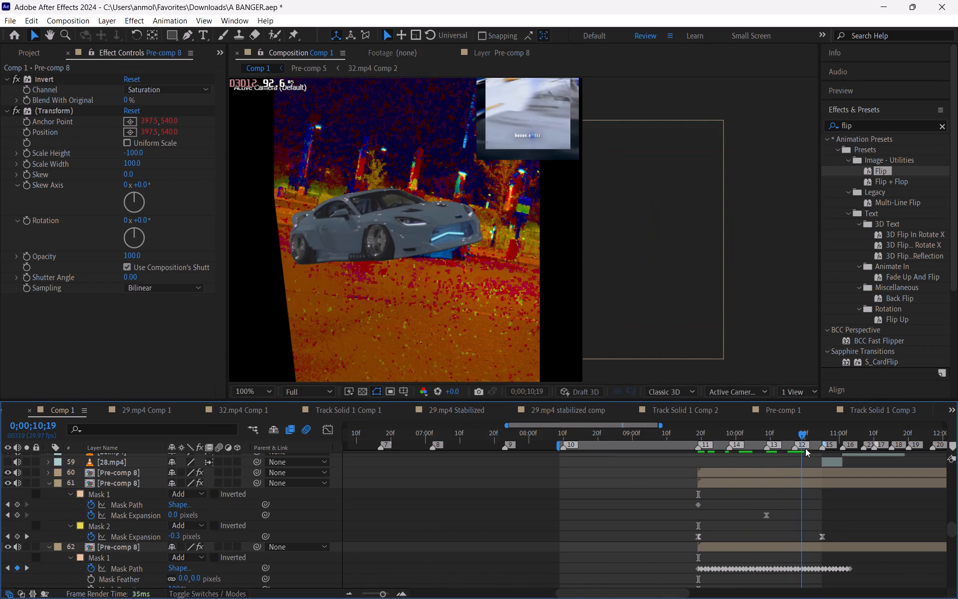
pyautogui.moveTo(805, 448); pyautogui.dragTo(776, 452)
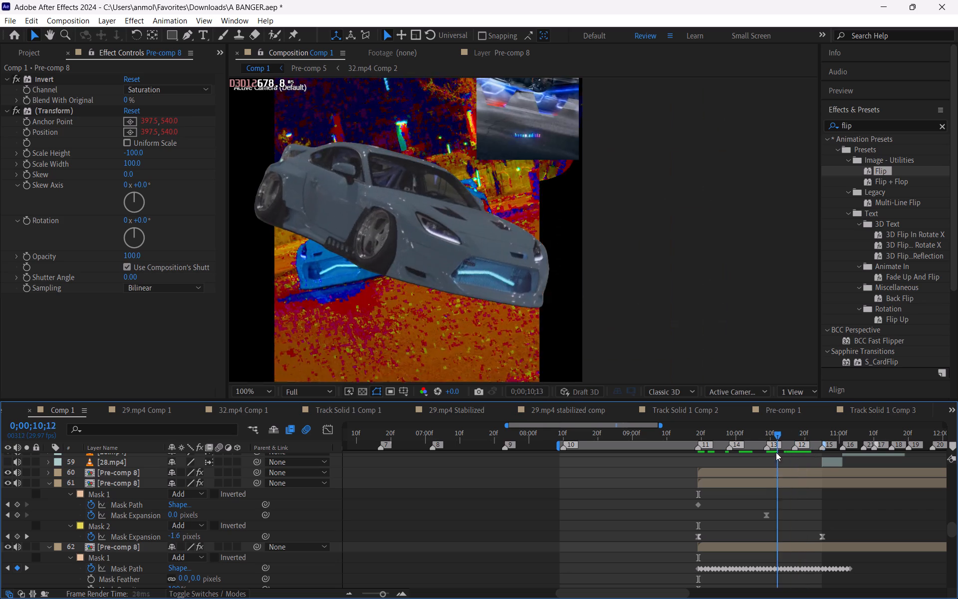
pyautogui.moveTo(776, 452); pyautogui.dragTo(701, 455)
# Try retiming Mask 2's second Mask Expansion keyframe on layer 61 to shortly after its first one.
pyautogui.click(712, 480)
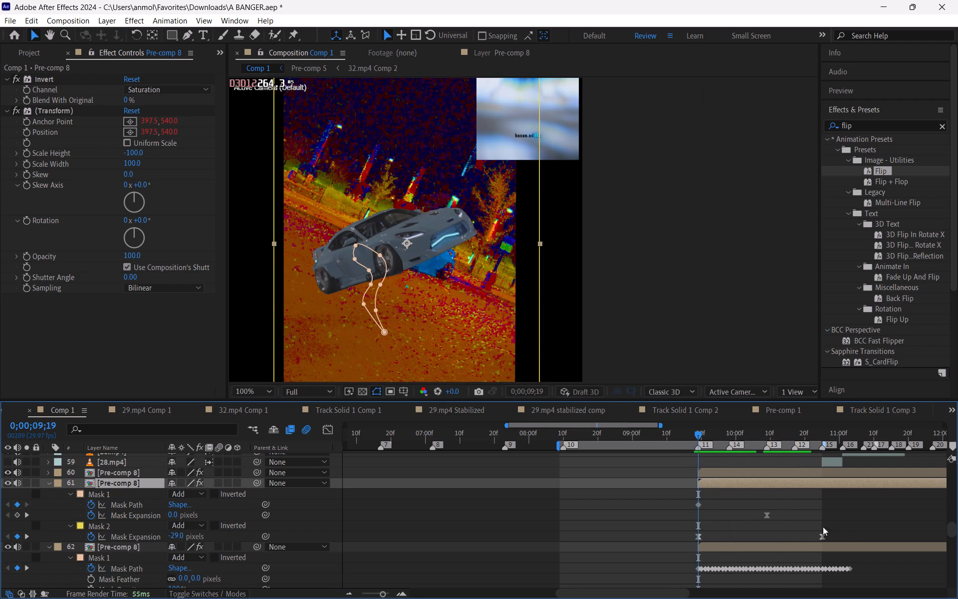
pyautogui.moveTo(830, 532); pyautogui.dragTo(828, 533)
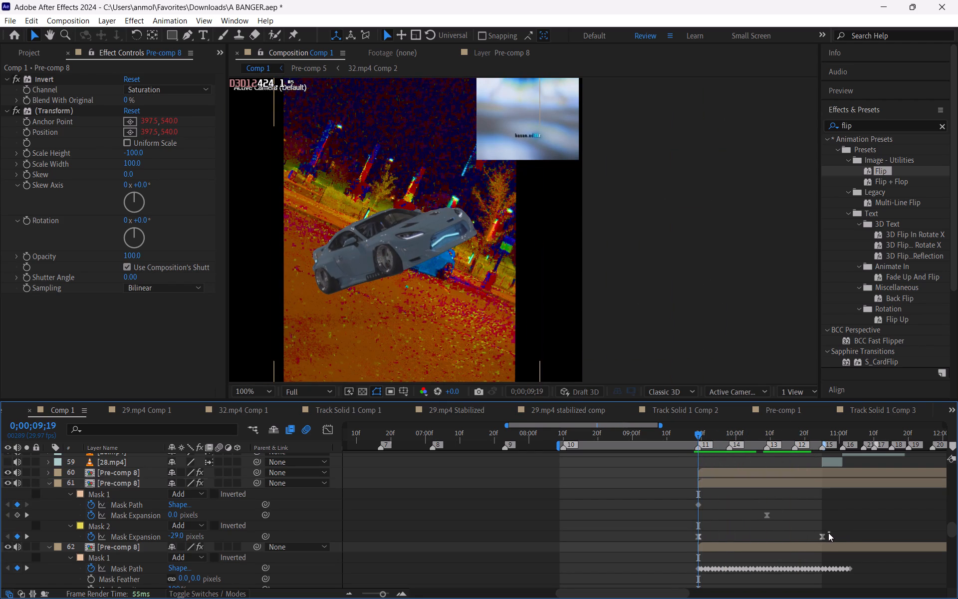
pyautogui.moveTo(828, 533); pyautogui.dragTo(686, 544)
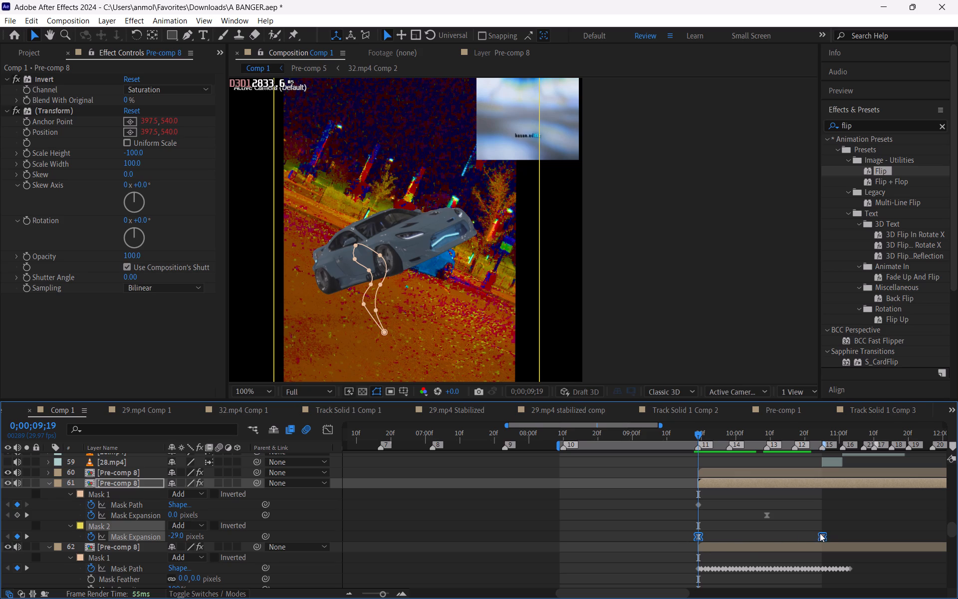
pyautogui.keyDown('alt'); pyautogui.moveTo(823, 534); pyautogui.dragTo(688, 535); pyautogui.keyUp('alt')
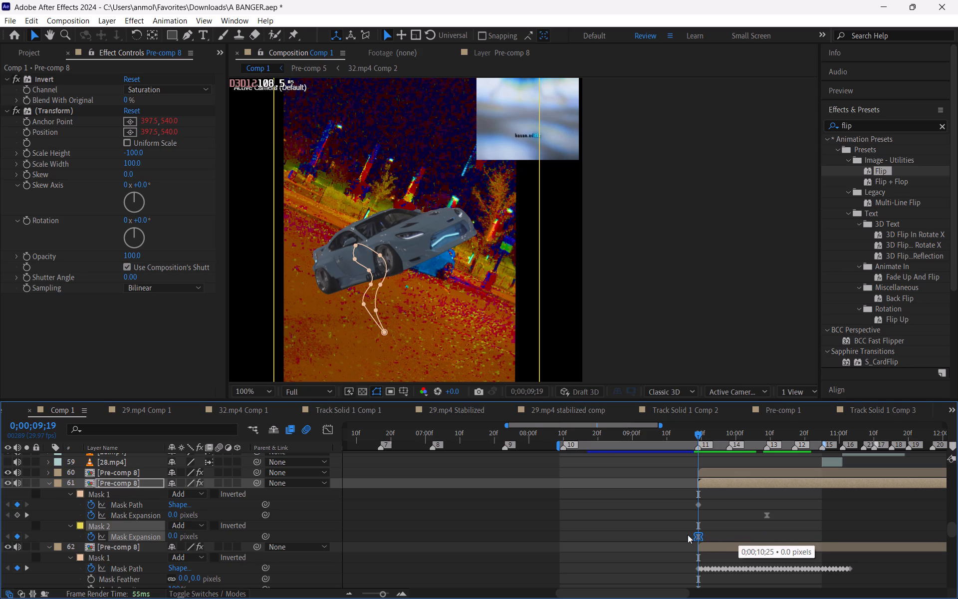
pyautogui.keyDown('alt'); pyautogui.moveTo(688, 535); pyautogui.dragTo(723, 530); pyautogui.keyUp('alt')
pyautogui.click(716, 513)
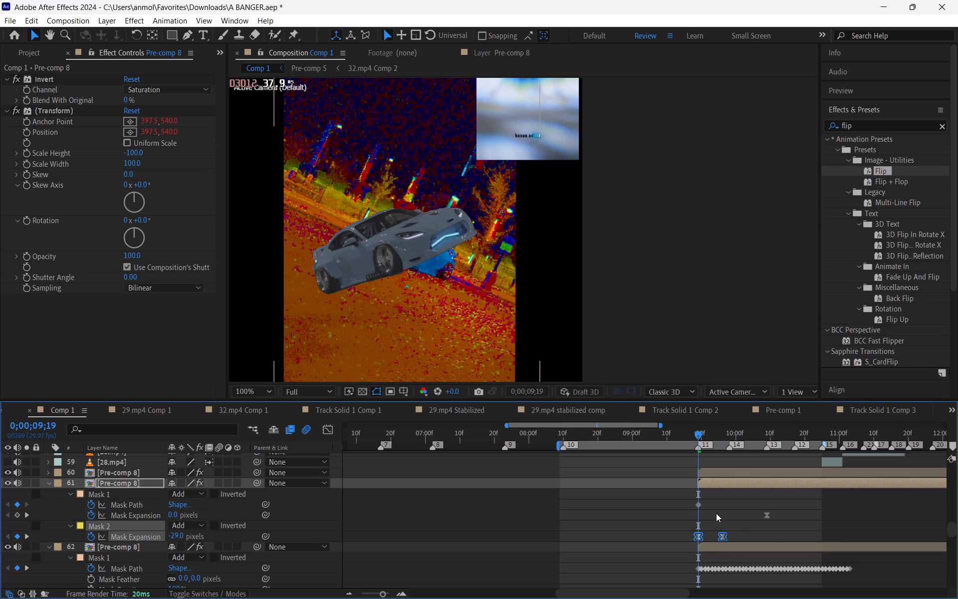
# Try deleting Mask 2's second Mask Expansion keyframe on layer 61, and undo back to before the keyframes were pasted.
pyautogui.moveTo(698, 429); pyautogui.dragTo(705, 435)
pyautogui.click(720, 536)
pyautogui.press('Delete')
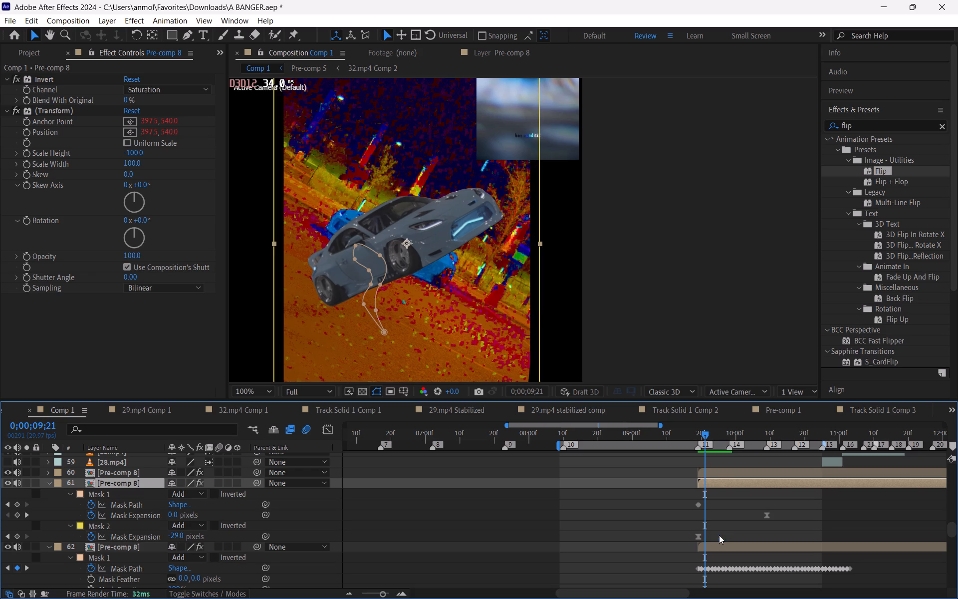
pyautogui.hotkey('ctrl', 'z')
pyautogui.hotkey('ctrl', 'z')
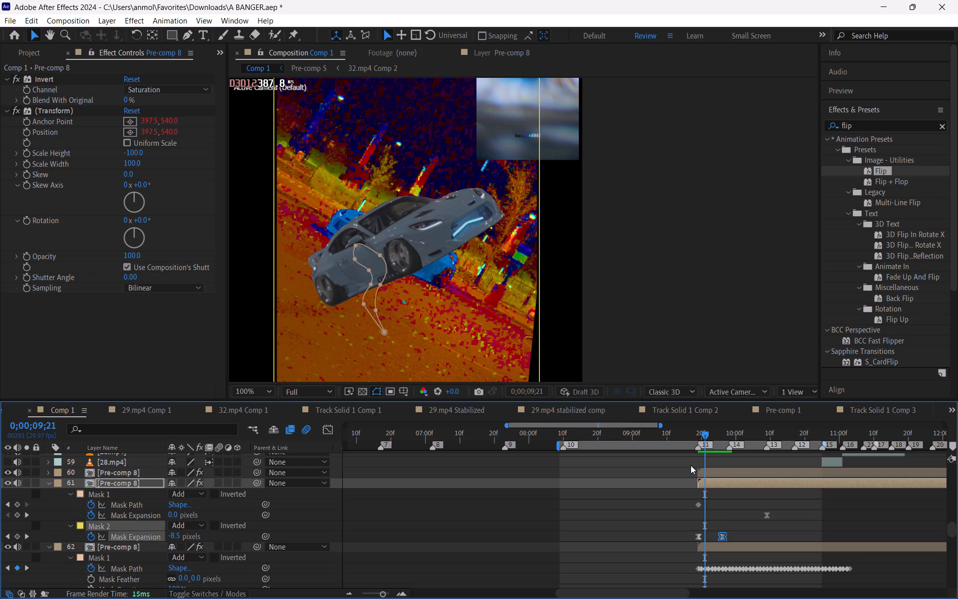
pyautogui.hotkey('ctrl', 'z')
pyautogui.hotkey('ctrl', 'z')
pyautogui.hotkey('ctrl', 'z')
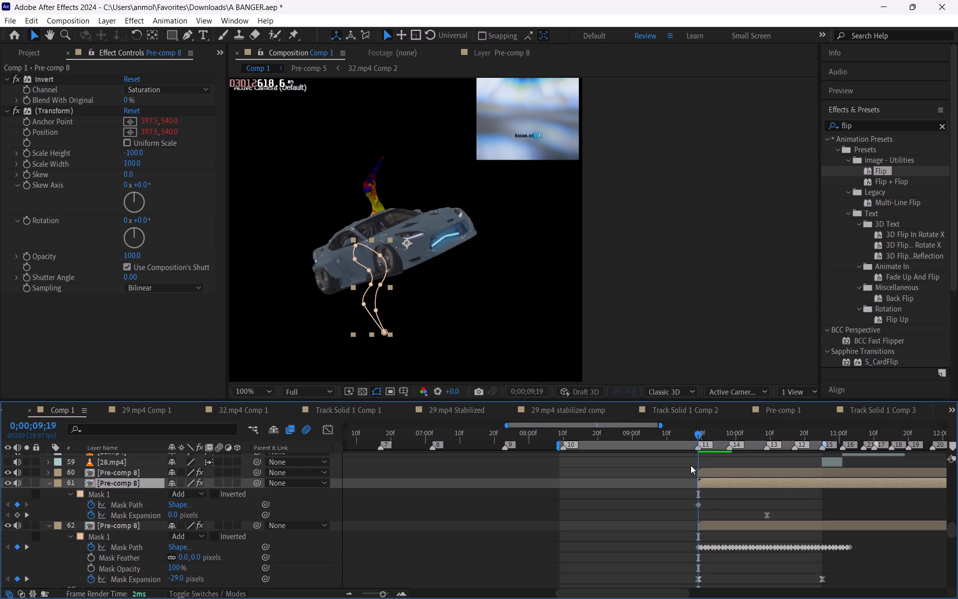
# Add a Mask Expansion keyframe to layer 61's Mask 1 at 0;00;09;19, delete the existing one after it, and scrub the result.
pyautogui.click(720, 505)
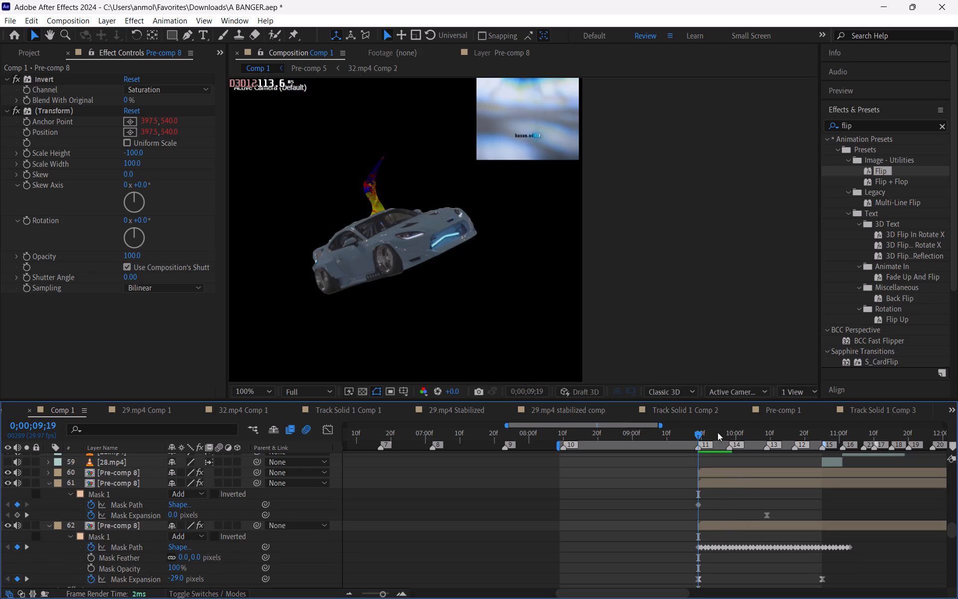
pyautogui.click(718, 482)
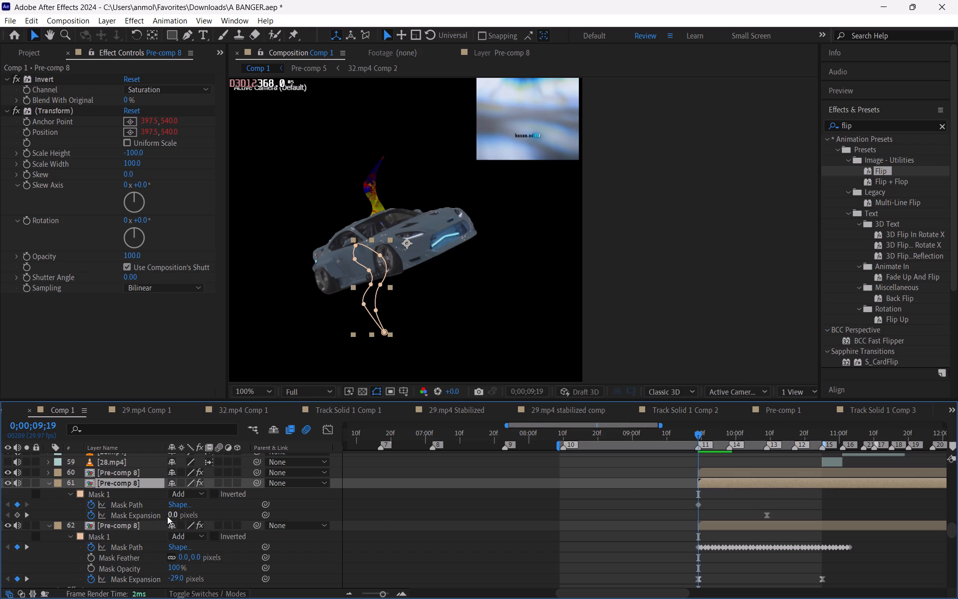
pyautogui.click(18, 516)
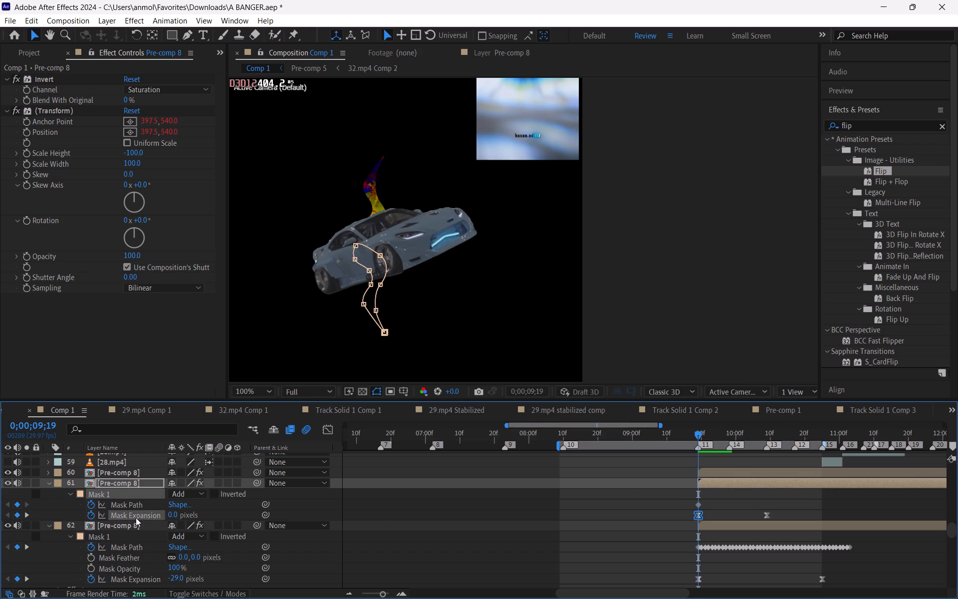
pyautogui.click(769, 514)
pyautogui.press('Delete')
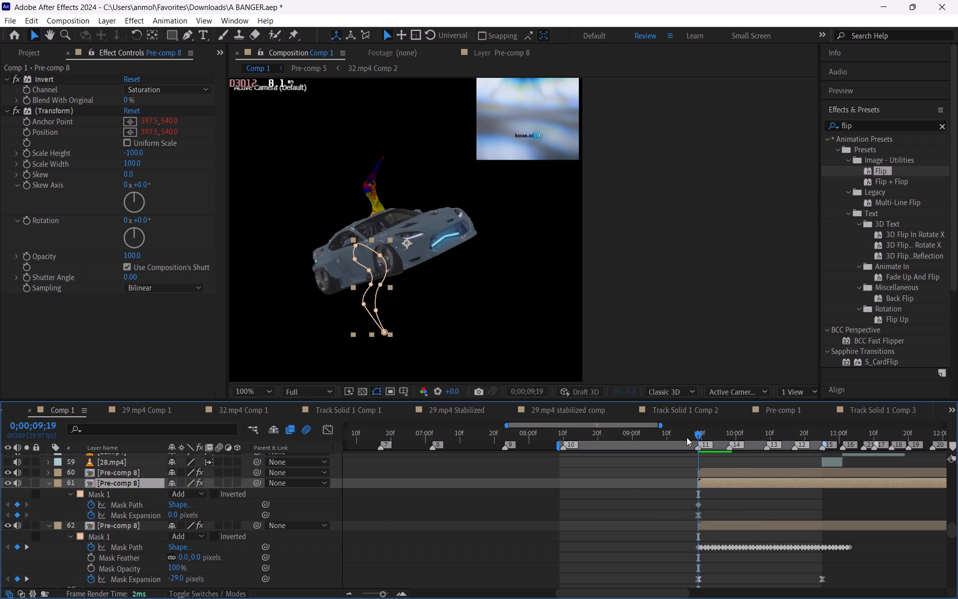
pyautogui.moveTo(697, 434); pyautogui.dragTo(732, 448)
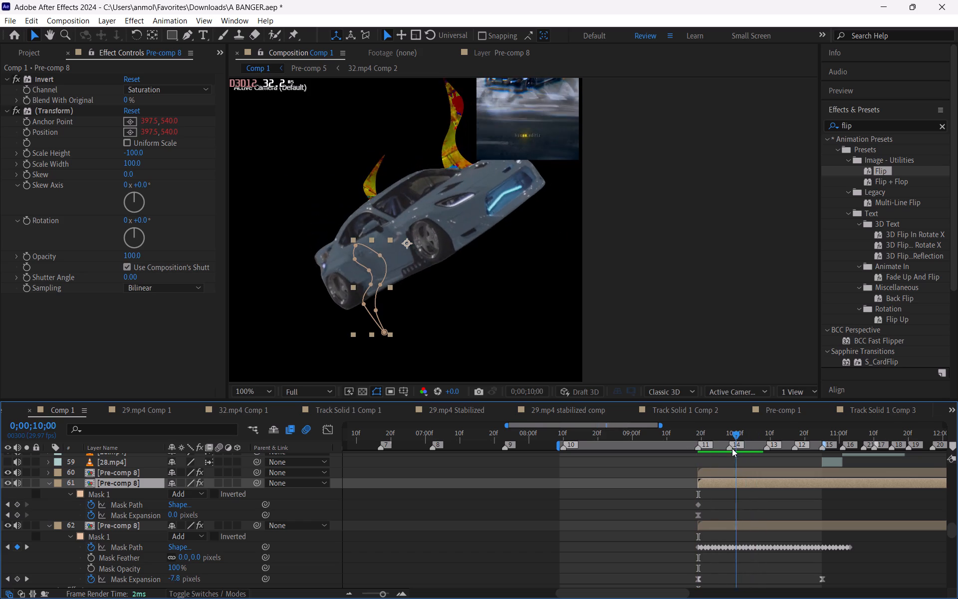
pyautogui.moveTo(732, 448); pyautogui.dragTo(698, 457)
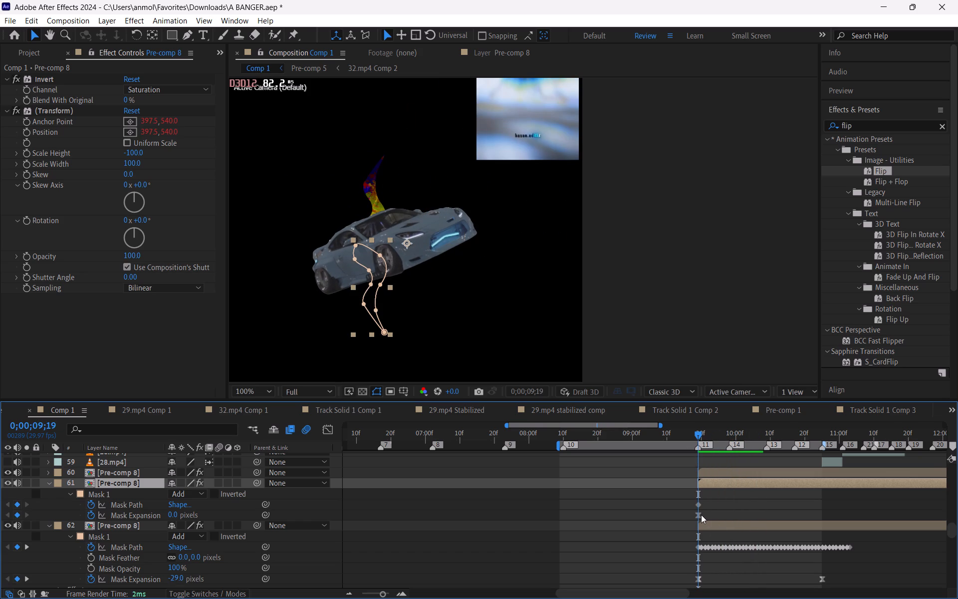
# Delete the Mask Expansion keyframe on layer 61's Mask 1 at 0;00;09;19.
pyautogui.click(701, 515)
pyautogui.click(700, 514)
pyautogui.press('Delete')
pyautogui.click(734, 510)
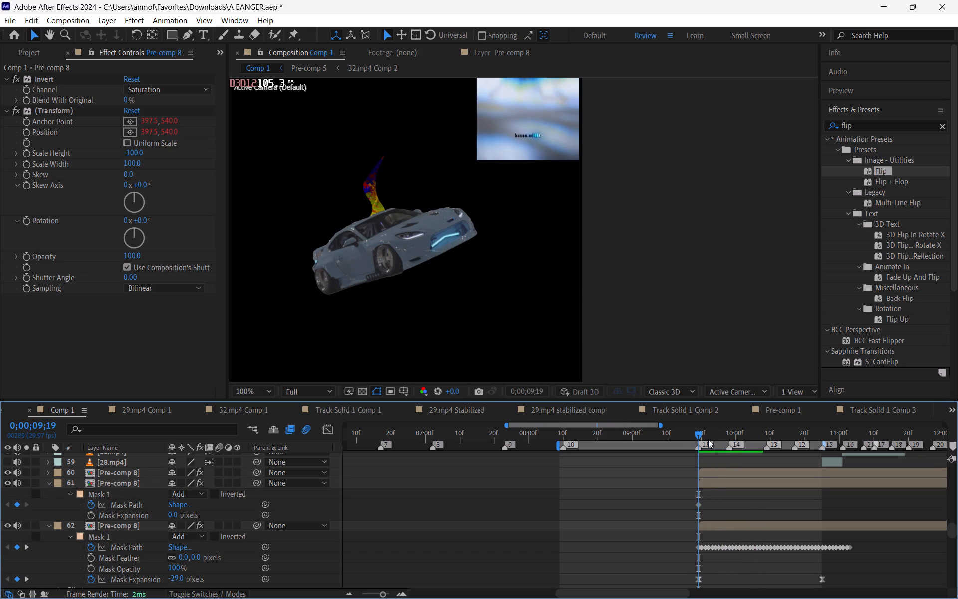
pyautogui.moveTo(700, 430); pyautogui.dragTo(700, 433)
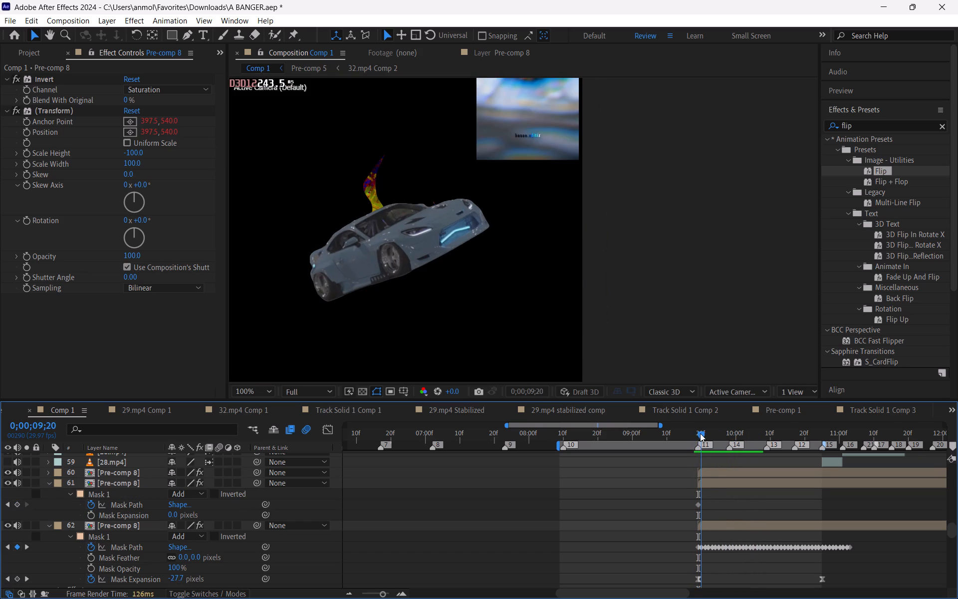
pyautogui.moveTo(700, 433); pyautogui.dragTo(698, 435)
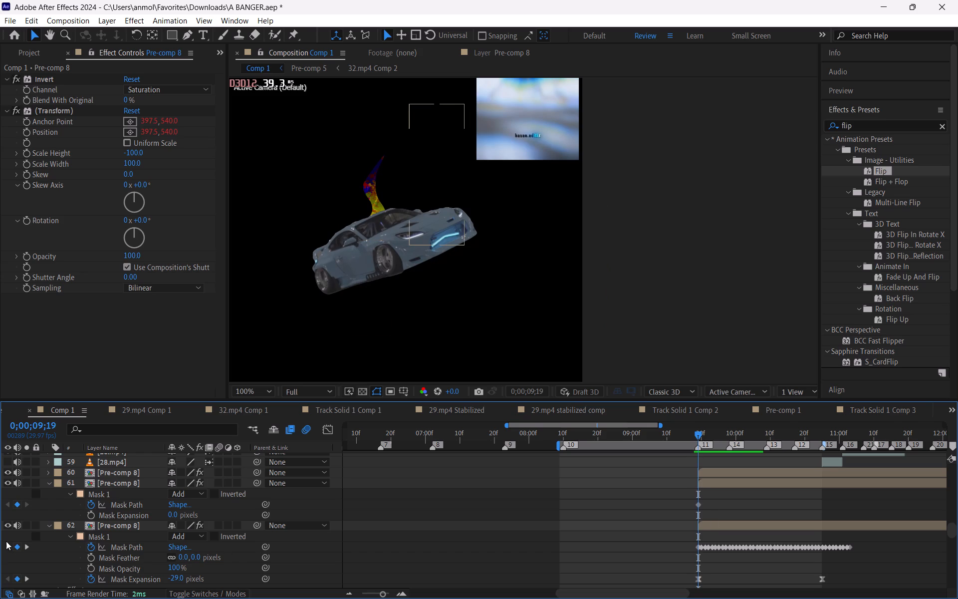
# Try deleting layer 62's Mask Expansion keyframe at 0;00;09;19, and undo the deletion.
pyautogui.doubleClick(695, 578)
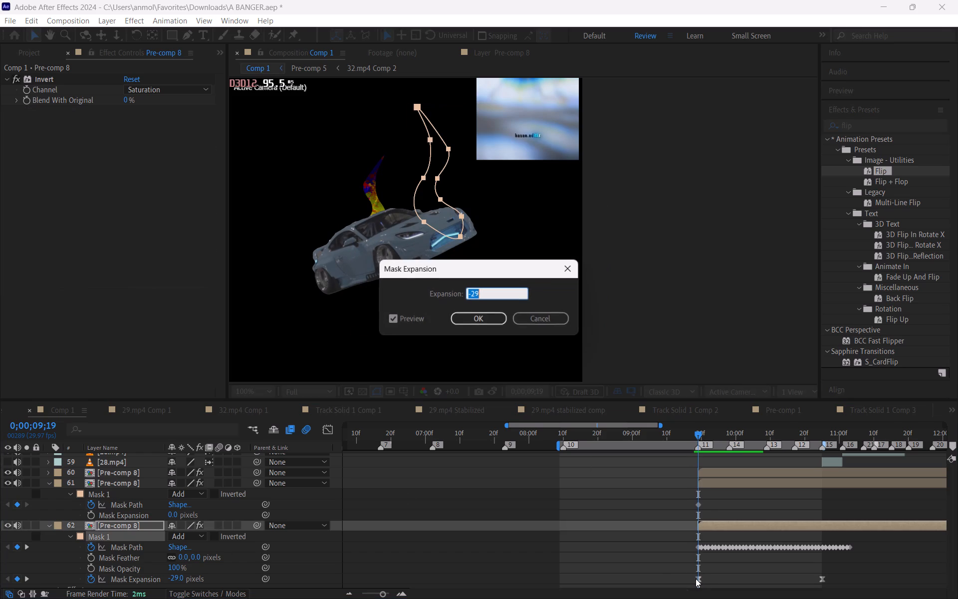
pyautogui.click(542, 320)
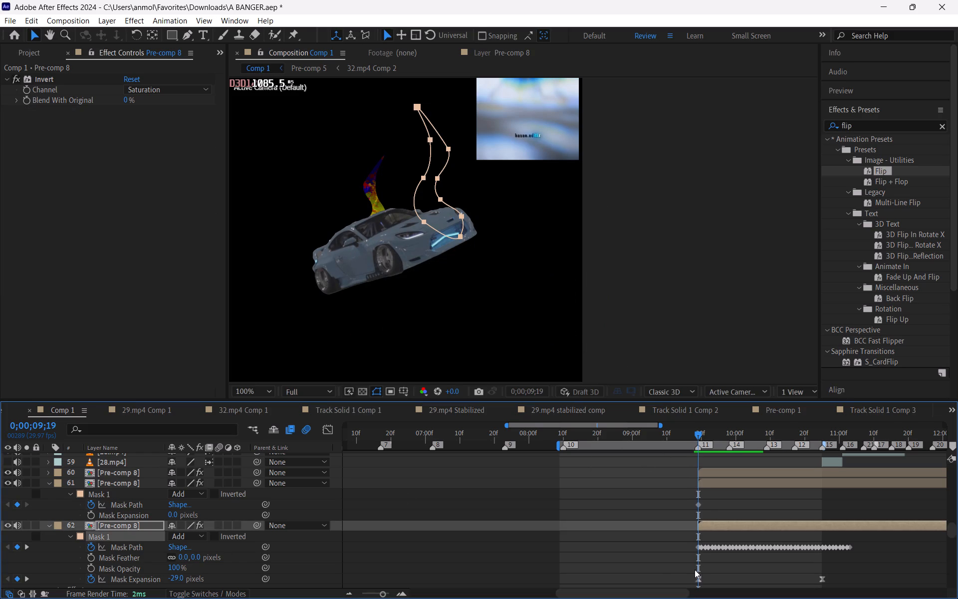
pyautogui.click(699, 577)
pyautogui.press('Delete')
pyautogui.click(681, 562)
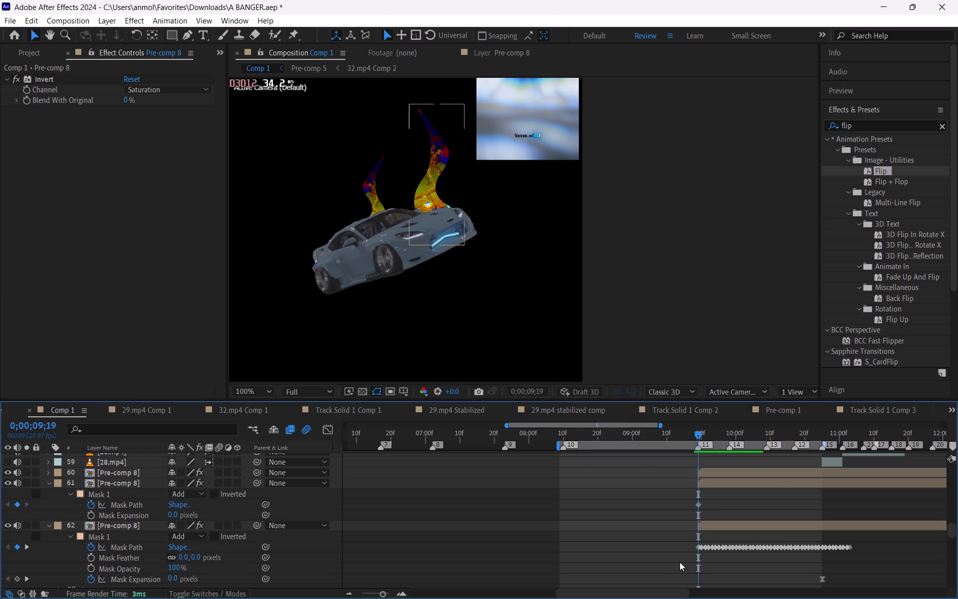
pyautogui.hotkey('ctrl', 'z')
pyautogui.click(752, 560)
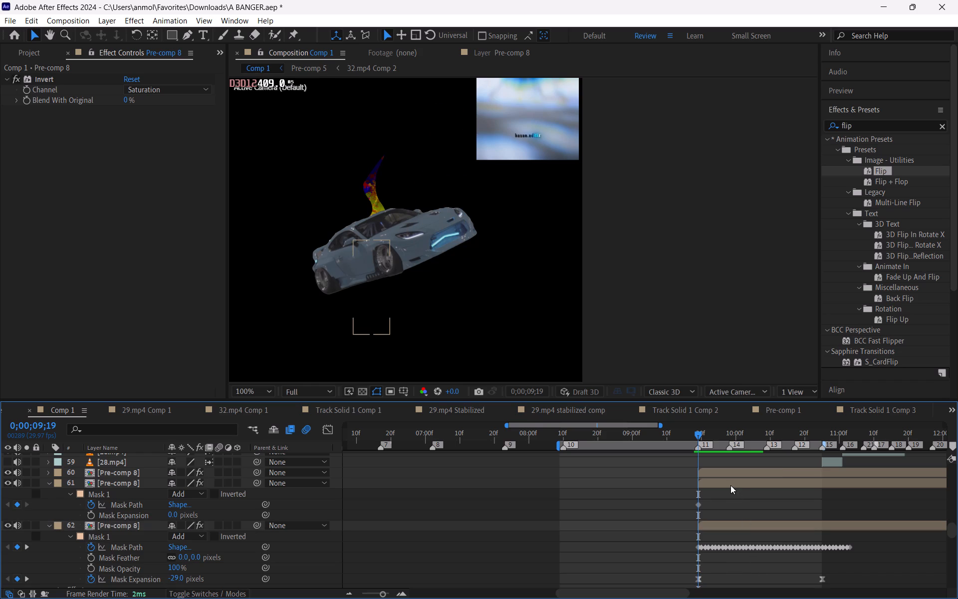
# Track Mask 1 on layer 61 forward from 0;00;09;19 to generate Mask Path keyframes through the shot.
pyautogui.click(730, 485)
pyautogui.moveTo(812, 437); pyautogui.dragTo(818, 437)
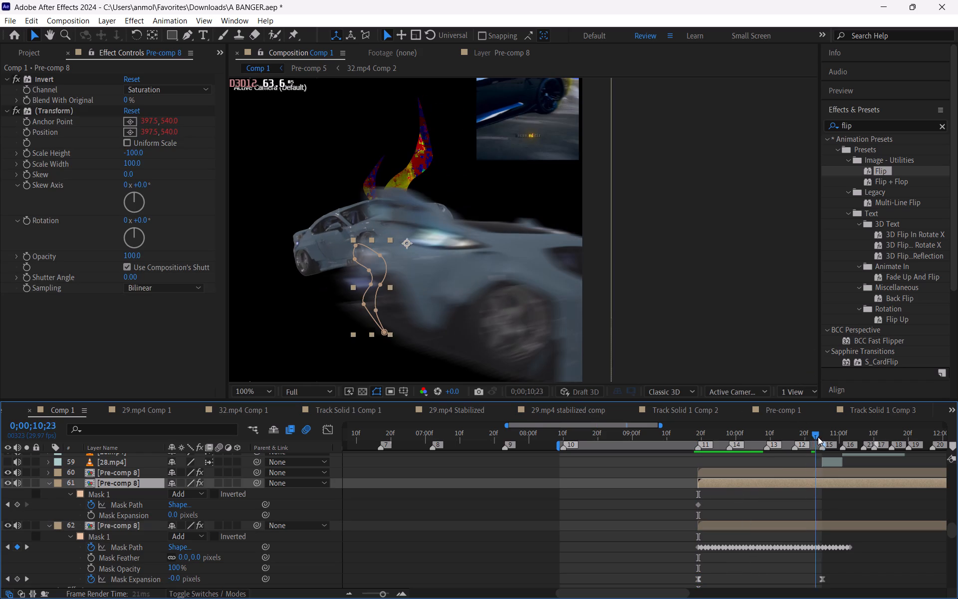
pyautogui.moveTo(818, 437); pyautogui.dragTo(784, 436)
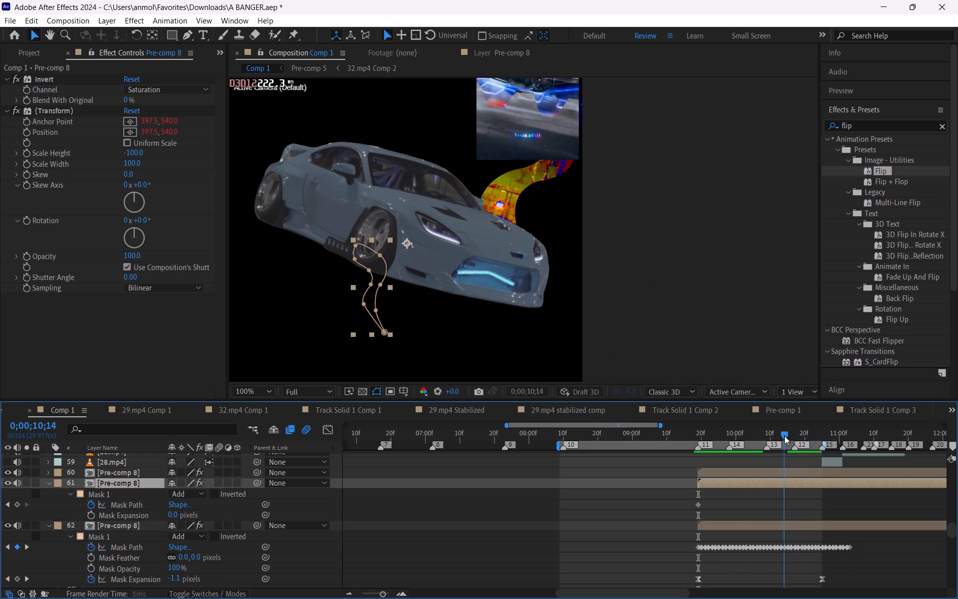
pyautogui.moveTo(784, 436); pyautogui.dragTo(704, 440)
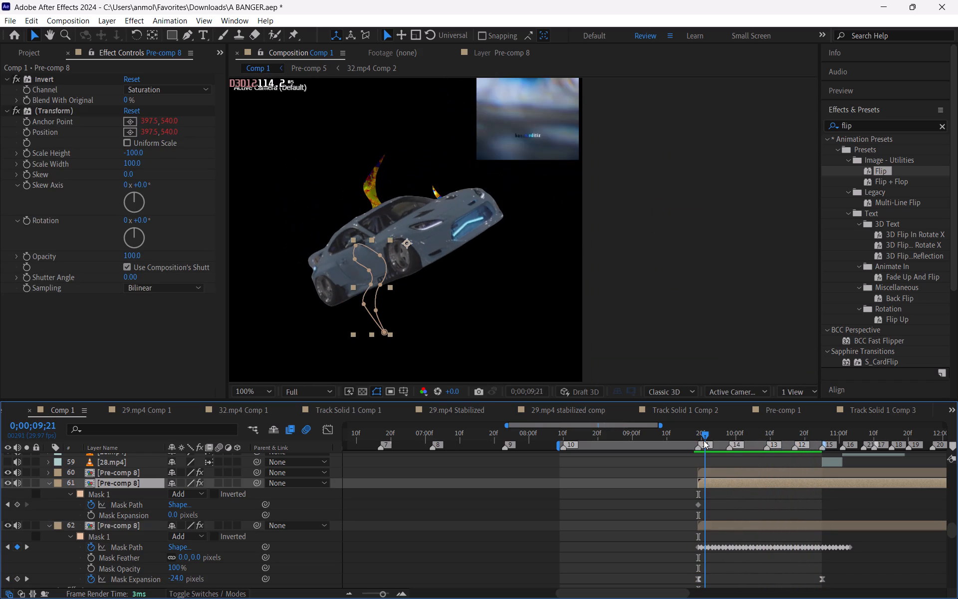
pyautogui.moveTo(704, 440); pyautogui.dragTo(700, 440)
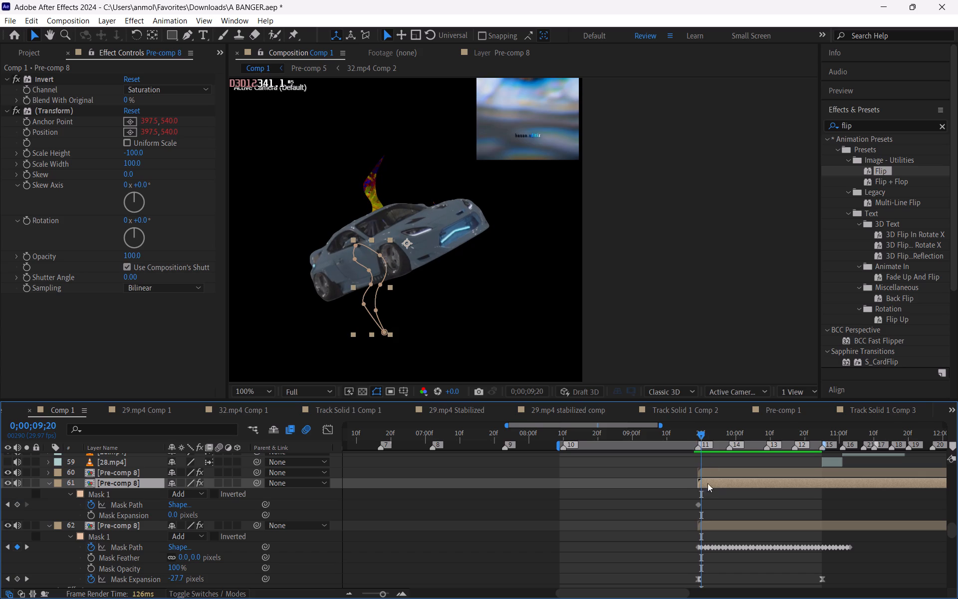
pyautogui.click(698, 435)
pyautogui.click(724, 513)
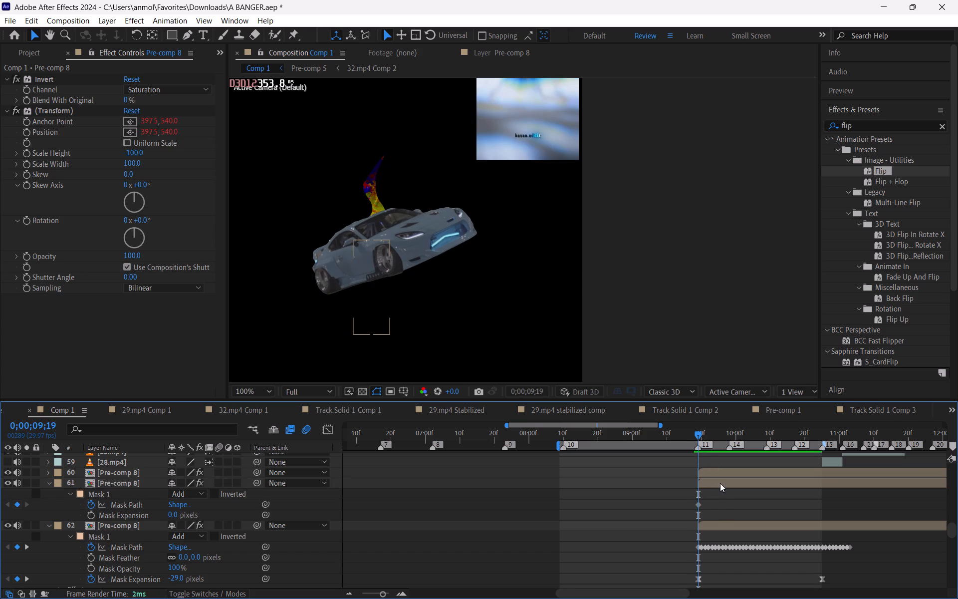
pyautogui.click(719, 482)
pyautogui.click(102, 496)
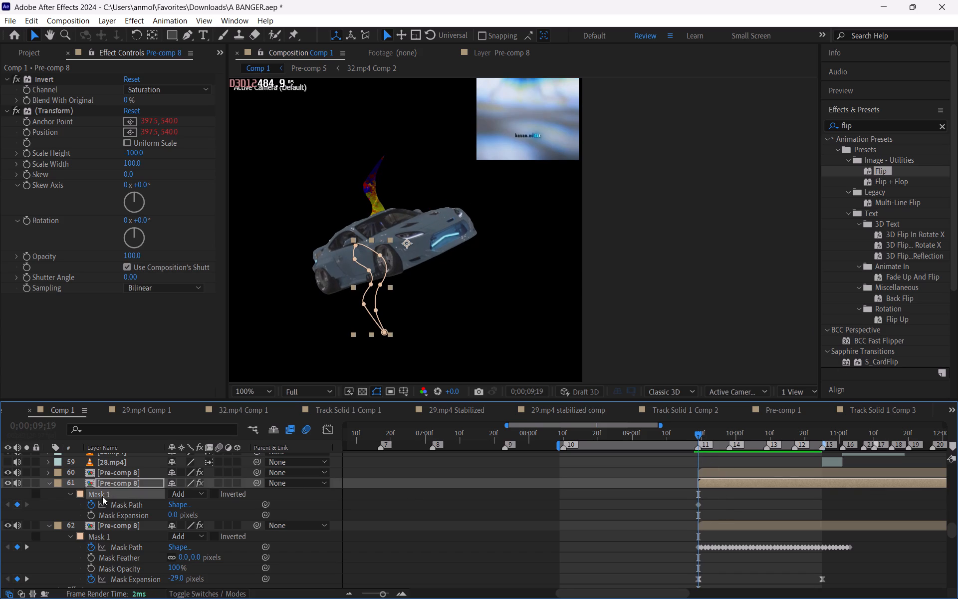
pyautogui.click(852, 119)
pyautogui.click(850, 116)
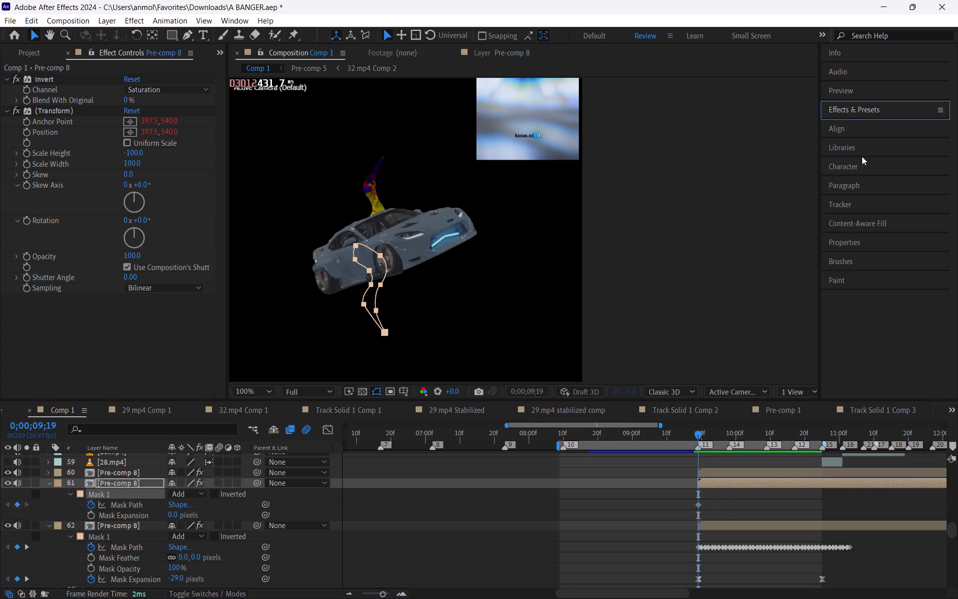
pyautogui.click(847, 207)
pyautogui.click(894, 225)
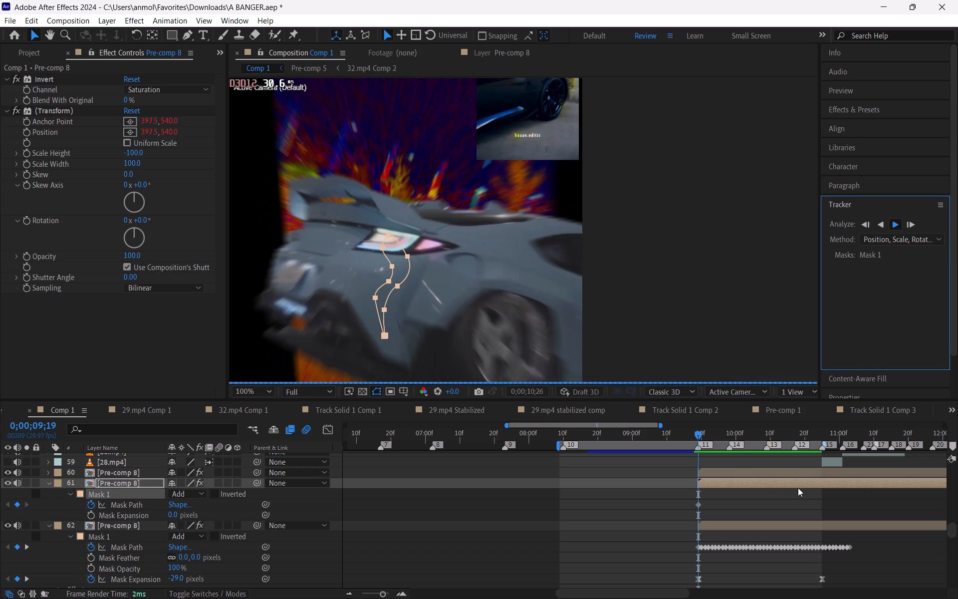
pyautogui.click(728, 515)
# Scrub through layer 61's tracked mask, return to 0;00;09;19, and delete the layer's Transform effect.
pyautogui.moveTo(701, 431); pyautogui.dragTo(698, 433)
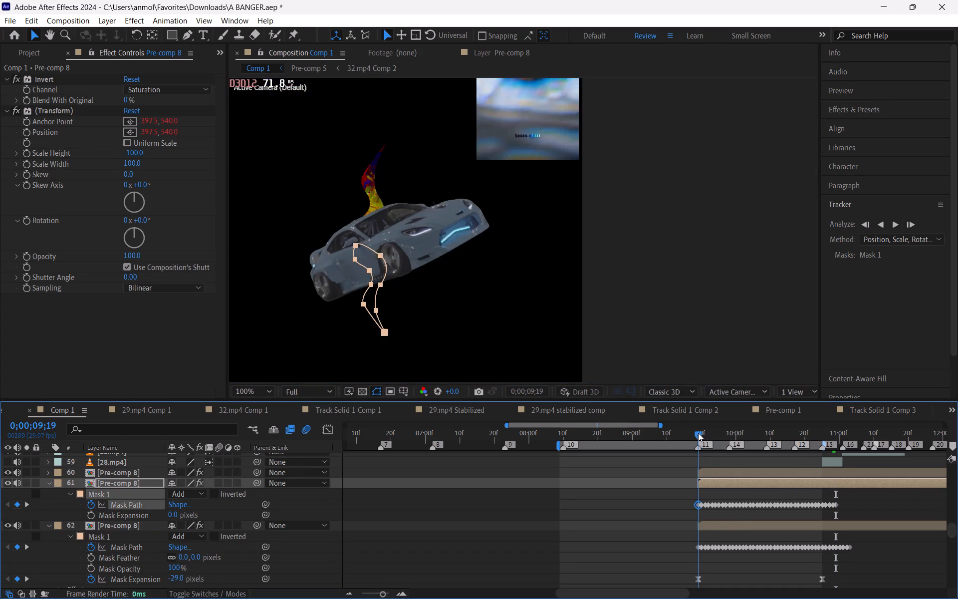
pyautogui.moveTo(698, 433); pyautogui.dragTo(752, 443)
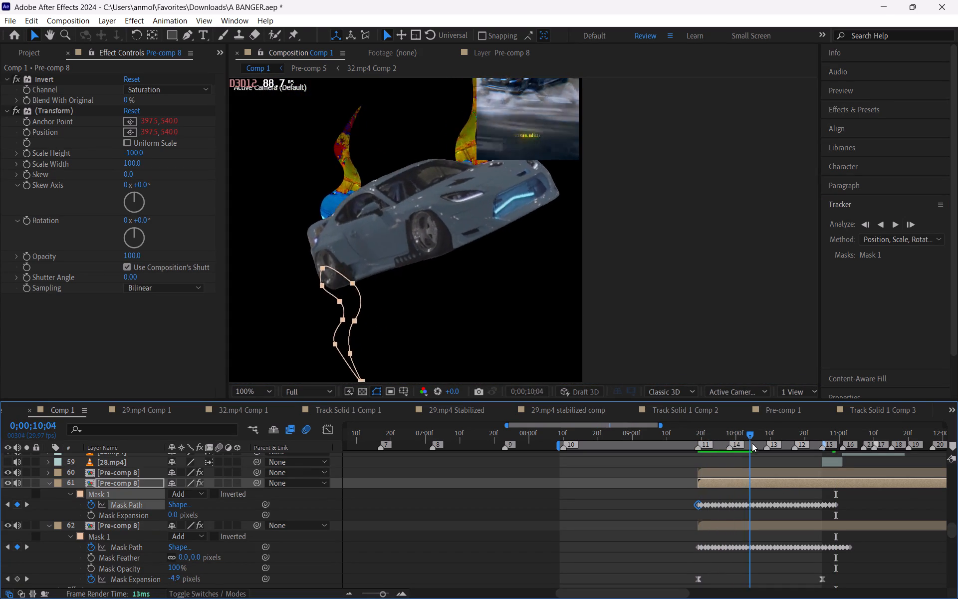
pyautogui.moveTo(752, 443); pyautogui.dragTo(741, 445)
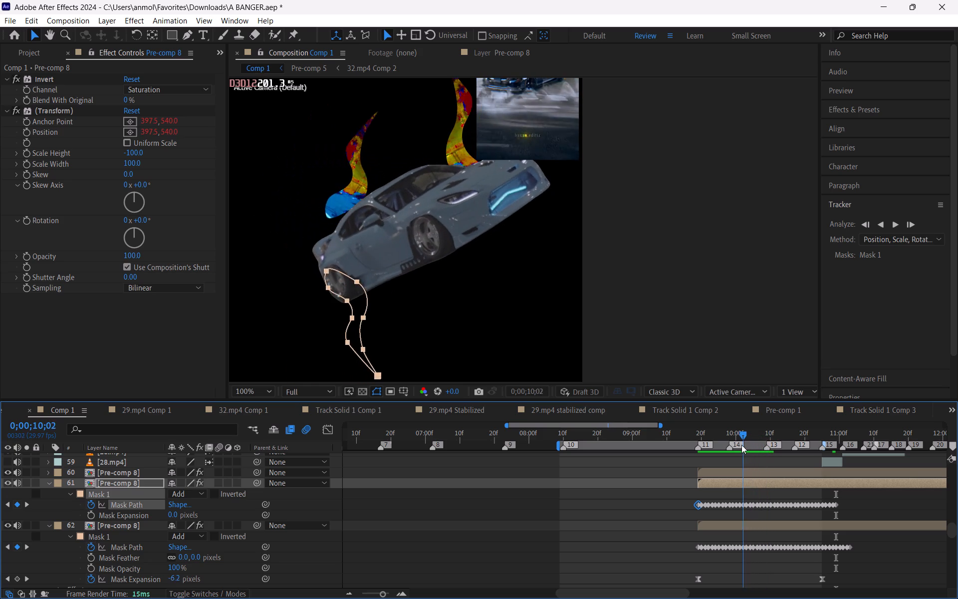
pyautogui.moveTo(741, 445); pyautogui.dragTo(705, 452)
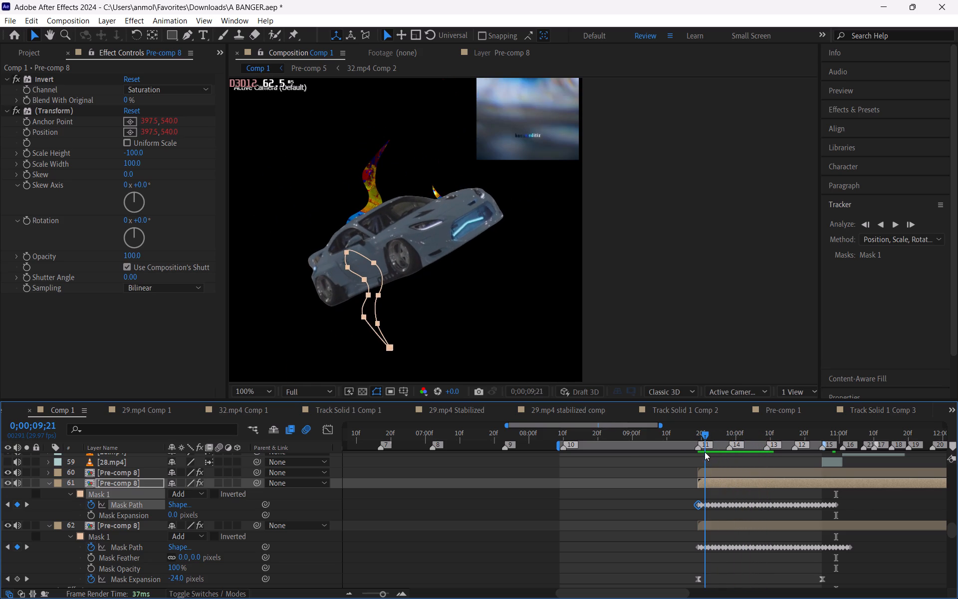
pyautogui.moveTo(705, 452); pyautogui.dragTo(699, 454)
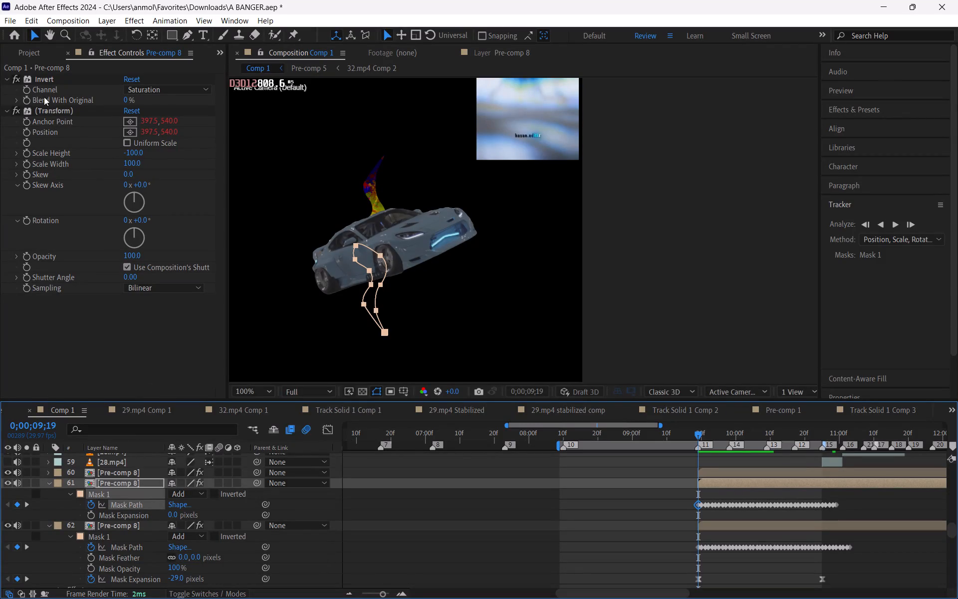
pyautogui.click(730, 496)
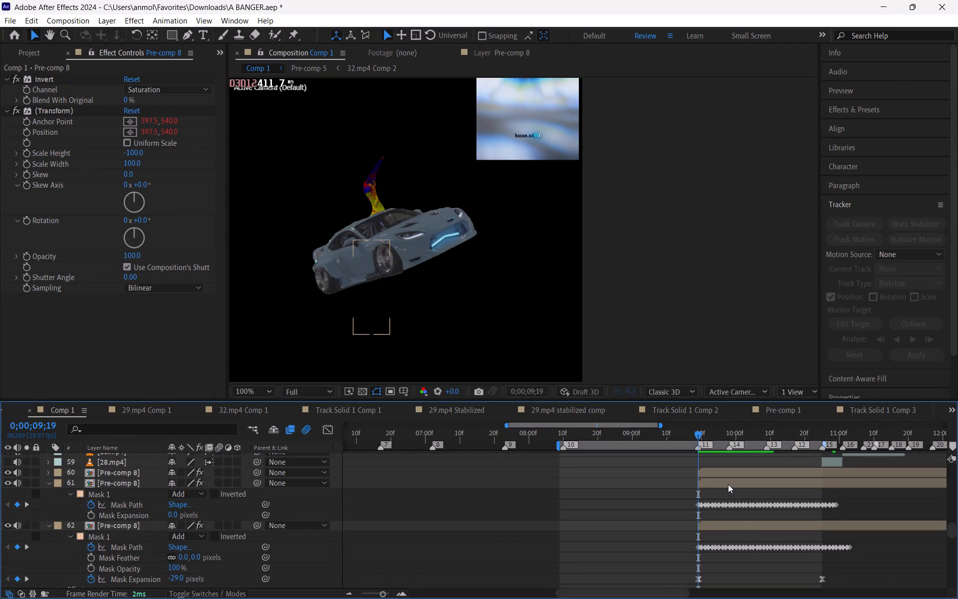
pyautogui.click(728, 484)
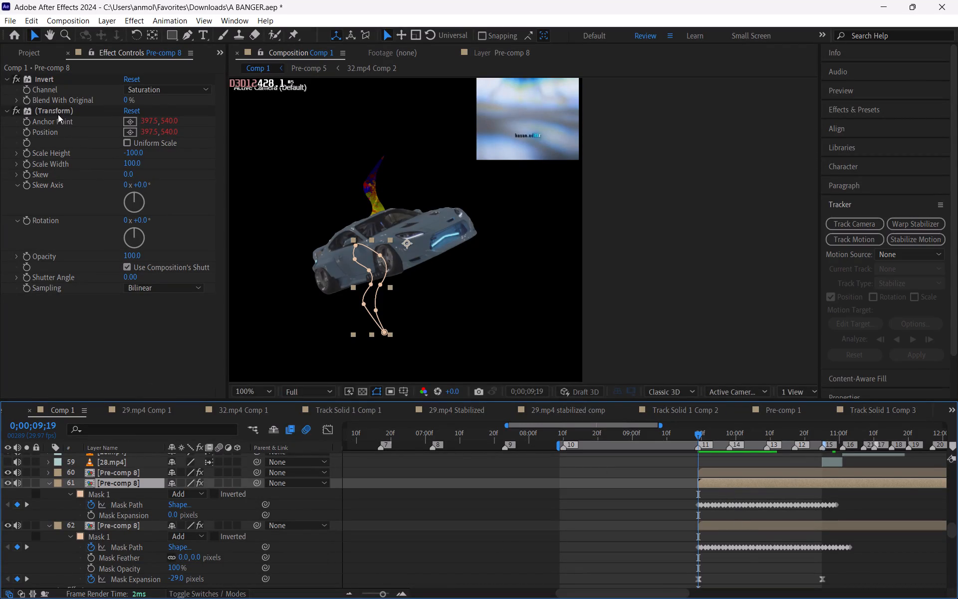
pyautogui.click(56, 112)
pyautogui.press('Delete')
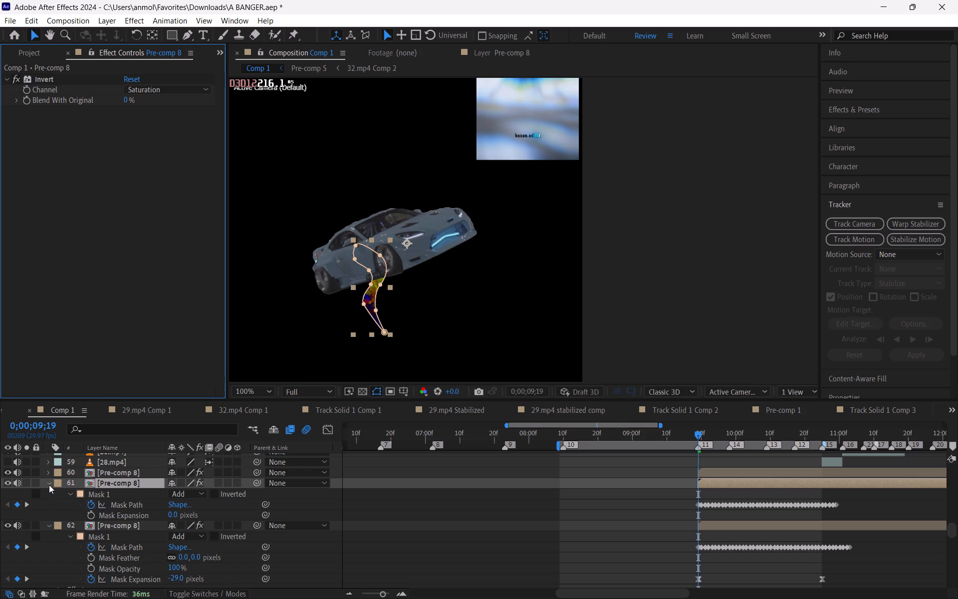
# Set layer 61's Scale to 67%.
pyautogui.press('s')
pyautogui.click(179, 495)
pyautogui.click(187, 494)
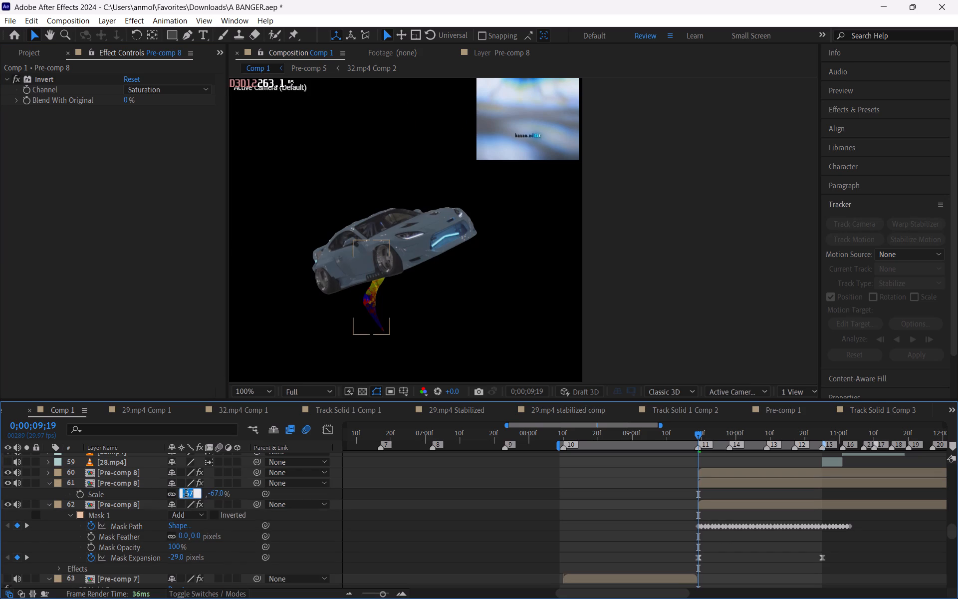
pyautogui.press('2')
pyautogui.press('BackSpace')
pyautogui.write('67')
pyautogui.press('Return')
pyautogui.click(547, 543)
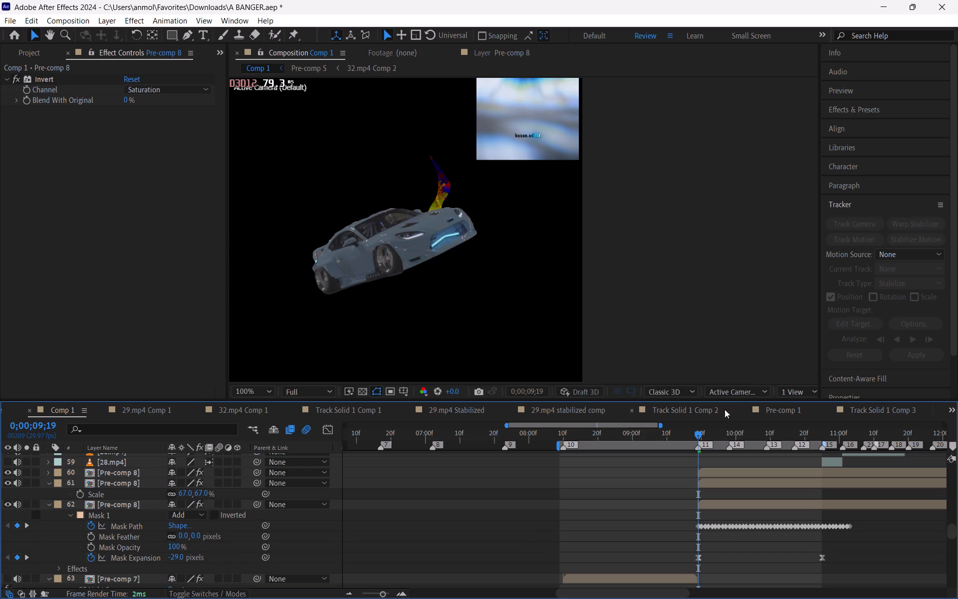
# At 0;00;09;21, move layer 61's tapering piece from the hood to rise from behind the car's roof.
pyautogui.moveTo(700, 436); pyautogui.dragTo(777, 449)
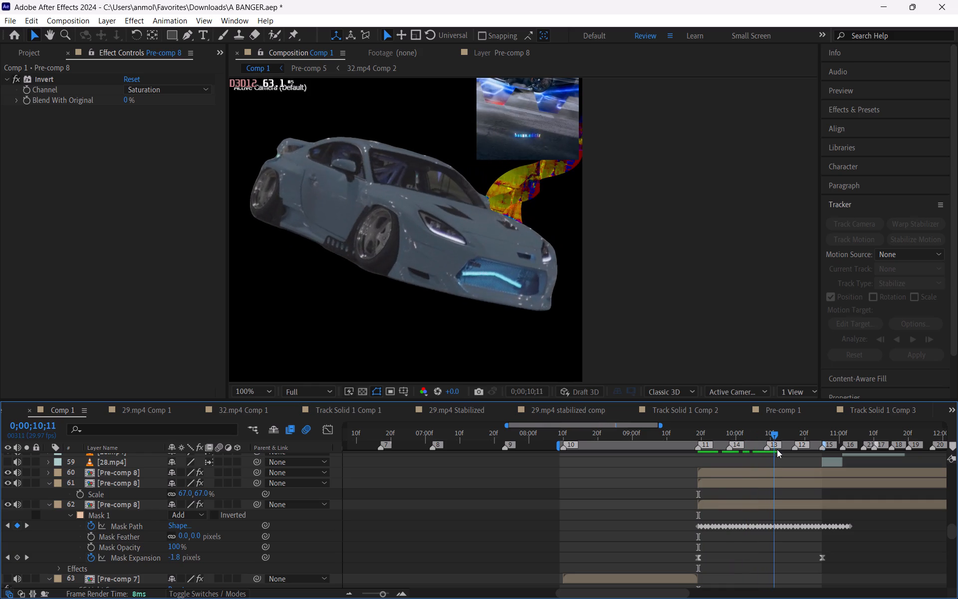
pyautogui.moveTo(777, 449); pyautogui.dragTo(709, 470)
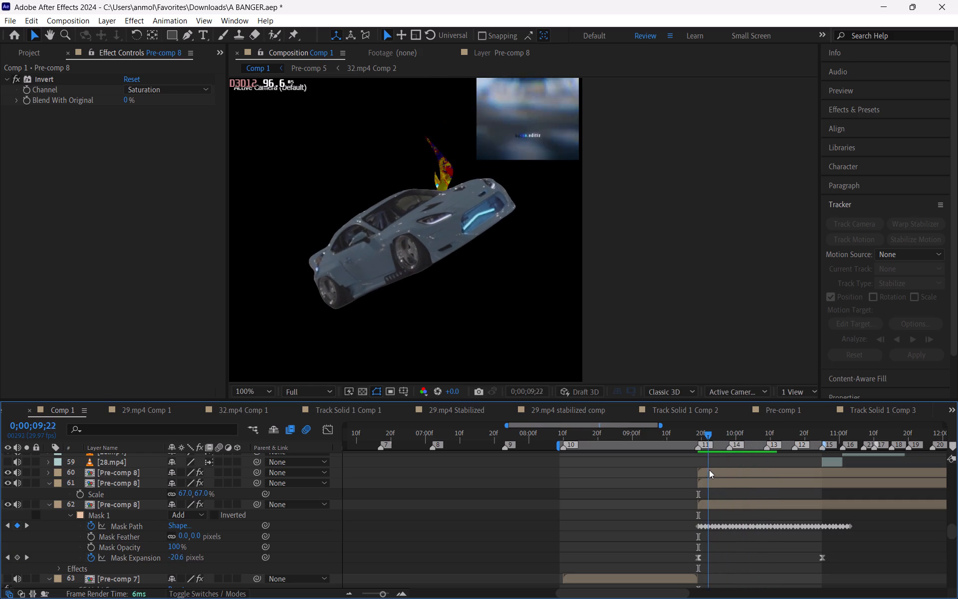
pyautogui.moveTo(709, 470); pyautogui.dragTo(707, 470)
pyautogui.click(713, 480)
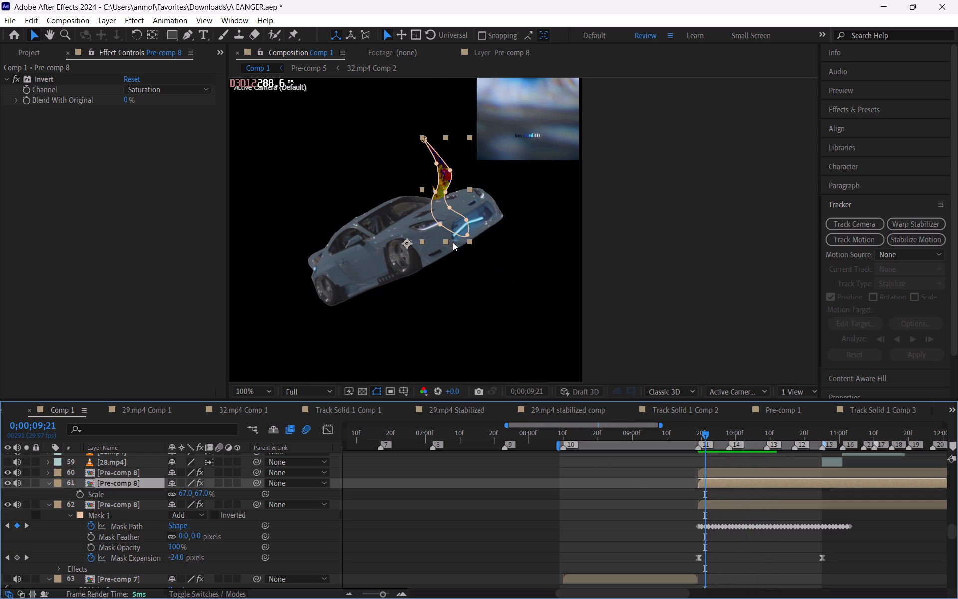
pyautogui.click(442, 217)
pyautogui.moveTo(447, 209); pyautogui.dragTo(436, 207)
pyautogui.hotkey('ctrl', 'z')
pyautogui.moveTo(443, 217); pyautogui.dragTo(398, 212)
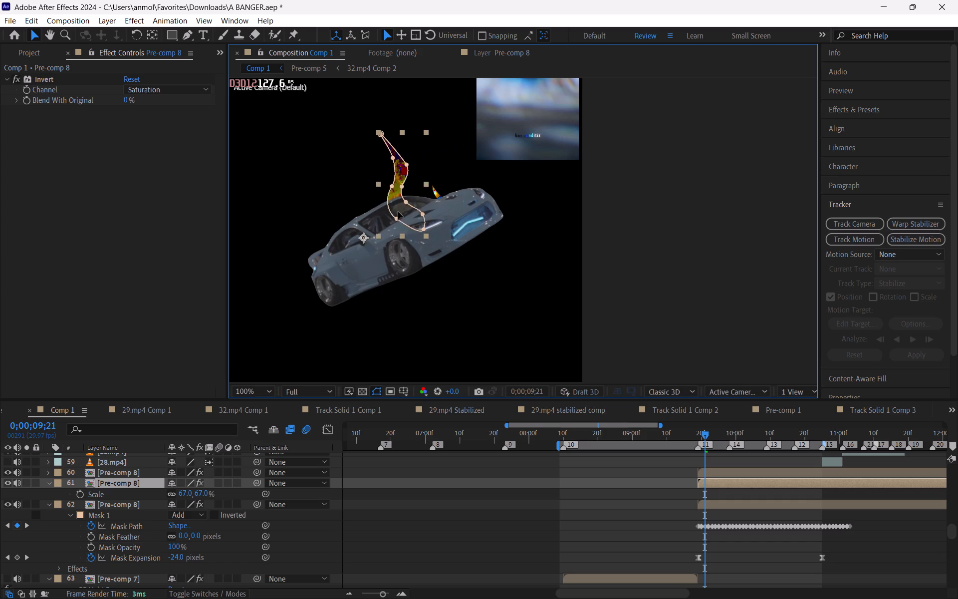
pyautogui.moveTo(398, 212); pyautogui.dragTo(382, 227)
pyautogui.click(648, 479)
# Scrub between 0;00;09;20 and 0;00;10;14 to examine how both tapering pieces follow the moving car.
pyautogui.moveTo(714, 435); pyautogui.dragTo(735, 437)
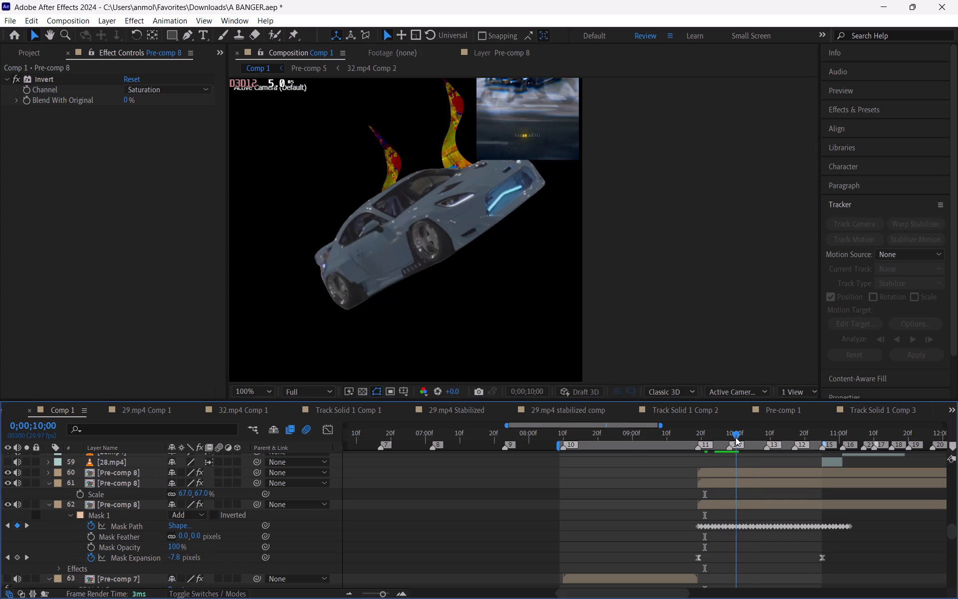
pyautogui.moveTo(735, 437); pyautogui.dragTo(772, 437)
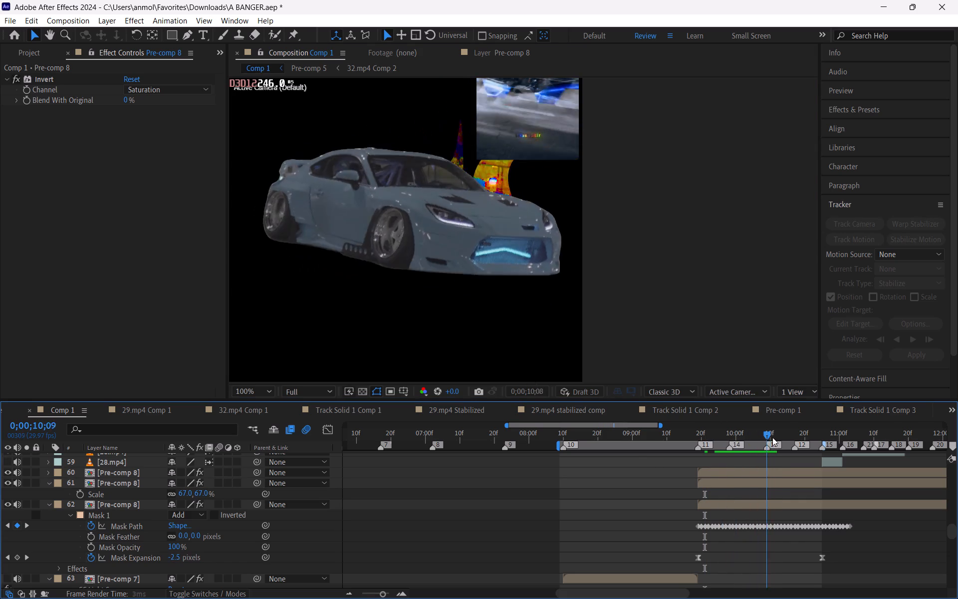
pyautogui.moveTo(772, 437); pyautogui.dragTo(785, 447)
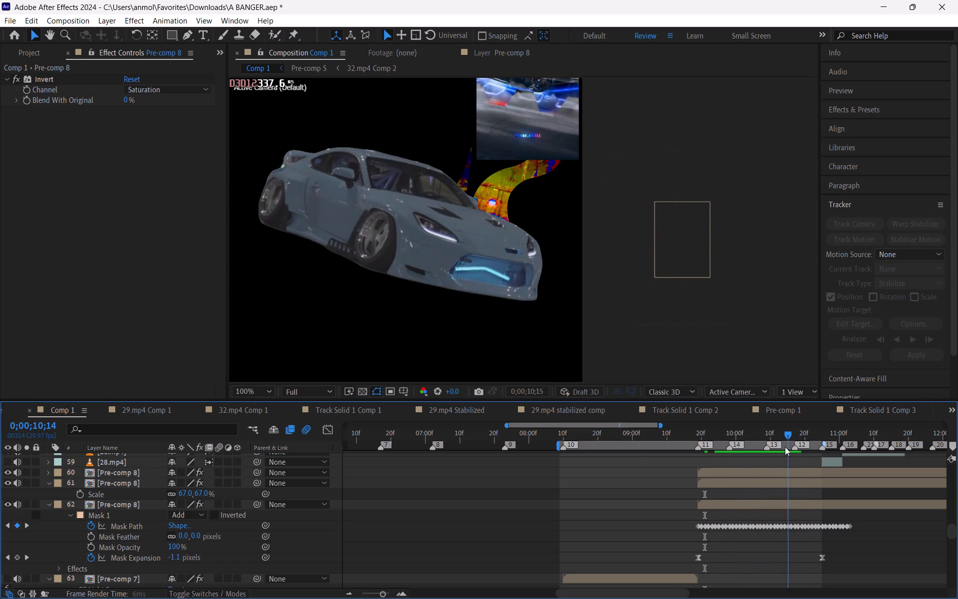
pyautogui.moveTo(785, 447); pyautogui.dragTo(726, 446)
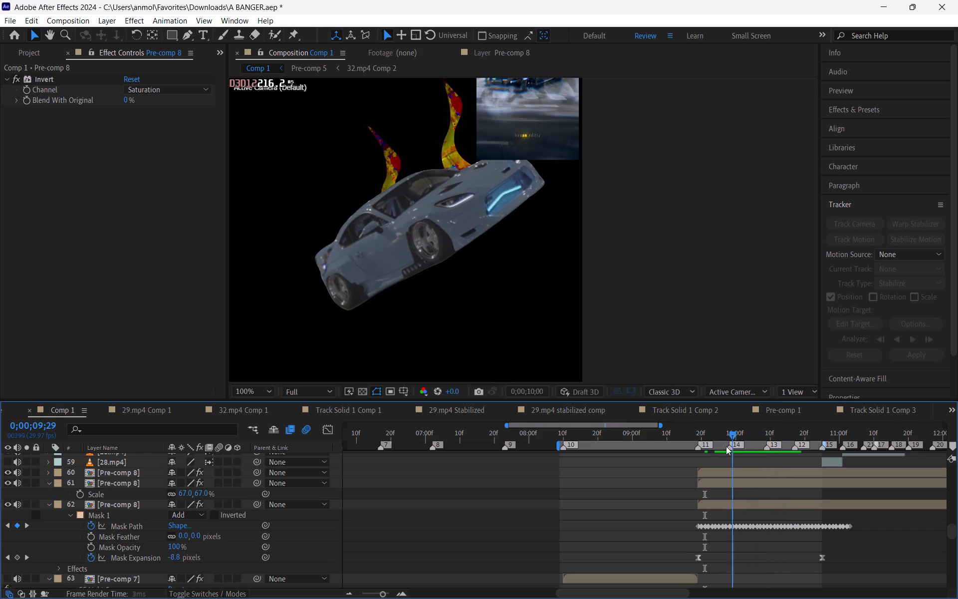
pyautogui.moveTo(726, 446); pyautogui.dragTo(700, 459)
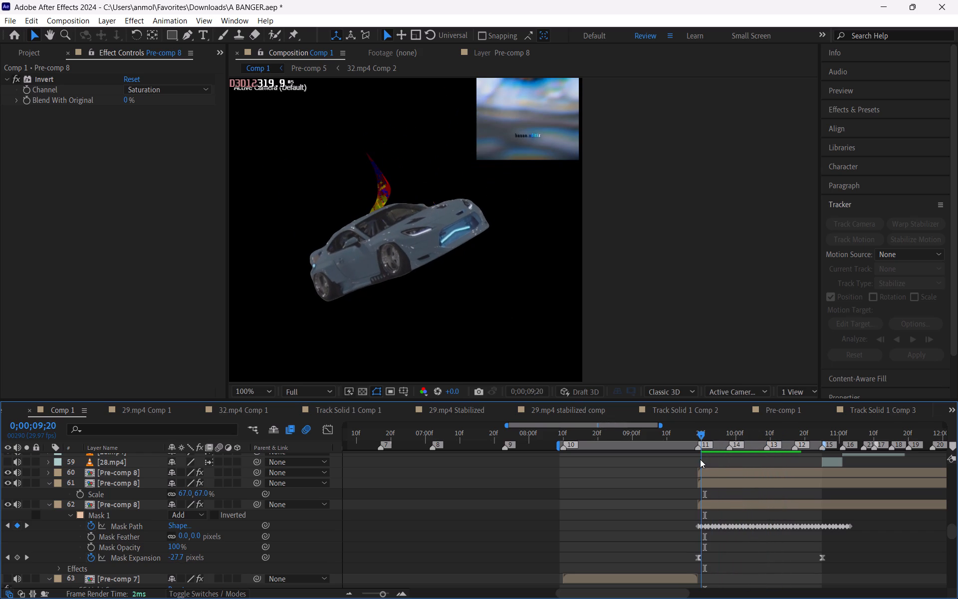
pyautogui.moveTo(700, 459); pyautogui.dragTo(748, 478)
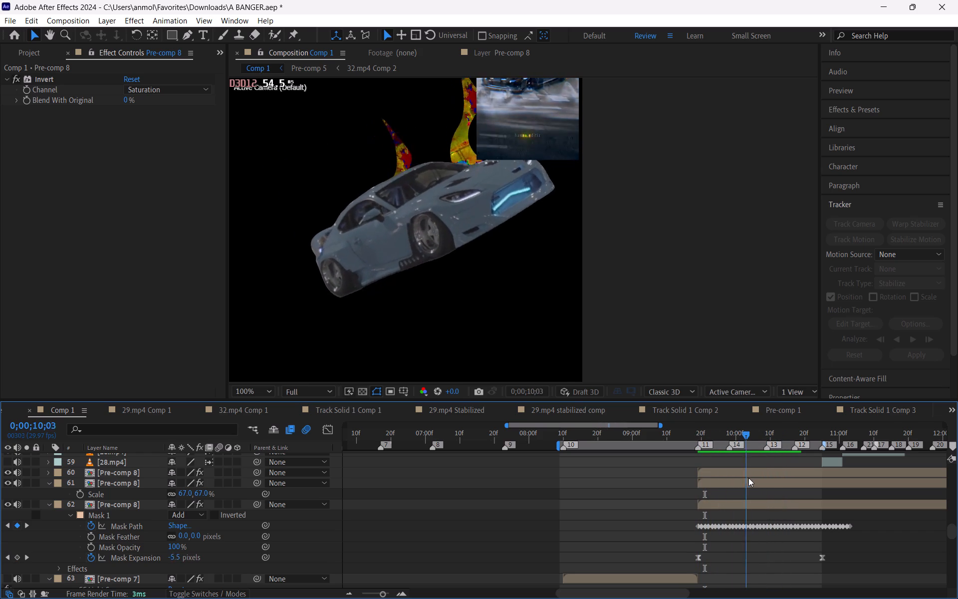
pyautogui.moveTo(748, 478); pyautogui.dragTo(759, 480)
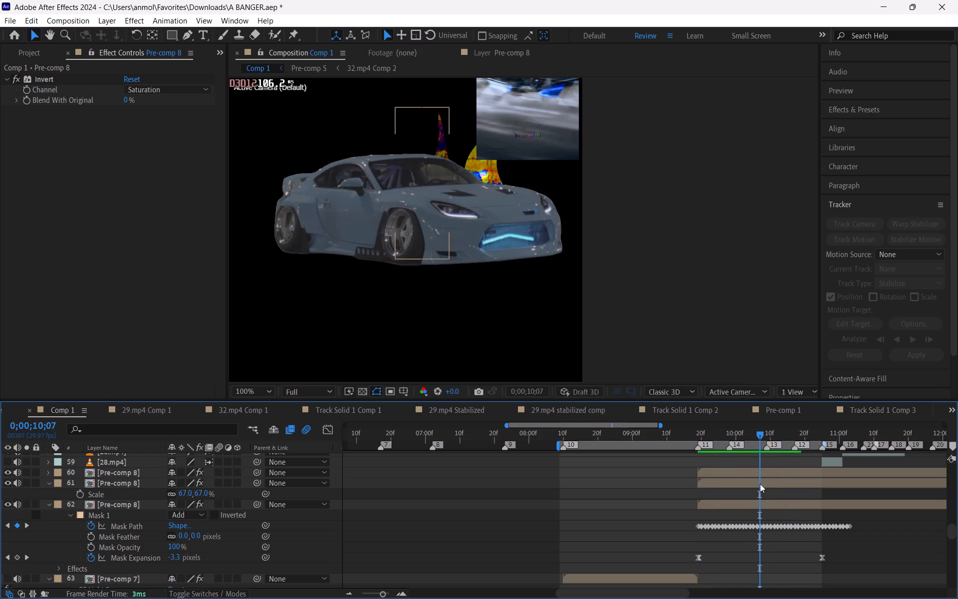
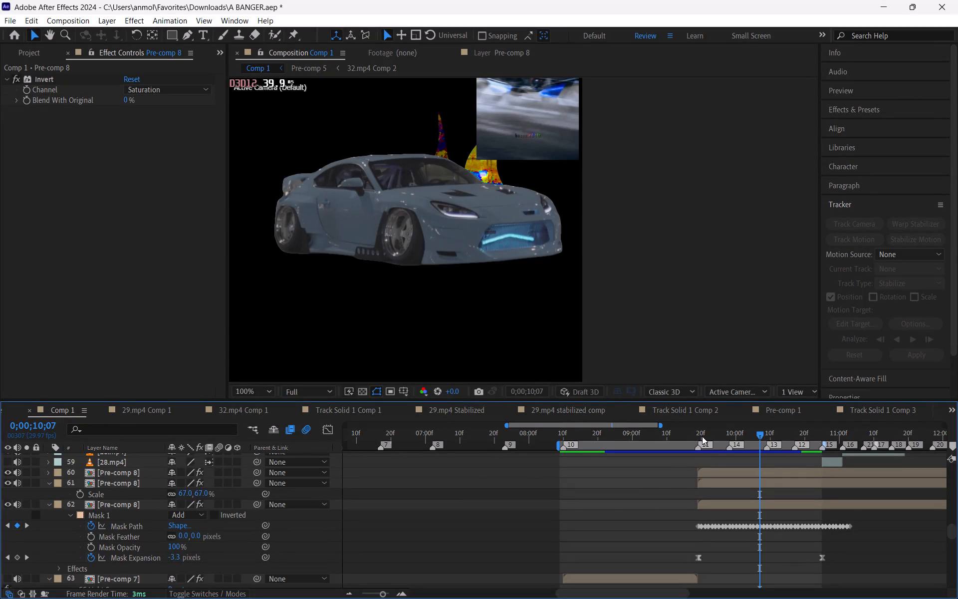
# Scrub between 0;00;09;17 and 0;00;10;19 with layer 61's mask keyframes revealed to examine how its tapering piece follows the car.
pyautogui.moveTo(701, 436); pyautogui.dragTo(716, 442)
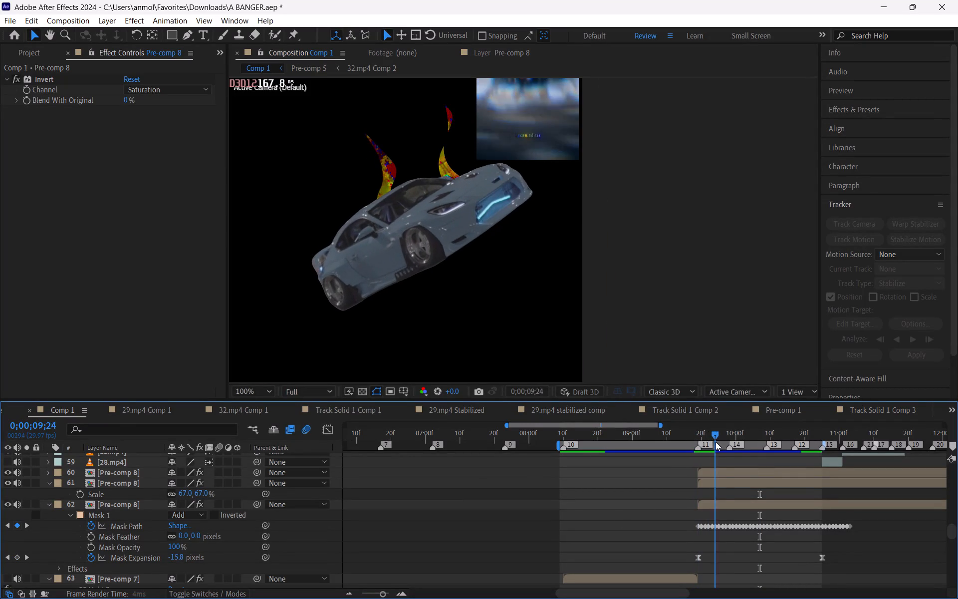
pyautogui.moveTo(716, 442); pyautogui.dragTo(769, 477)
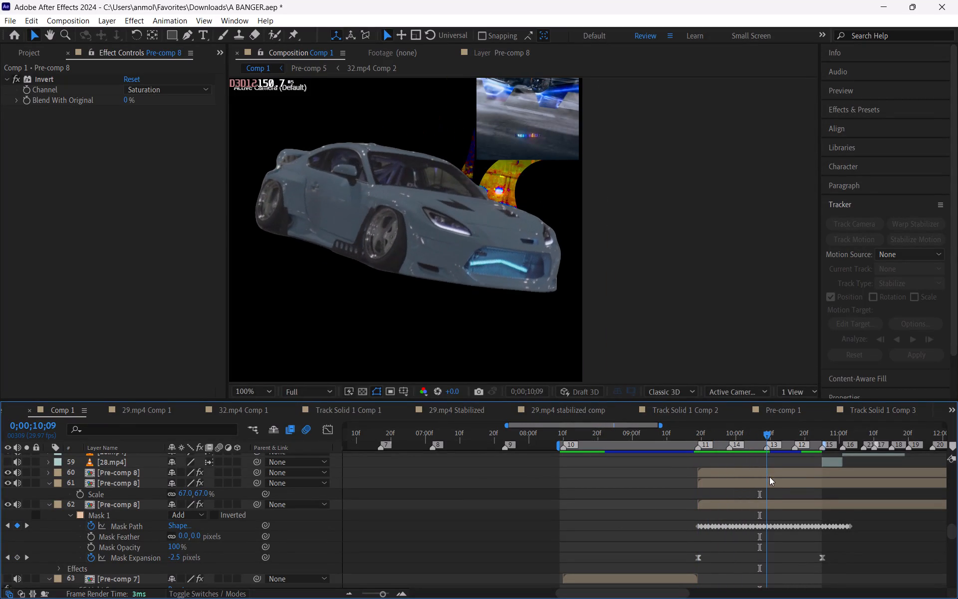
pyautogui.moveTo(769, 477); pyautogui.dragTo(748, 483)
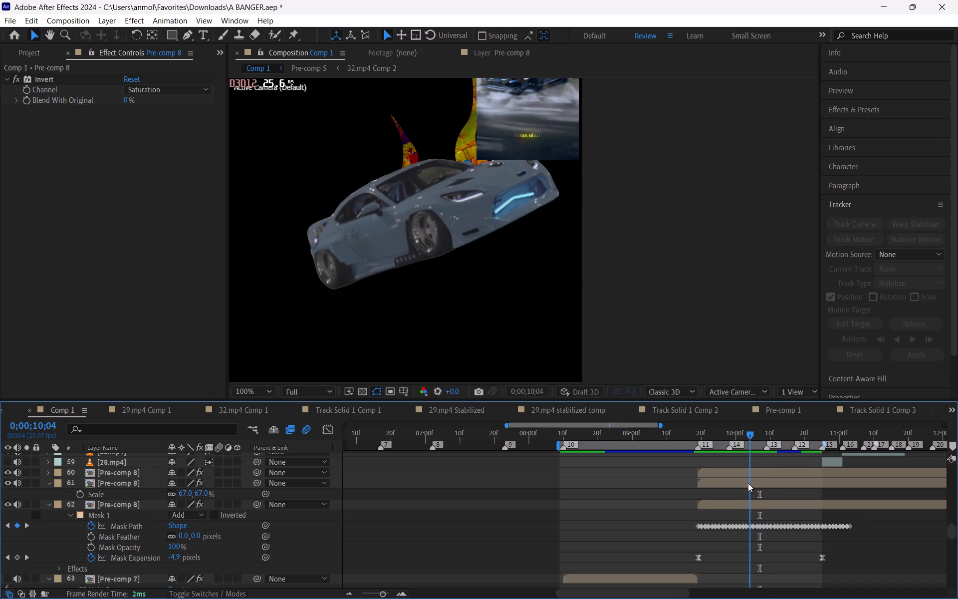
pyautogui.moveTo(748, 483); pyautogui.dragTo(700, 484)
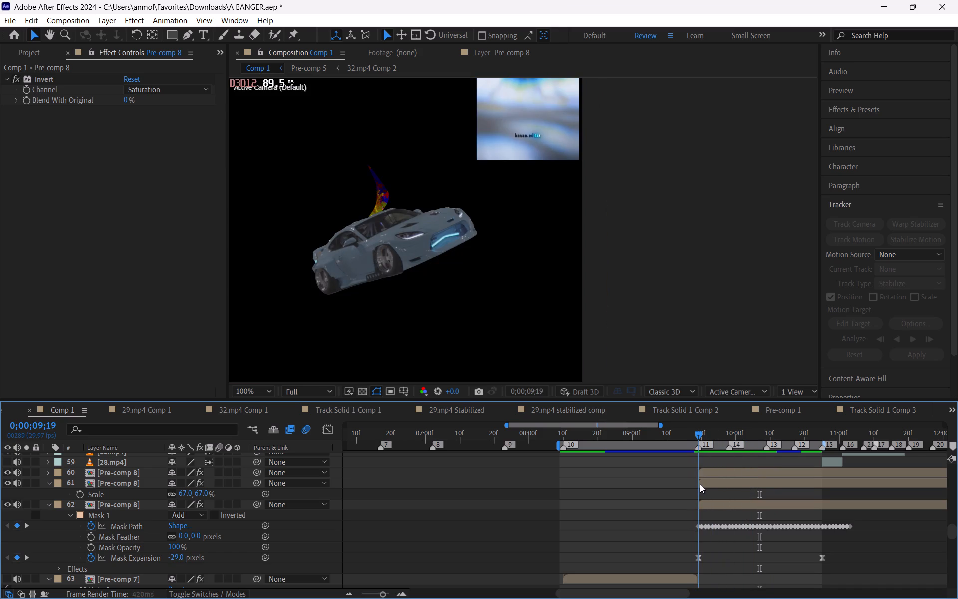
pyautogui.moveTo(700, 484); pyautogui.dragTo(697, 484)
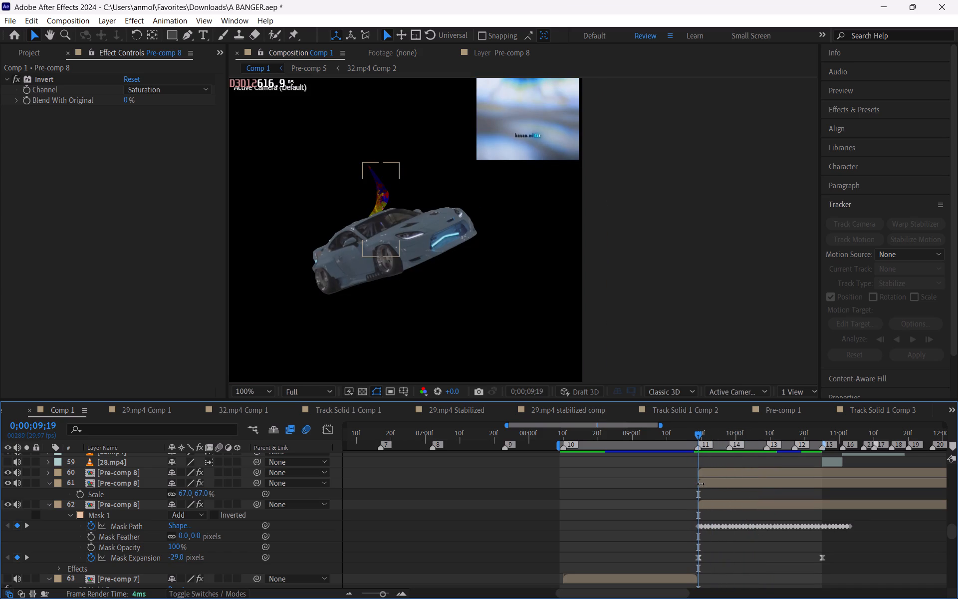
pyautogui.click(701, 484)
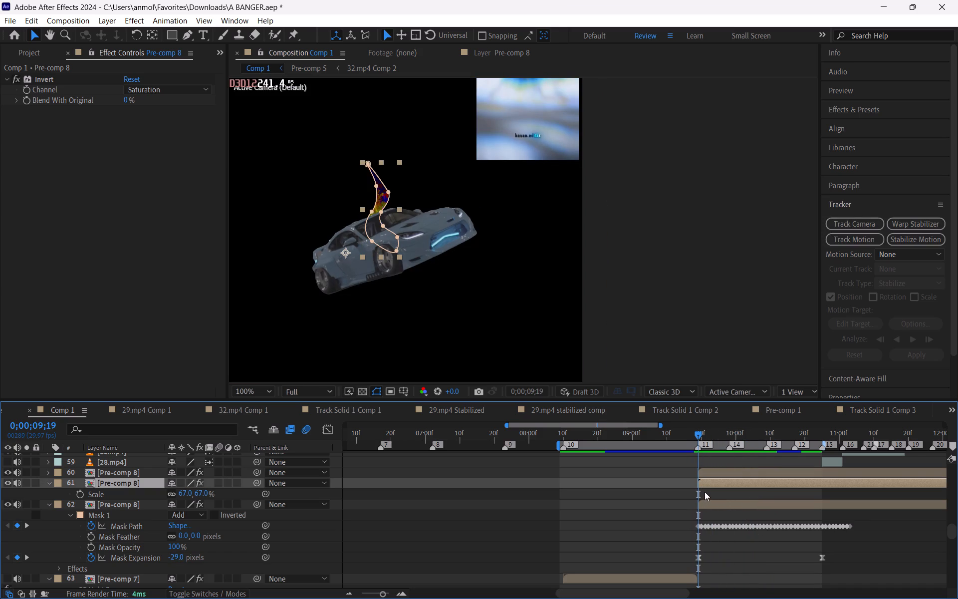
pyautogui.press('u')
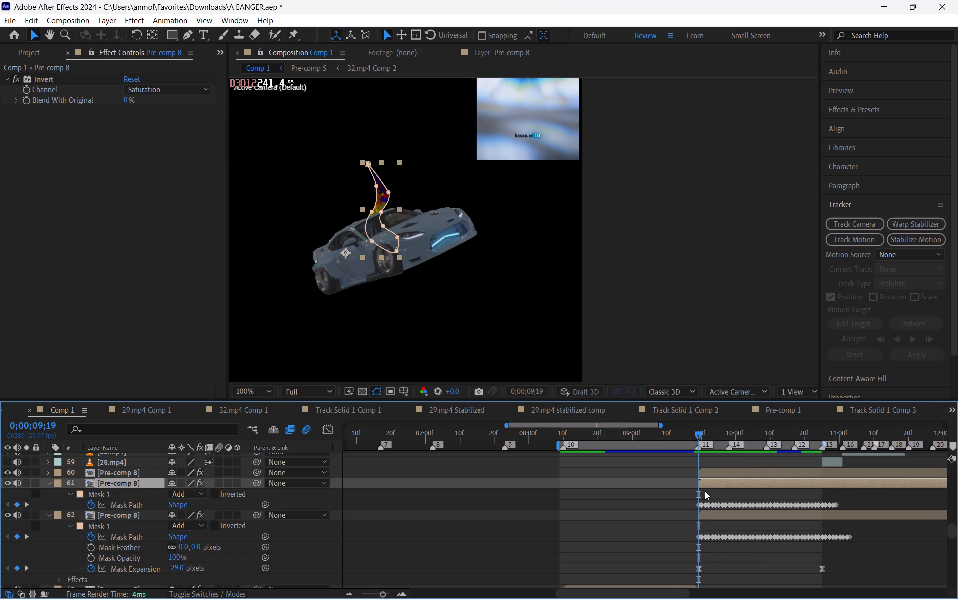
pyautogui.moveTo(700, 433); pyautogui.dragTo(764, 443)
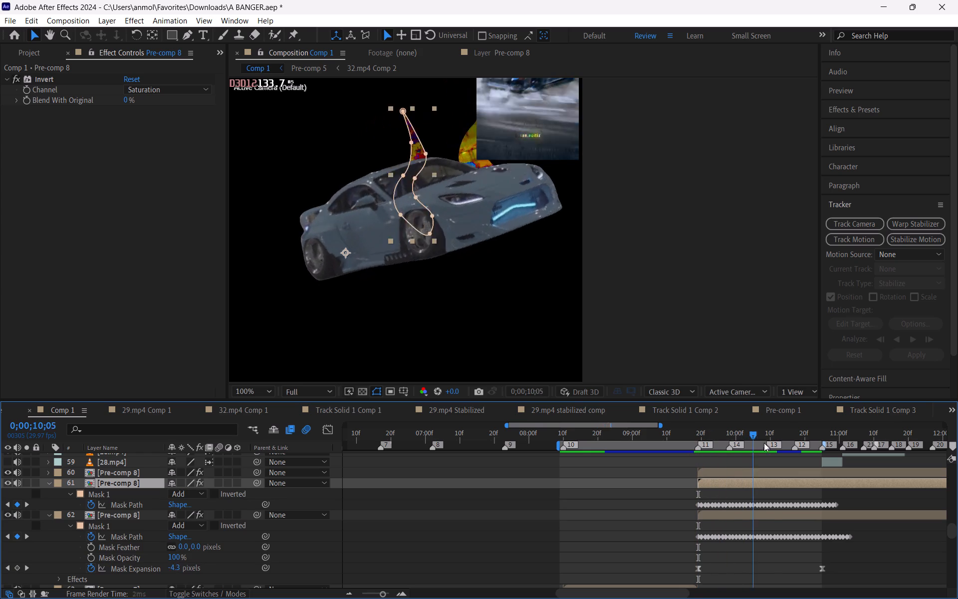
pyautogui.moveTo(764, 443); pyautogui.dragTo(803, 464)
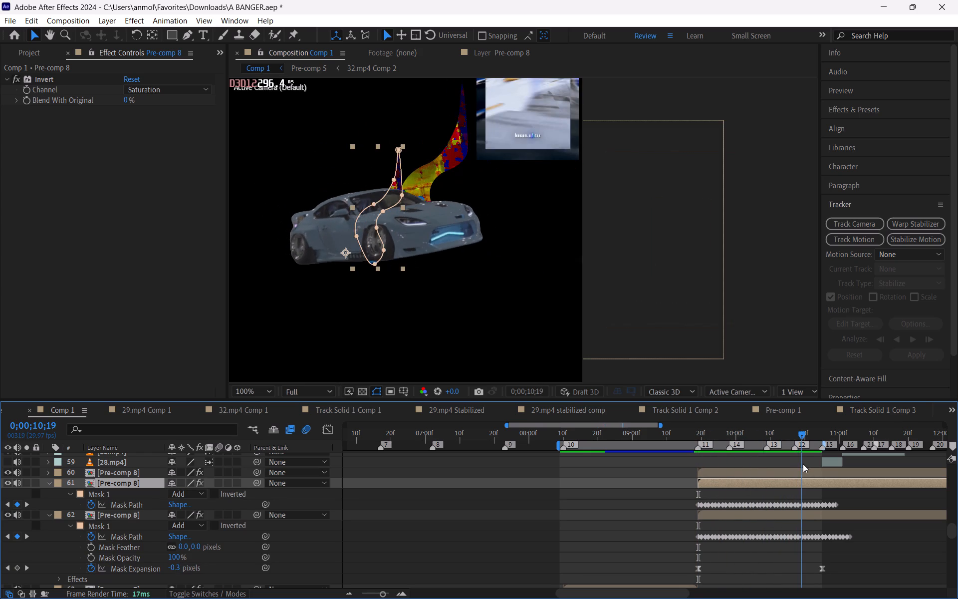
pyautogui.moveTo(803, 464); pyautogui.dragTo(792, 488)
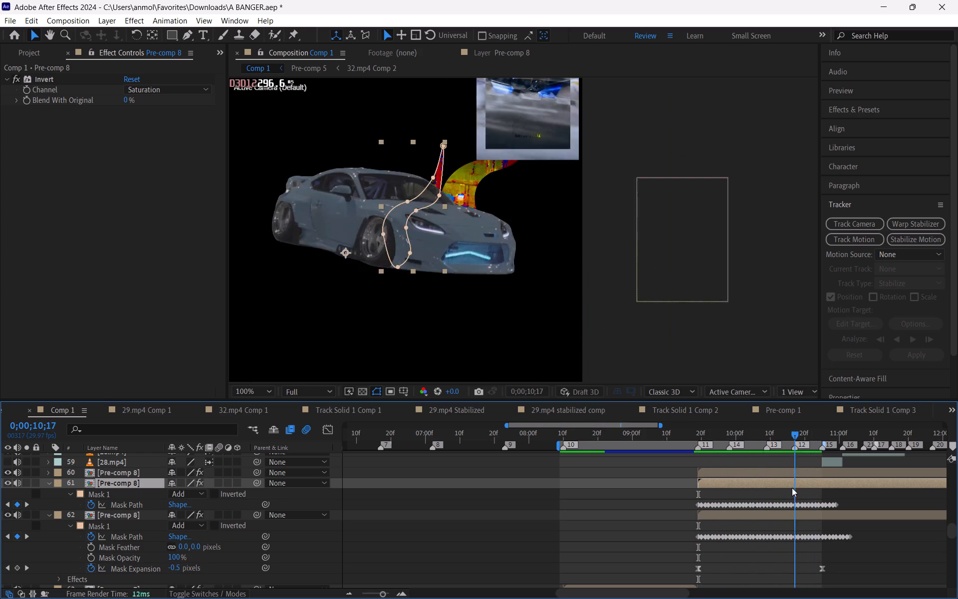
pyautogui.moveTo(792, 488); pyautogui.dragTo(694, 477)
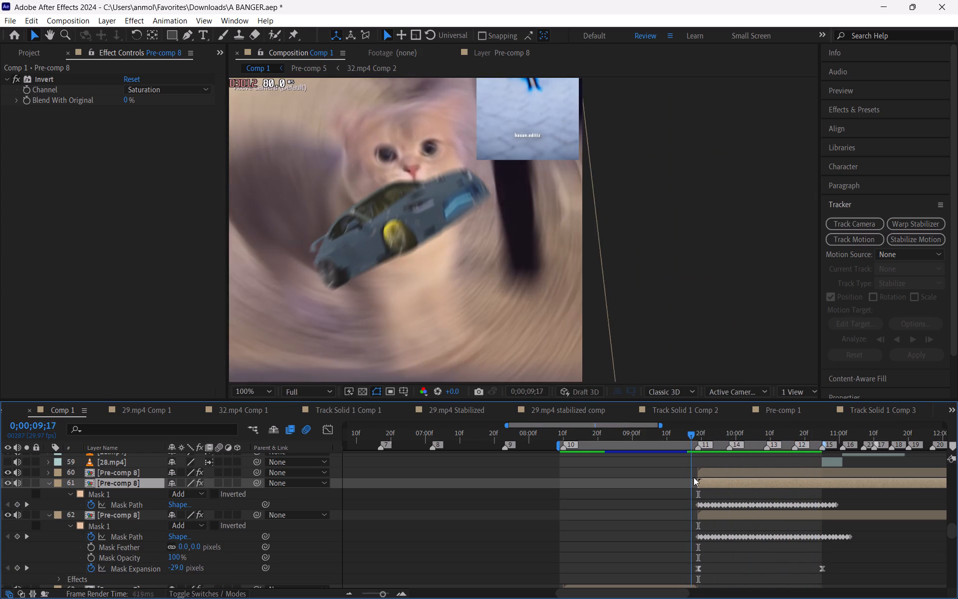
pyautogui.moveTo(694, 477); pyautogui.dragTo(700, 480)
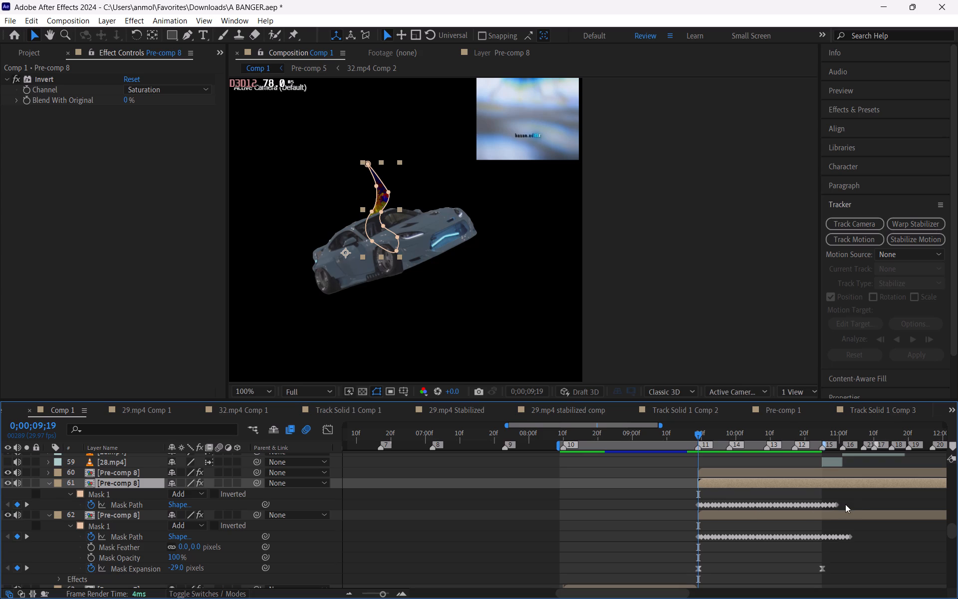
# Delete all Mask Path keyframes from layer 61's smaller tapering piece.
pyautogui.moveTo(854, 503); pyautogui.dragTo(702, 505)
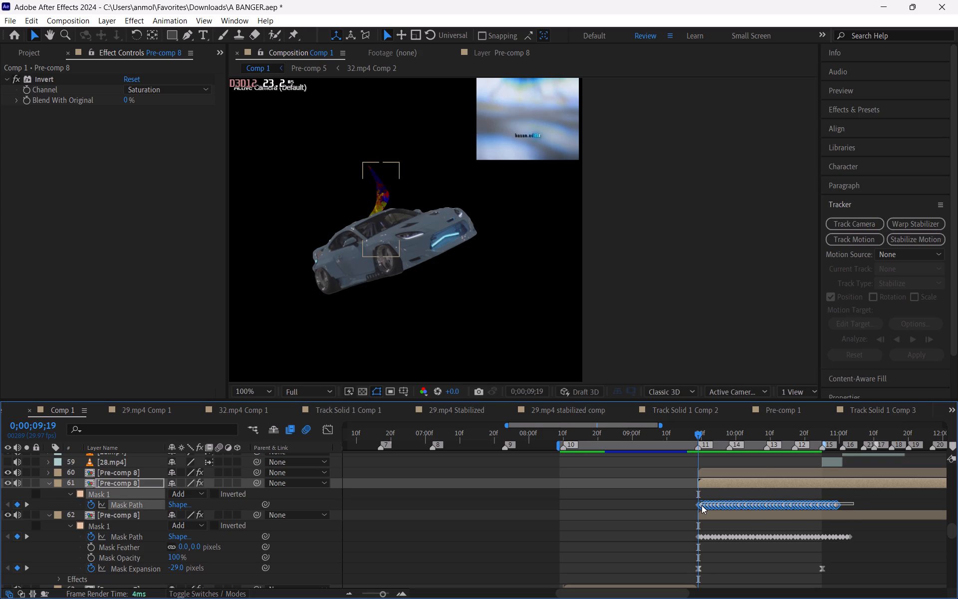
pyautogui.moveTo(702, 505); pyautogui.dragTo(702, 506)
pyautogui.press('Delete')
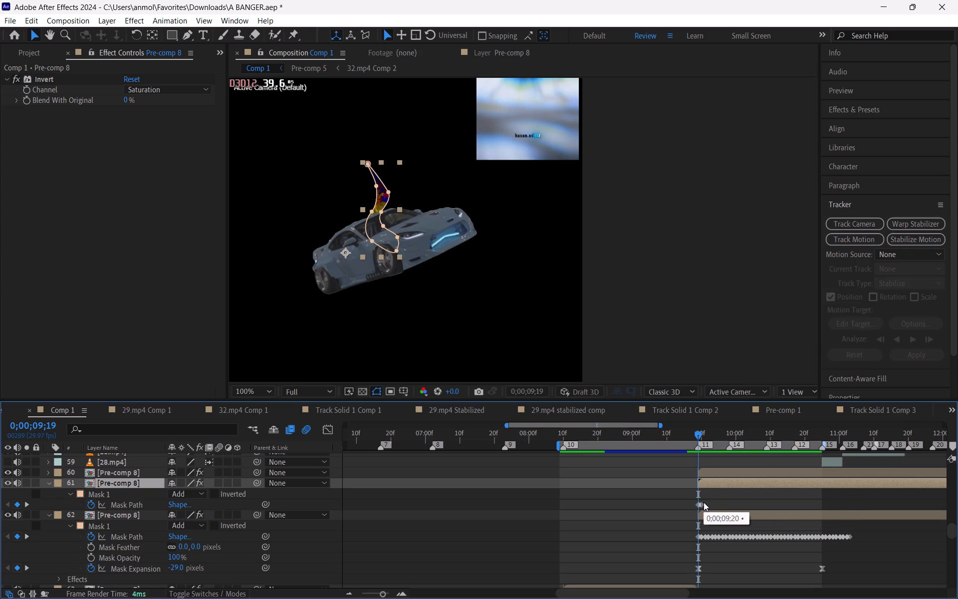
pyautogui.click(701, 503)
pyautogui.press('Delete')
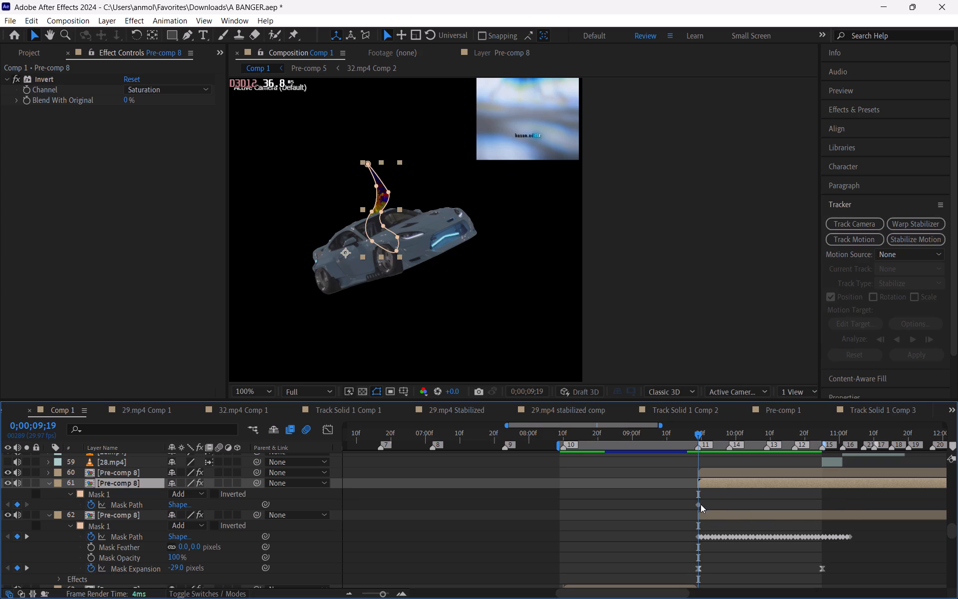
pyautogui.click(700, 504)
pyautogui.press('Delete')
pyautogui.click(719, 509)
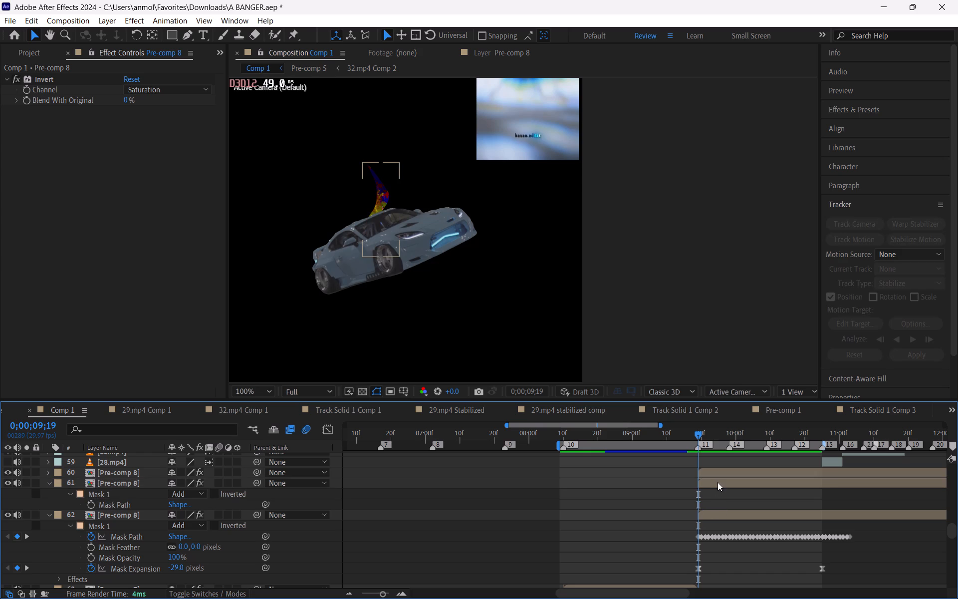
# Delete layer 61, the smaller tapering Pre-comp 8 piece behind the car's roof.
pyautogui.click(718, 482)
pyautogui.press('Delete')
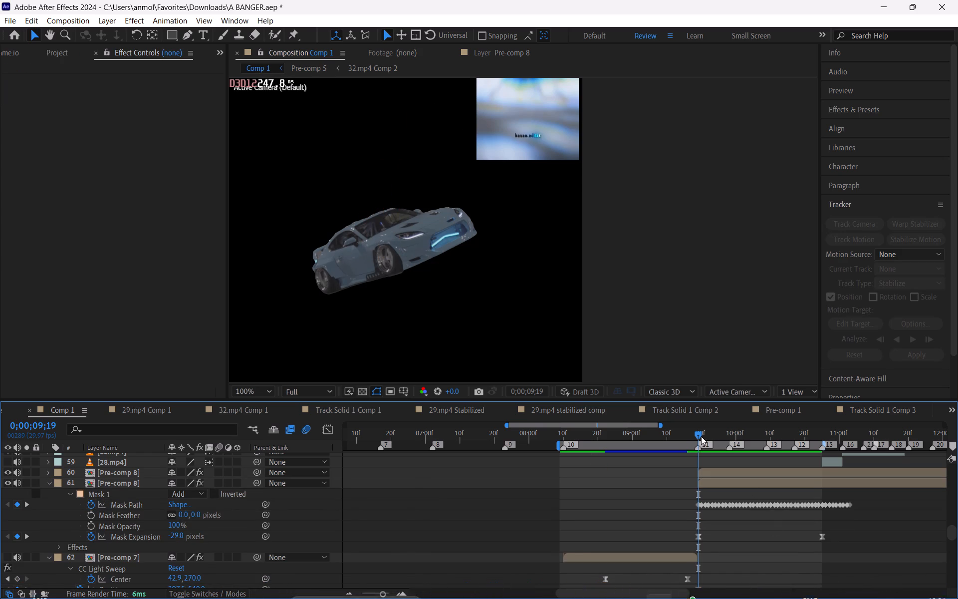
# Scrub between 0;00;09;18 and 0;00;10;03 and inspect the Pre-comp 8 layers to examine the remaining tapering piece behind the car.
pyautogui.moveTo(700, 432); pyautogui.dragTo(705, 465)
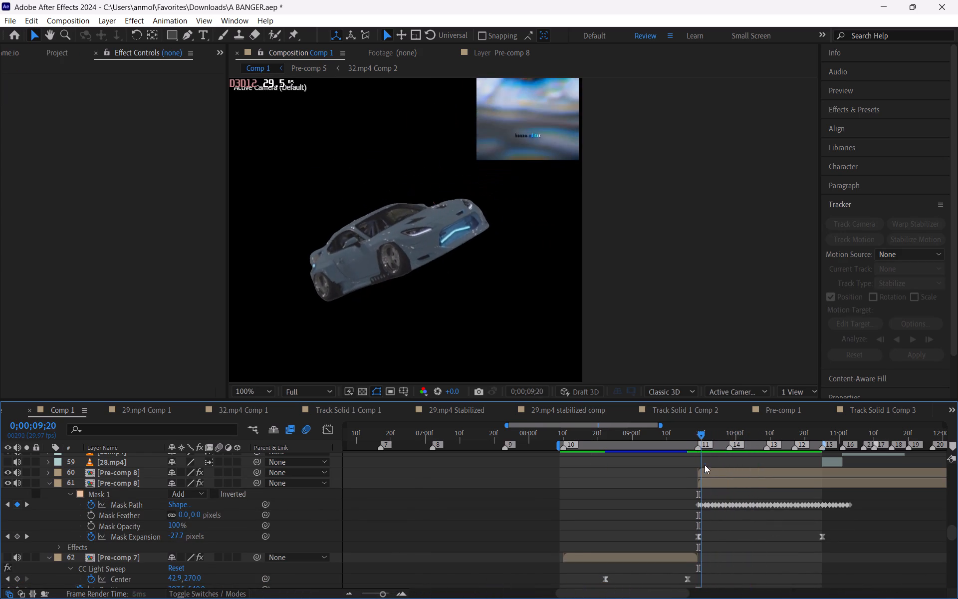
pyautogui.moveTo(705, 465); pyautogui.dragTo(698, 470)
pyautogui.click(700, 471)
pyautogui.click(696, 434)
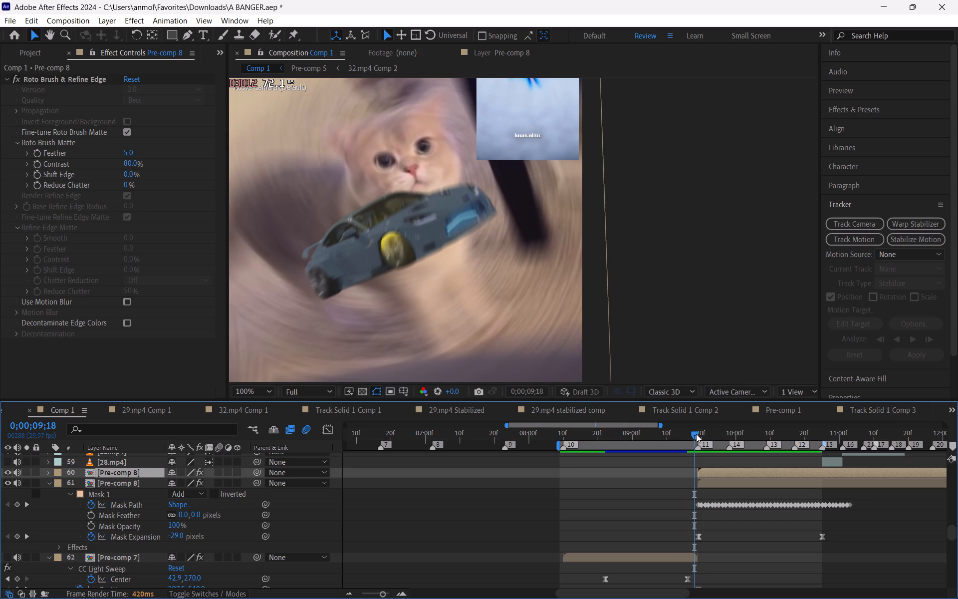
pyautogui.click(724, 523)
pyautogui.click(710, 471)
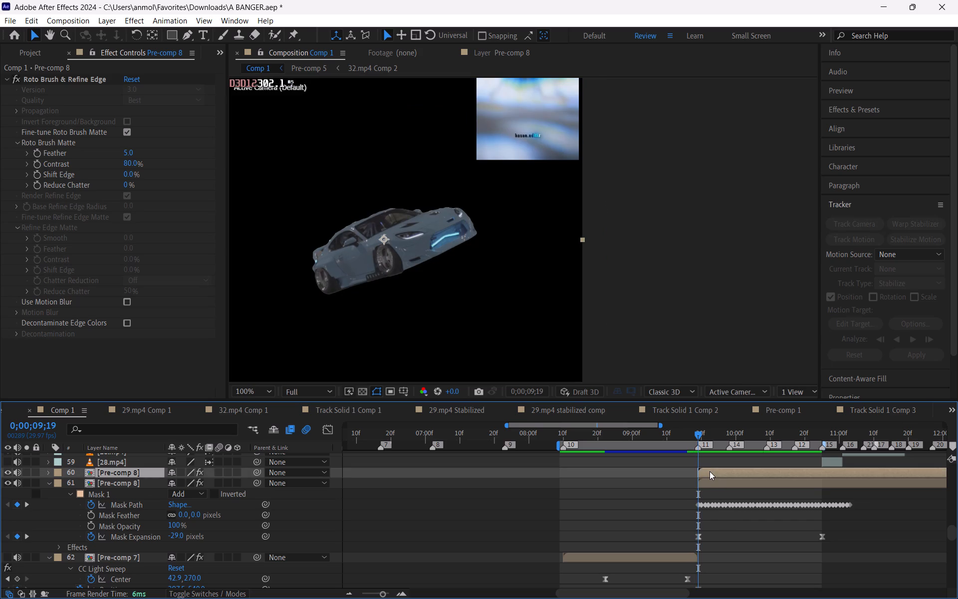
pyautogui.click(716, 481)
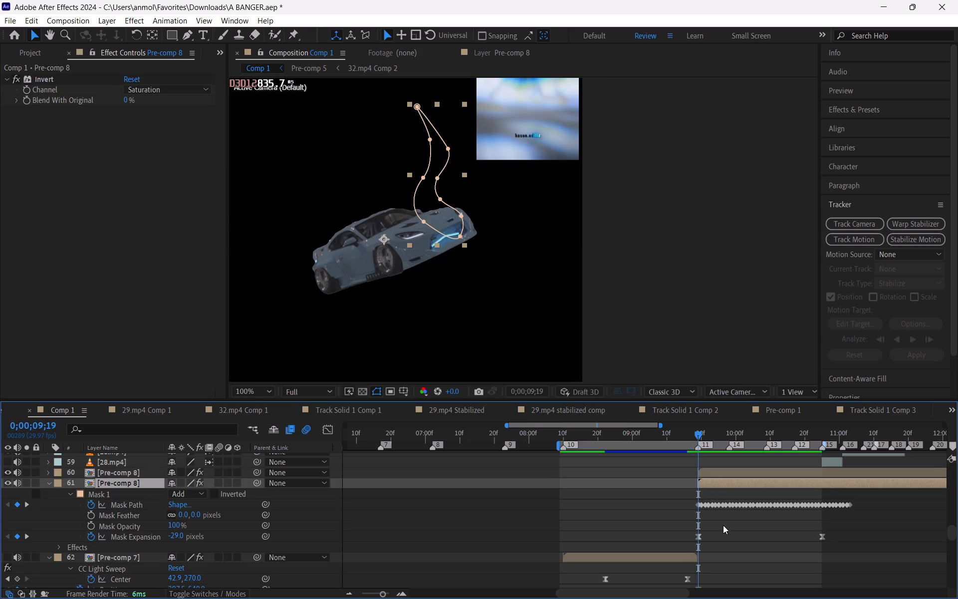
pyautogui.scroll(-6, 720, 523)
pyautogui.scroll(7, 719, 523)
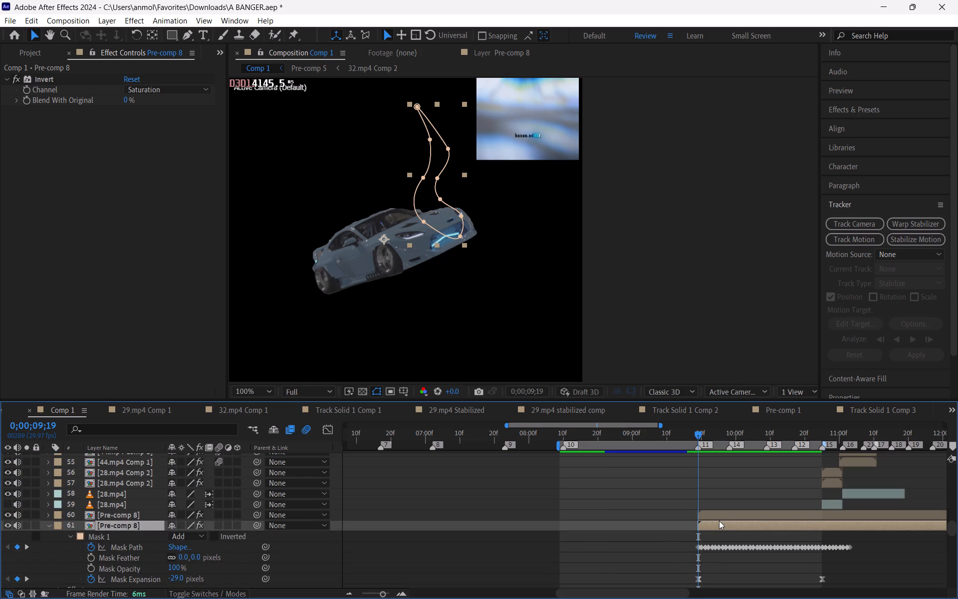
pyautogui.click(709, 482)
pyautogui.moveTo(697, 431); pyautogui.dragTo(752, 447)
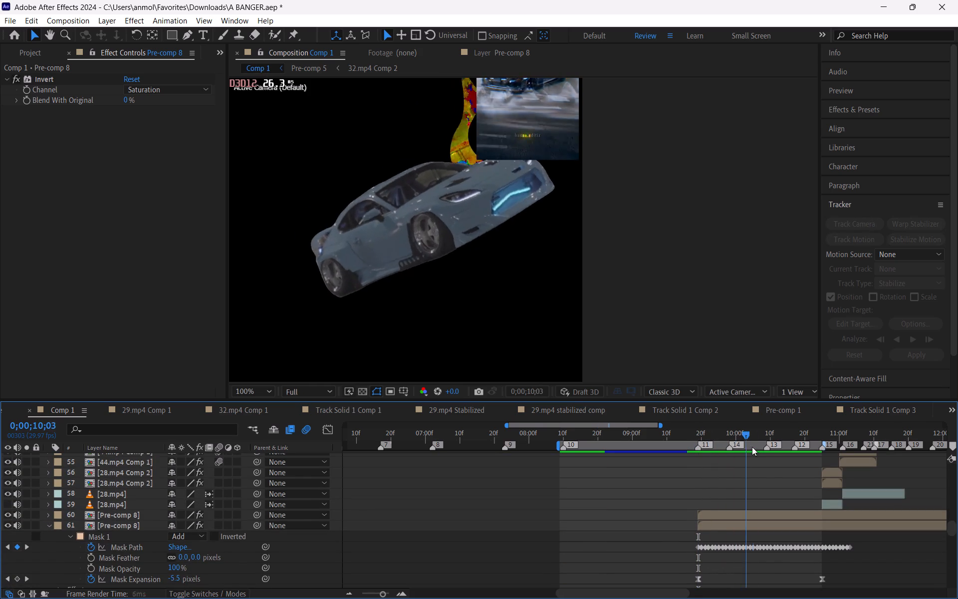
pyautogui.moveTo(752, 447); pyautogui.dragTo(698, 469)
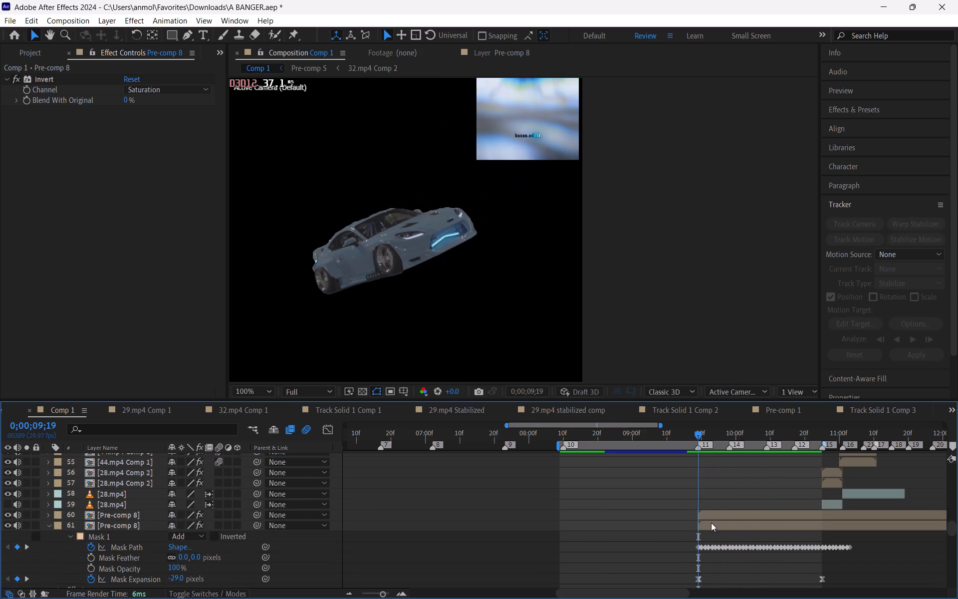
# Duplicate layer 61, the masked and inverted Pre-comp 8 layer.
pyautogui.click(713, 517)
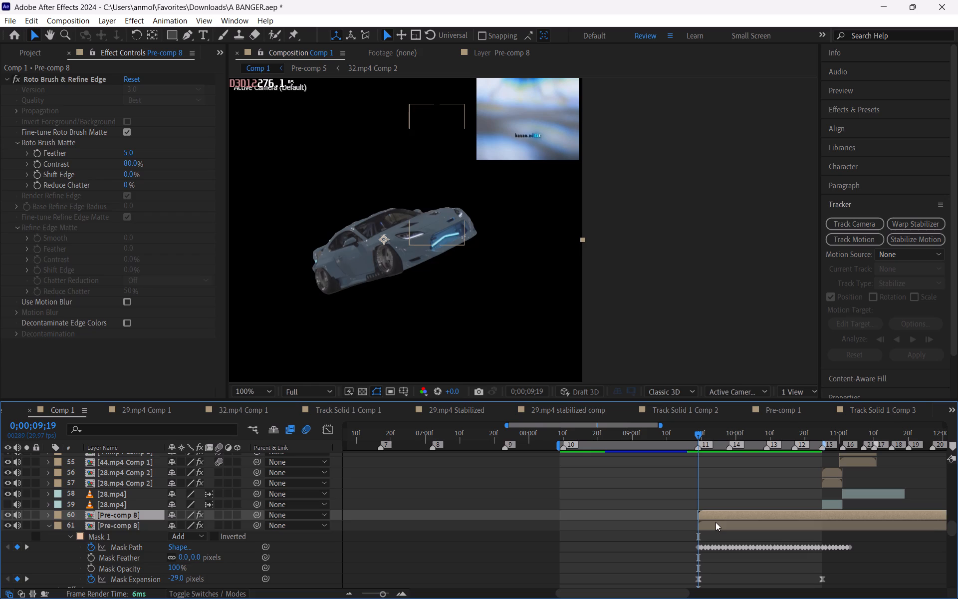
pyautogui.click(716, 522)
pyautogui.hotkey('ctrl', 'd')
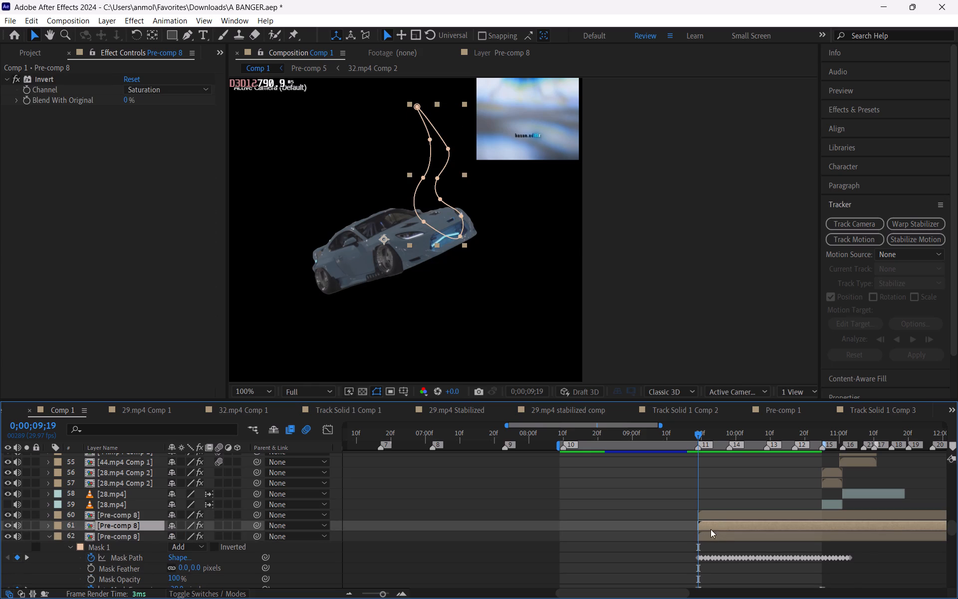
# Remove Mask 1 and the Invert effect from the lower Pre-comp 8 copy, layer 62.
pyautogui.click(156, 534)
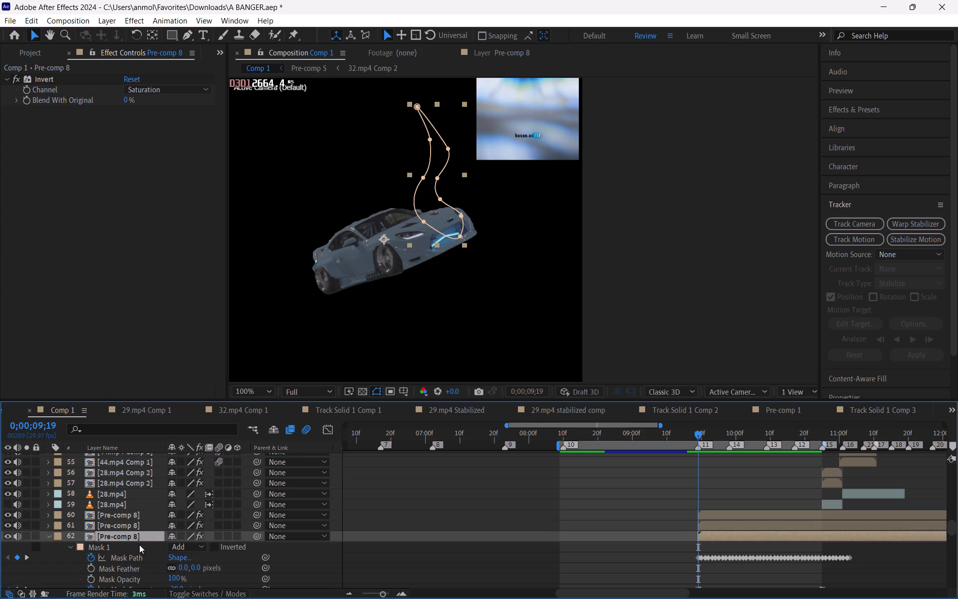
pyautogui.click(103, 548)
pyautogui.press('Delete')
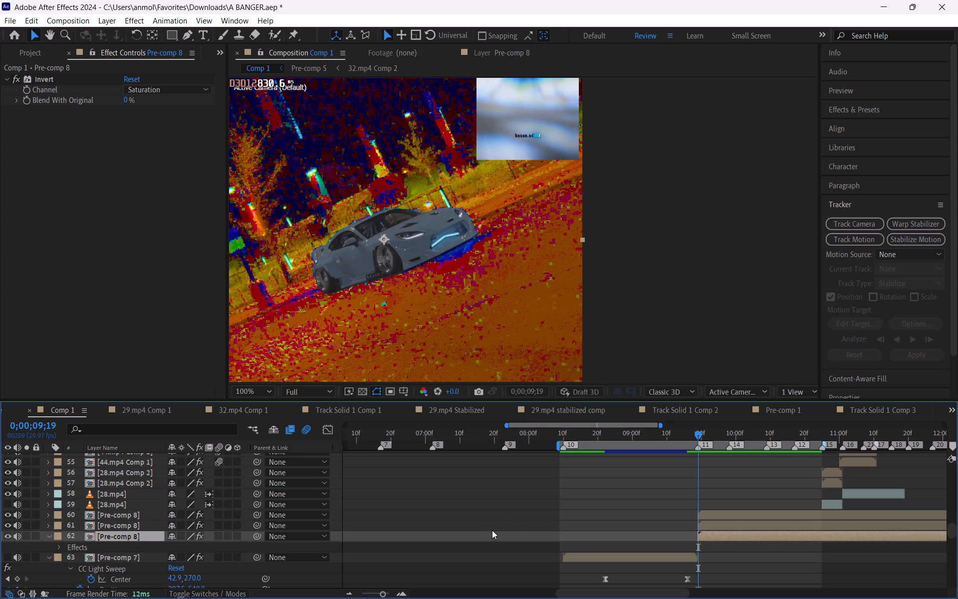
pyautogui.click(596, 501)
pyautogui.click(703, 540)
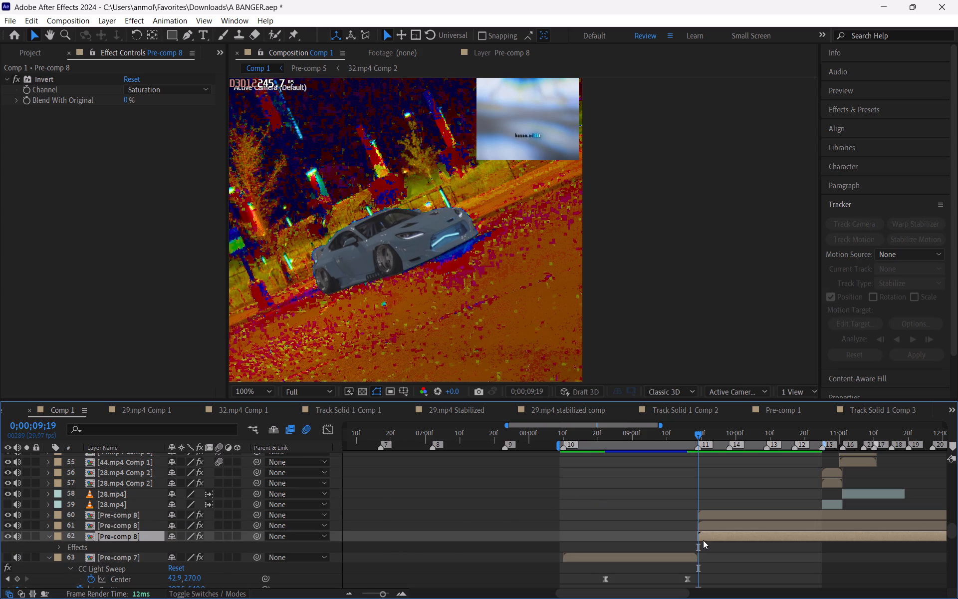
pyautogui.click(47, 80)
pyautogui.press('Delete')
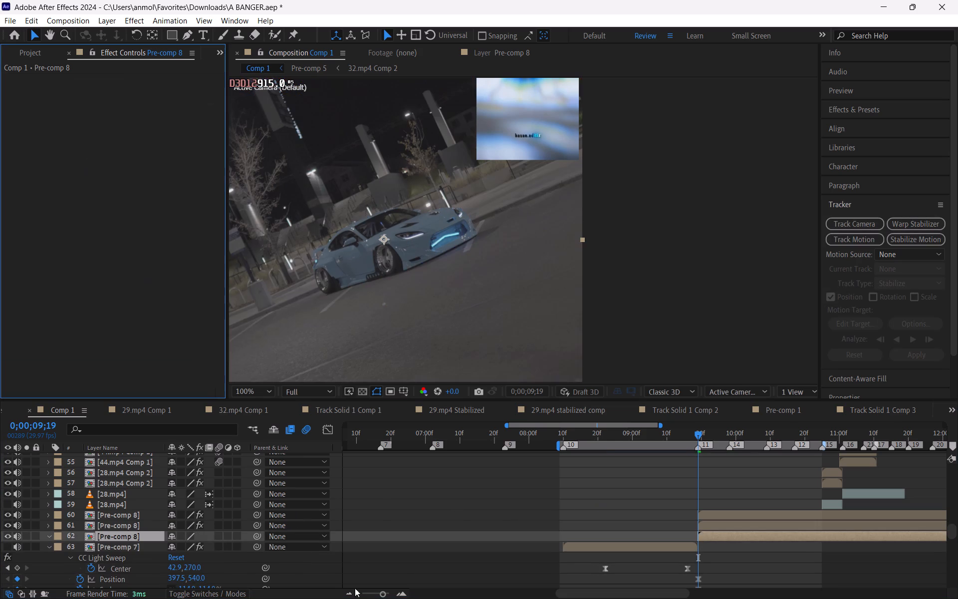
# Check the unmasked footage between 0;00;09;19 and 0;00;10;07, and hide Pre-comp 8 layer 62.
pyautogui.click(520, 526)
pyautogui.moveTo(707, 436); pyautogui.dragTo(759, 439)
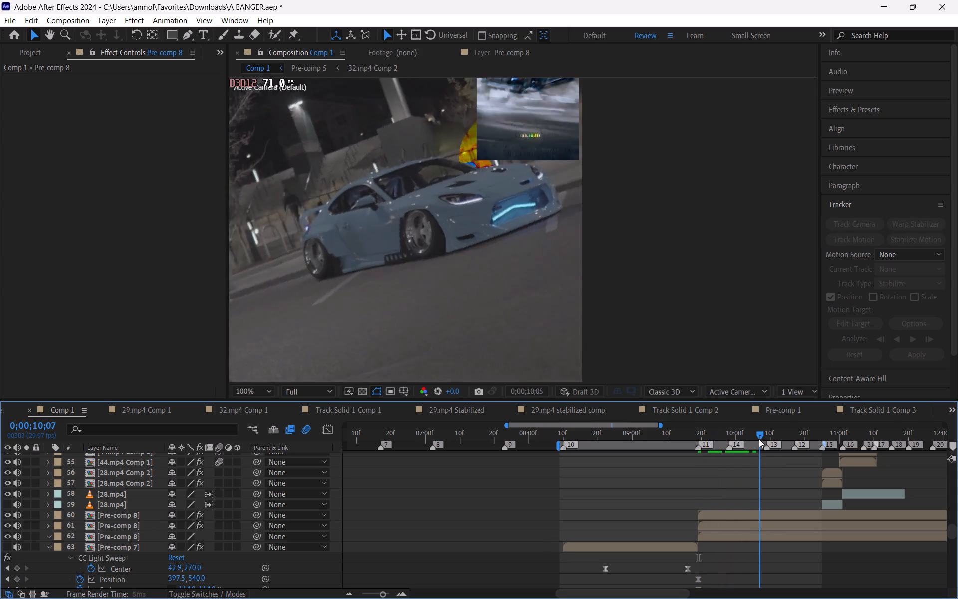
pyautogui.moveTo(759, 439); pyautogui.dragTo(731, 447)
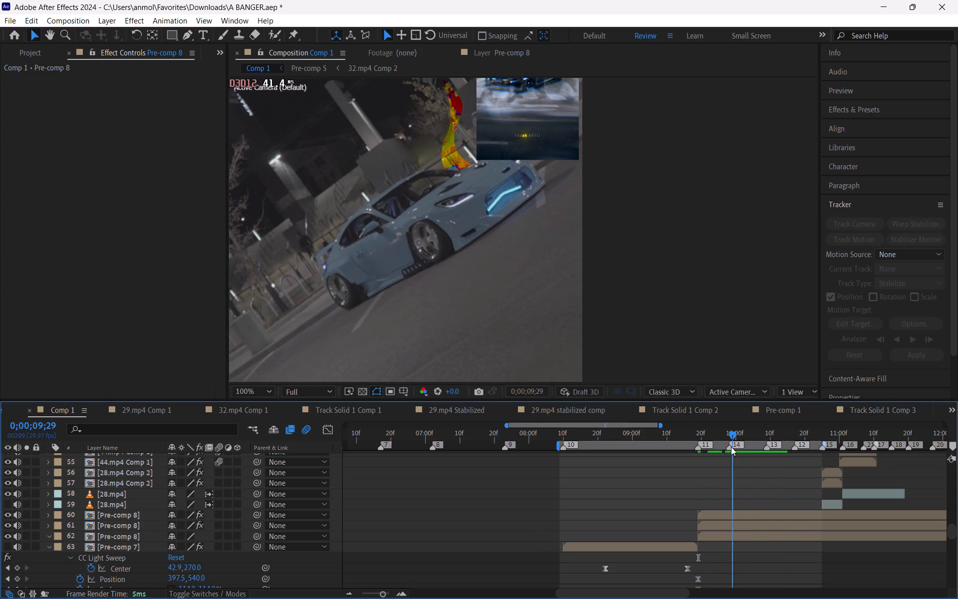
pyautogui.moveTo(731, 447); pyautogui.dragTo(697, 452)
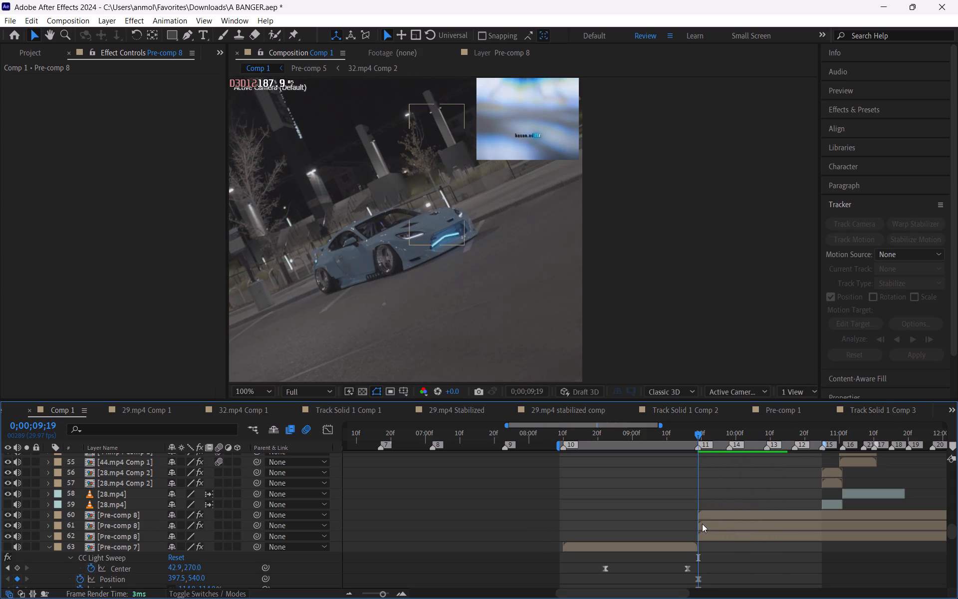
pyautogui.click(703, 524)
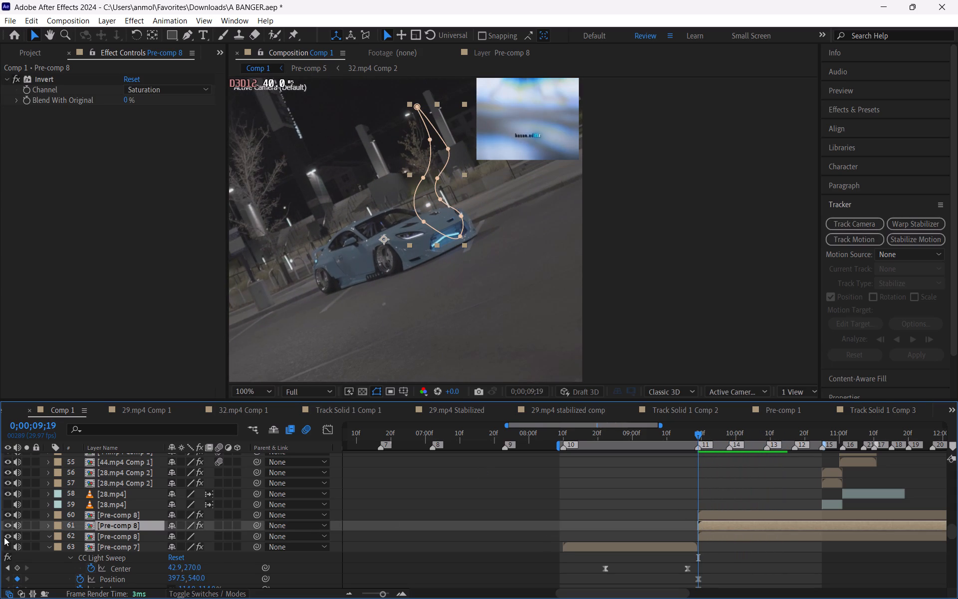
pyautogui.click(6, 534)
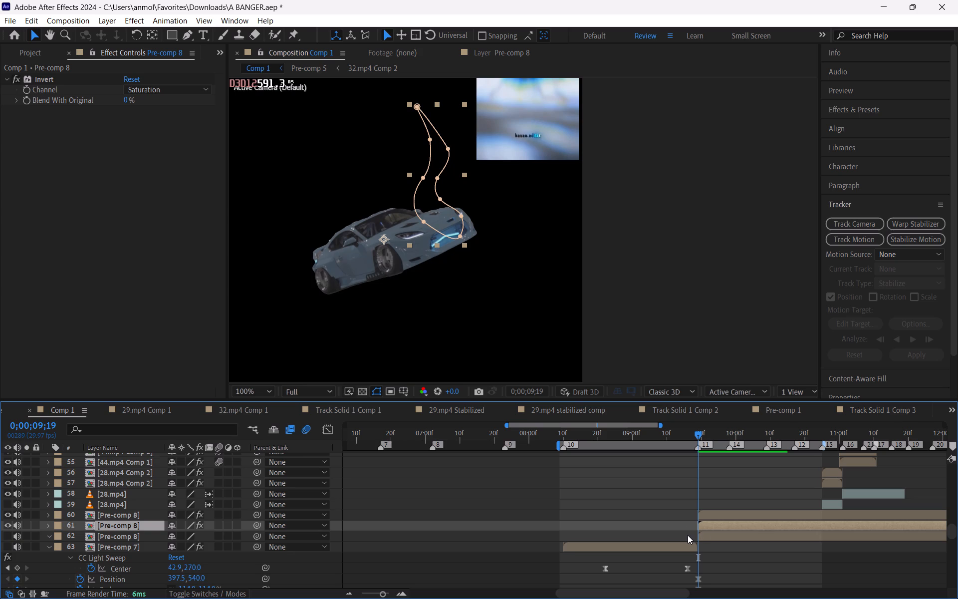
# Move the hidden unmasked Pre-comp 8 copy above the masked, inverted Pre-comp 8 layer and make it visible.
pyautogui.click(687, 535)
pyautogui.click(709, 539)
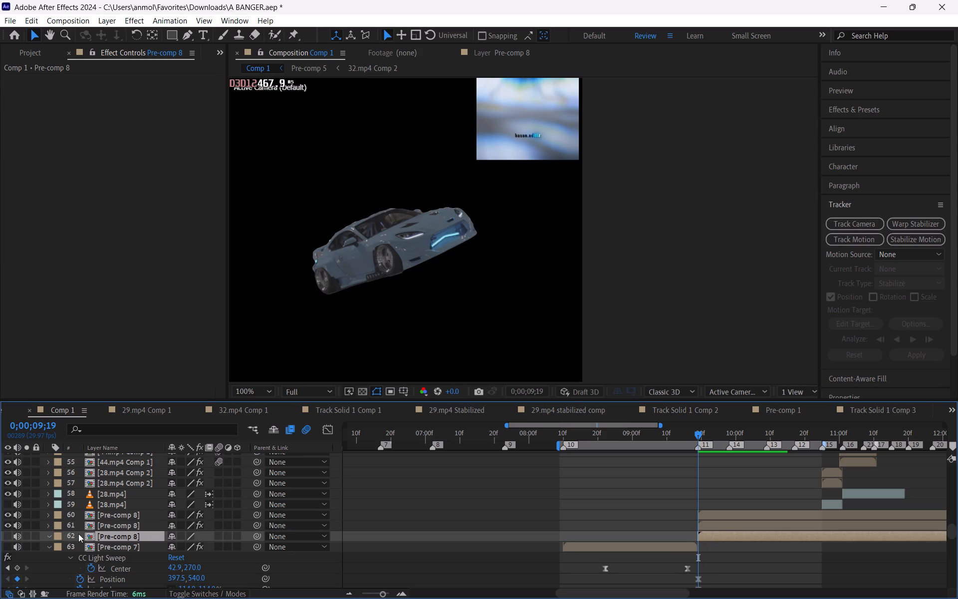
pyautogui.moveTo(100, 536); pyautogui.dragTo(101, 522)
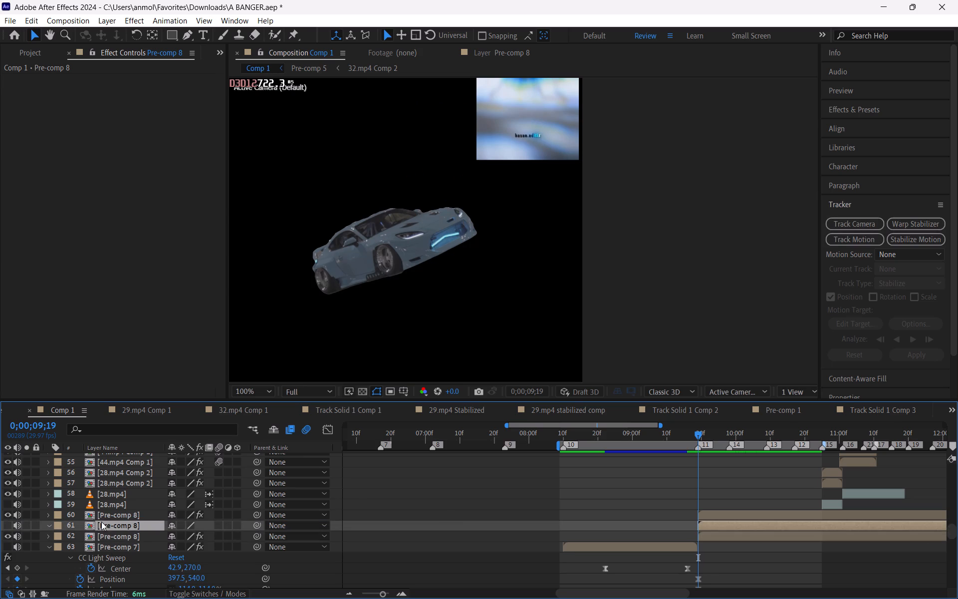
pyautogui.click(459, 512)
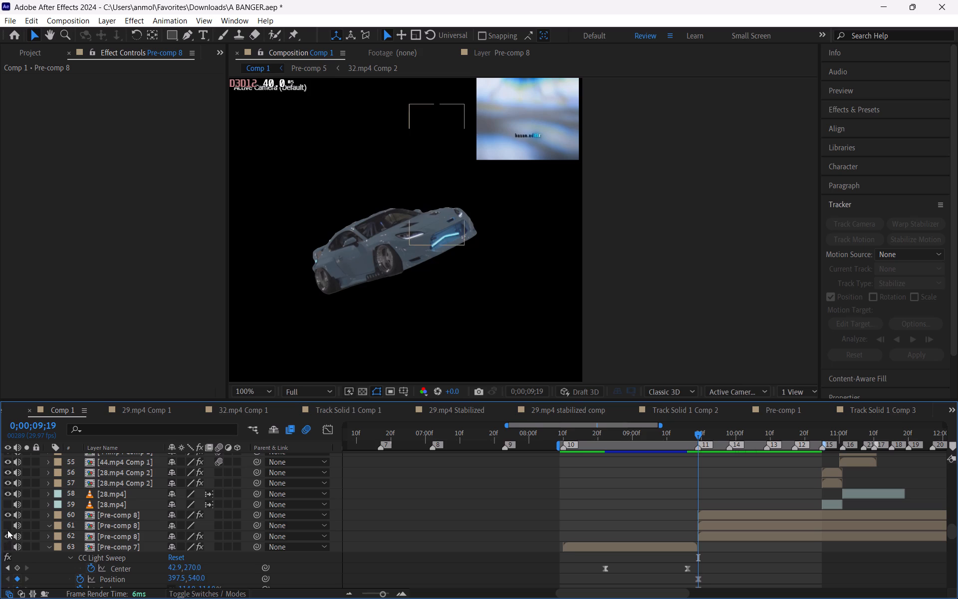
pyautogui.click(7, 527)
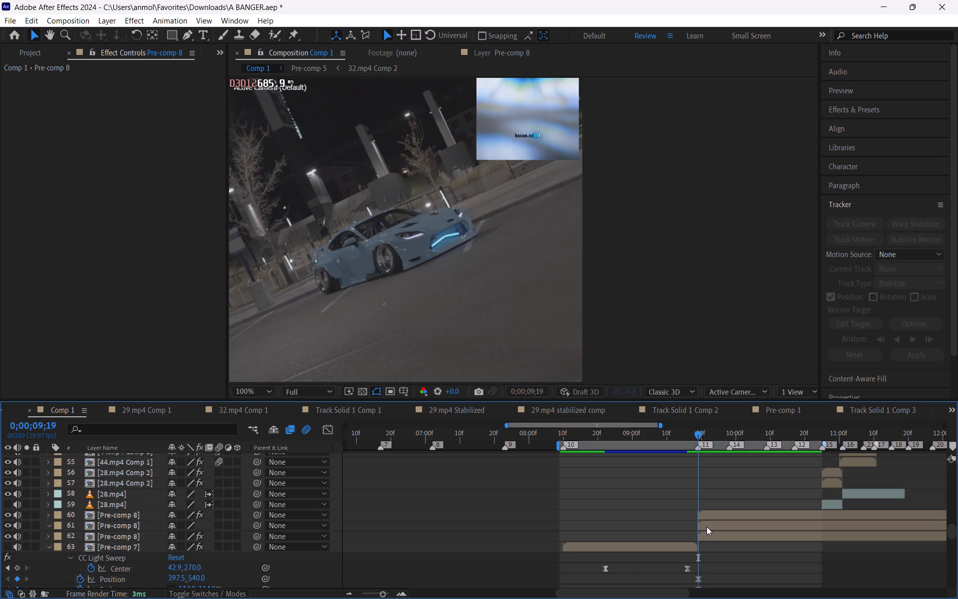
# Activate the Pen tool for masking the unmasked Pre-comp 8 copy, layer 61.
pyautogui.click(707, 527)
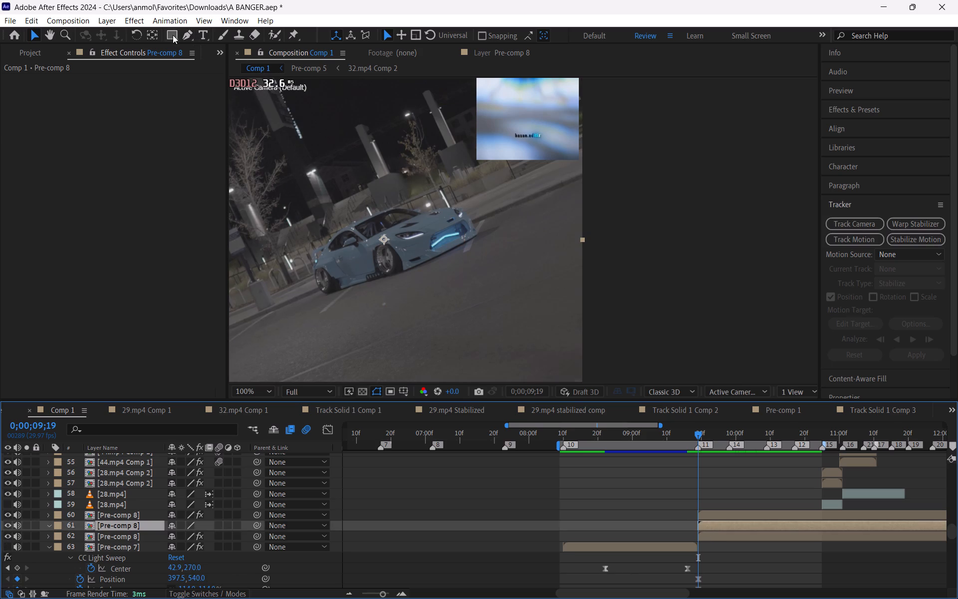
pyautogui.click(186, 35)
pyautogui.scroll(1, 325, 231)
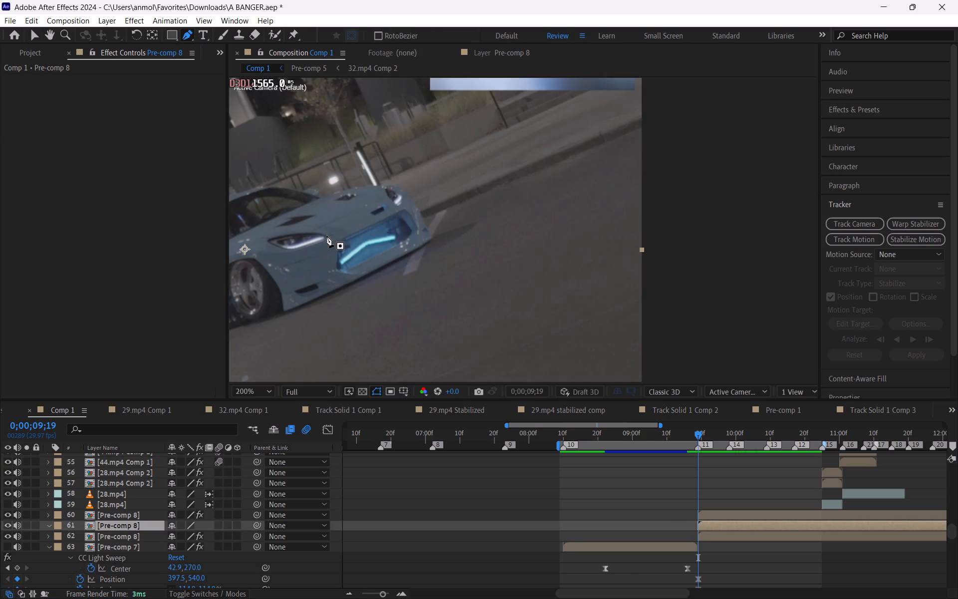
pyautogui.press('space')
pyautogui.press('space')
pyautogui.press('space')
pyautogui.press('space')
pyautogui.press('space')
pyautogui.press('space')
pyautogui.press('space')
pyautogui.press('space')
pyautogui.press('space')
pyautogui.press('space')
pyautogui.press('space')
pyautogui.press('space')
pyautogui.press('space')
pyautogui.press('space')
pyautogui.press('space')
pyautogui.press('space')
pyautogui.press('space')
pyautogui.press('space')
pyautogui.press('space')
pyautogui.press('space')
pyautogui.moveTo(324, 243); pyautogui.dragTo(608, 230)
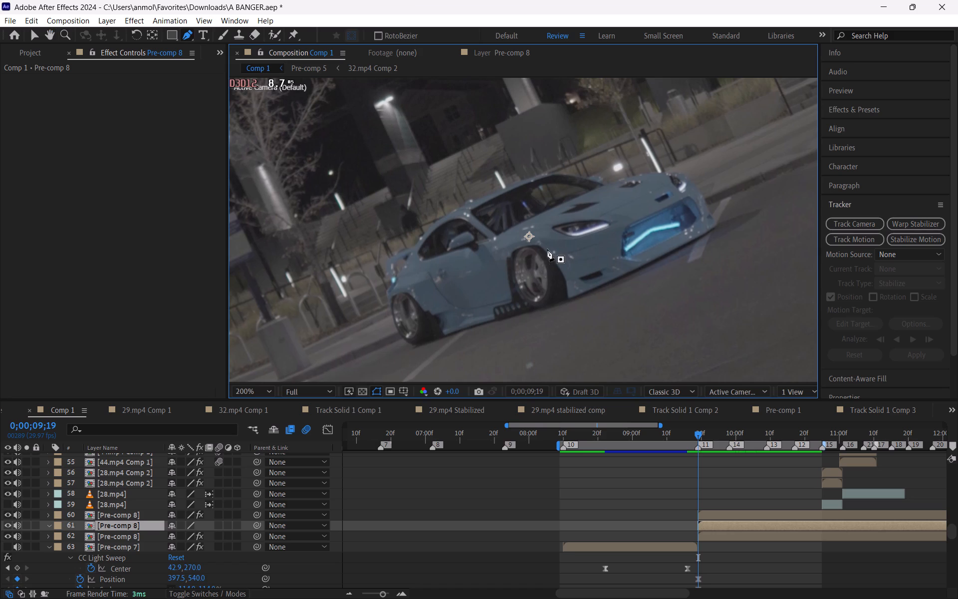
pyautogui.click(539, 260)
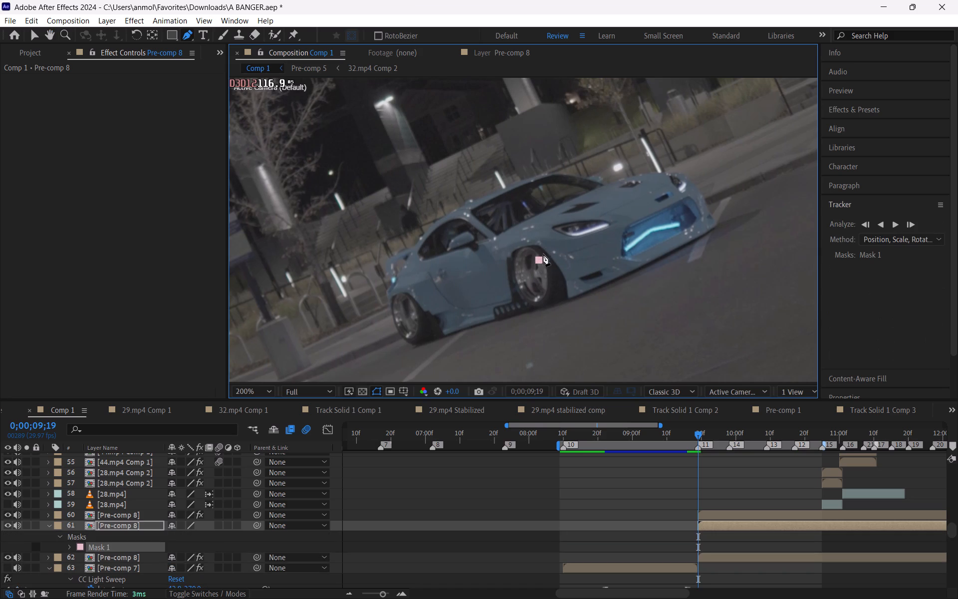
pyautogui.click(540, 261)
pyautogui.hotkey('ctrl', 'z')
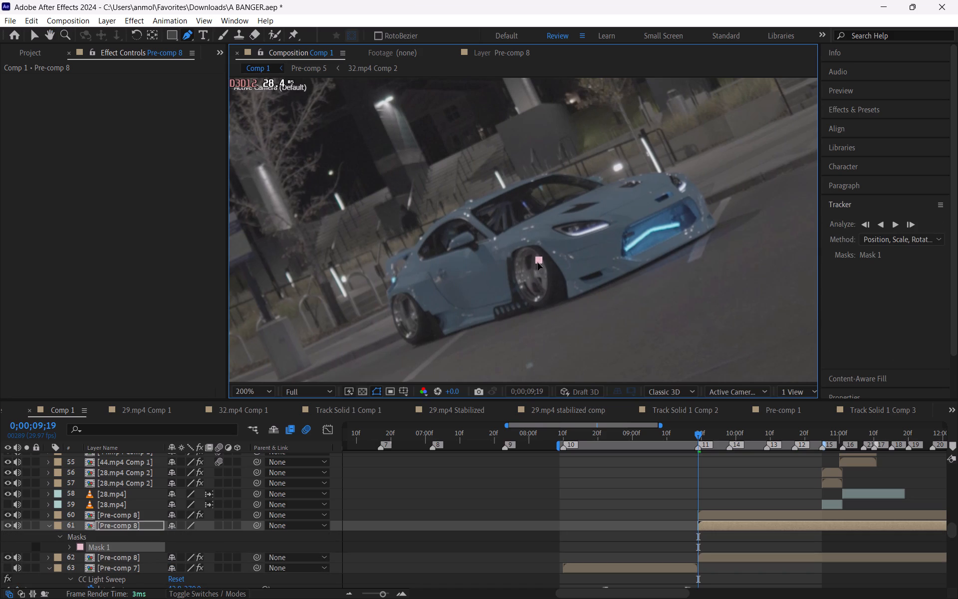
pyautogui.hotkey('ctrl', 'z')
# Start a curved mask on Pre-comp 8 layer 61, running from the front wheel over the car's roof into the background behind it.
pyautogui.moveTo(537, 260); pyautogui.dragTo(553, 222)
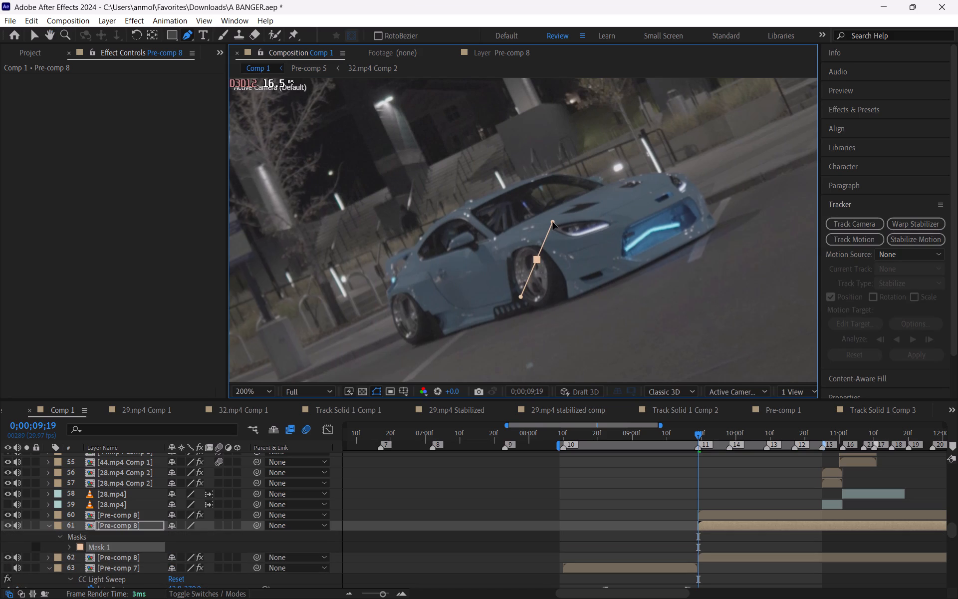
pyautogui.moveTo(553, 222); pyautogui.dragTo(552, 223)
pyautogui.moveTo(540, 205); pyautogui.dragTo(535, 202)
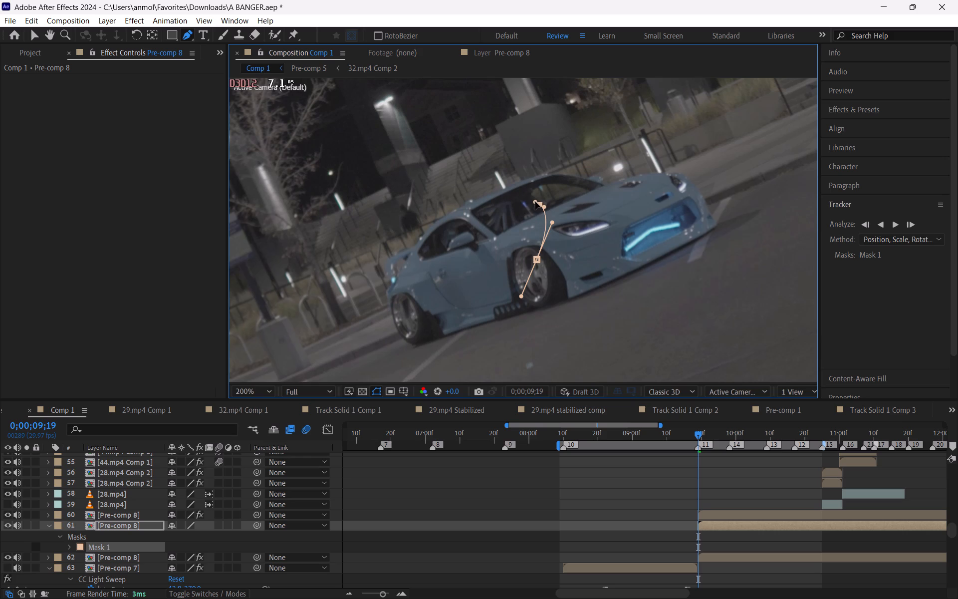
pyautogui.moveTo(535, 202); pyautogui.dragTo(528, 189)
pyautogui.moveTo(541, 205); pyautogui.dragTo(532, 186)
pyautogui.moveTo(532, 186); pyautogui.dragTo(527, 185)
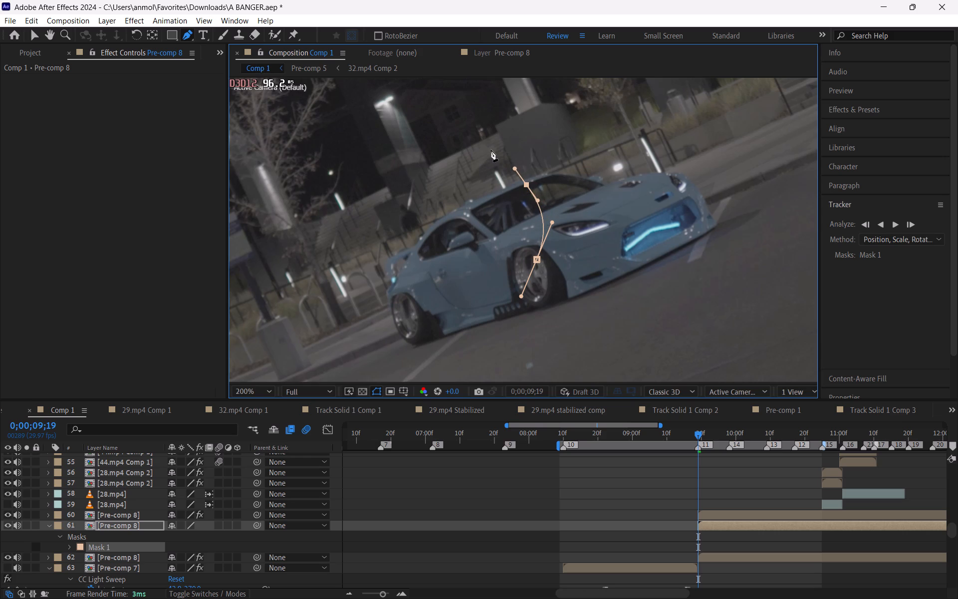
pyautogui.moveTo(487, 148); pyautogui.dragTo(476, 125)
pyautogui.moveTo(476, 125); pyautogui.dragTo(474, 120)
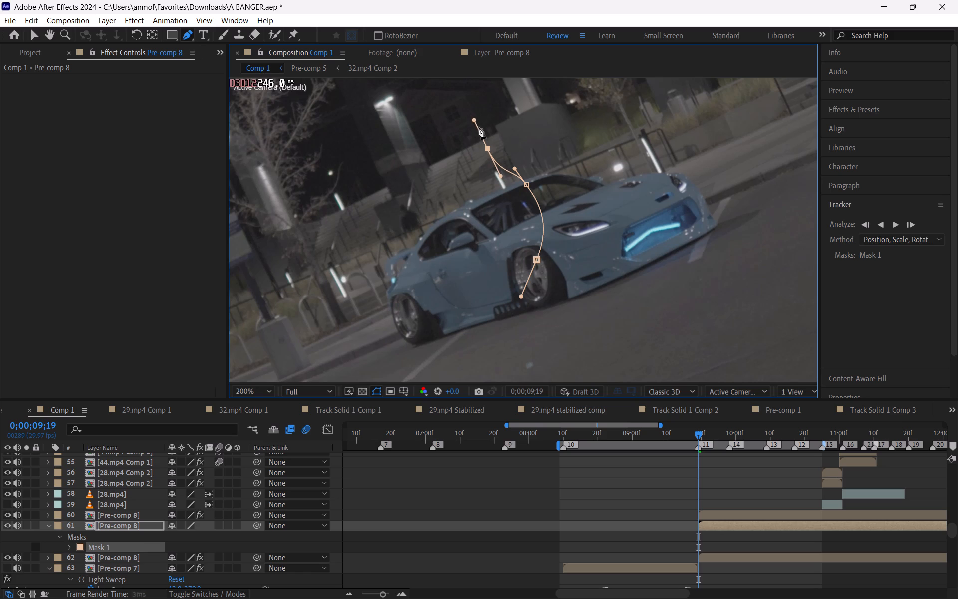
pyautogui.moveTo(474, 118); pyautogui.dragTo(476, 114)
pyautogui.moveTo(488, 148); pyautogui.dragTo(471, 140)
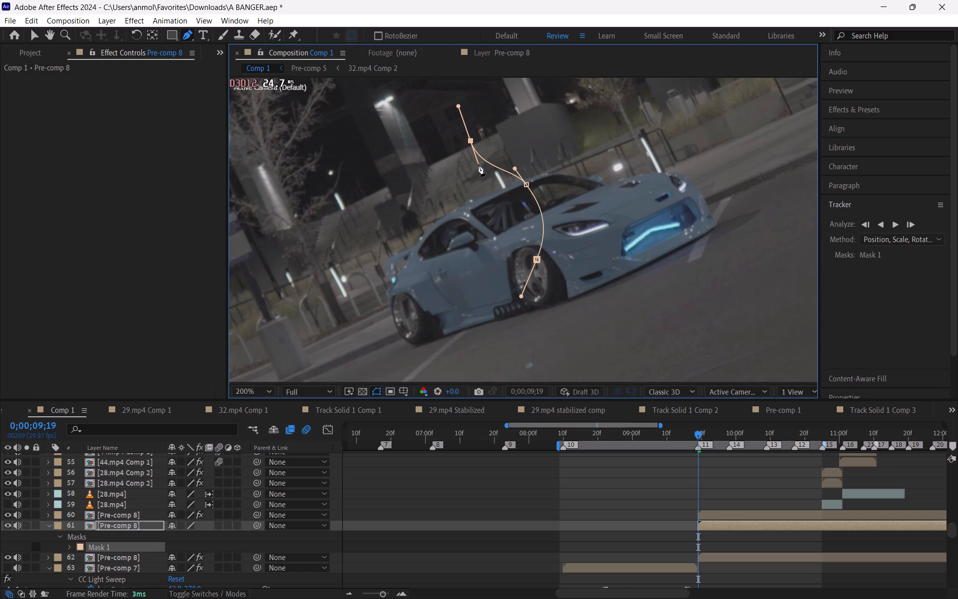
pyautogui.moveTo(479, 168); pyautogui.dragTo(487, 170)
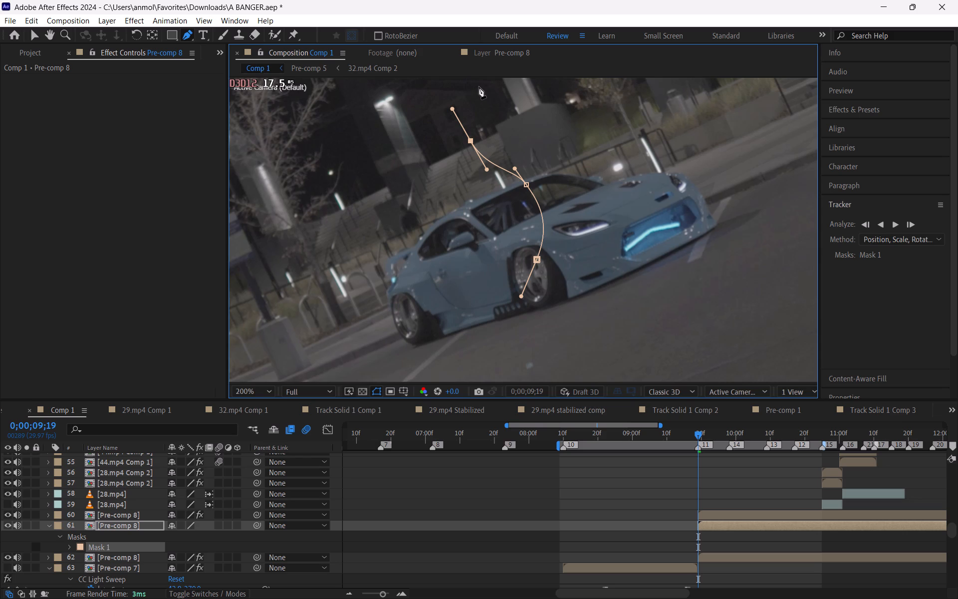
# Extend the mask path upward with a smooth vertex in the dark background above the car, keeping its direction handles short.
pyautogui.press('space')
pyautogui.press('space')
pyautogui.press('space')
pyautogui.press('space')
pyautogui.press('space')
pyautogui.press('space')
pyautogui.press('space')
pyautogui.press('space')
pyautogui.press('space')
pyautogui.press('space')
pyautogui.press('space')
pyautogui.press('space')
pyautogui.press('space')
pyautogui.press('space')
pyautogui.press('space')
pyautogui.moveTo(479, 85); pyautogui.dragTo(475, 151)
pyautogui.moveTo(475, 143); pyautogui.dragTo(480, 141)
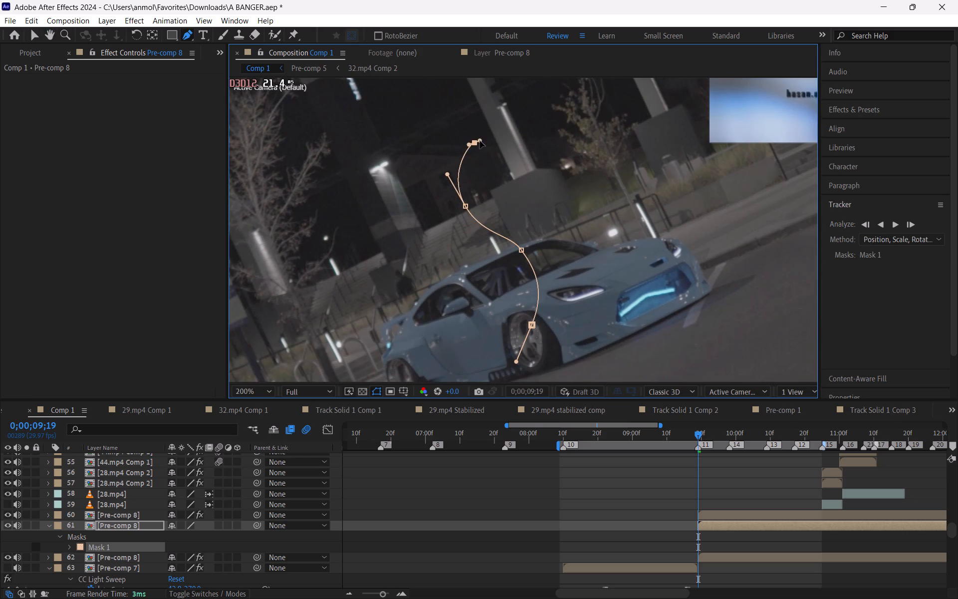
pyautogui.moveTo(480, 141); pyautogui.dragTo(479, 121)
pyautogui.moveTo(479, 121); pyautogui.dragTo(501, 134)
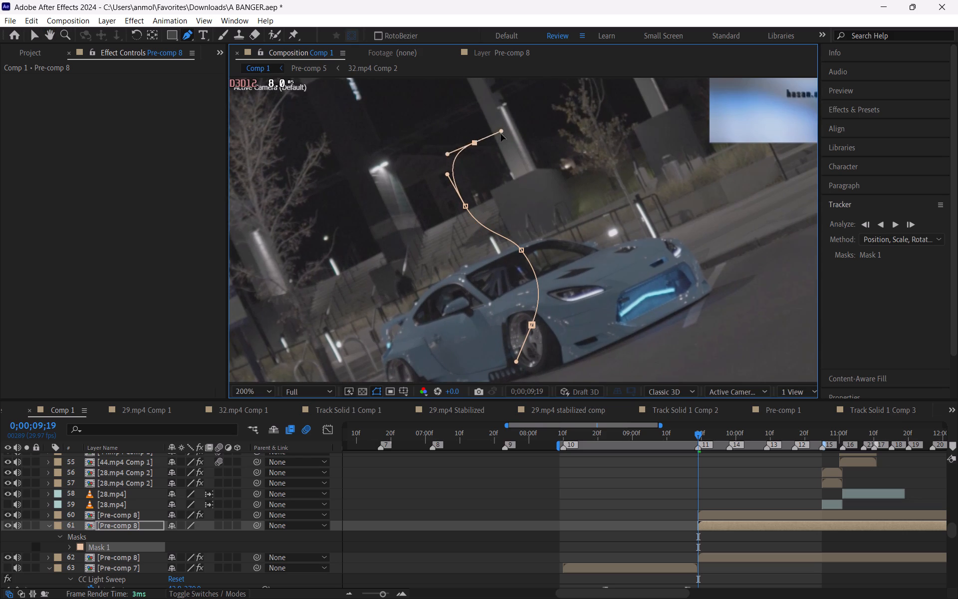
pyautogui.moveTo(501, 134); pyautogui.dragTo(479, 141)
# Turn the mask path back from its top with a smooth vertex slightly lower, toward the rear of the car.
pyautogui.moveTo(429, 186); pyautogui.dragTo(427, 191)
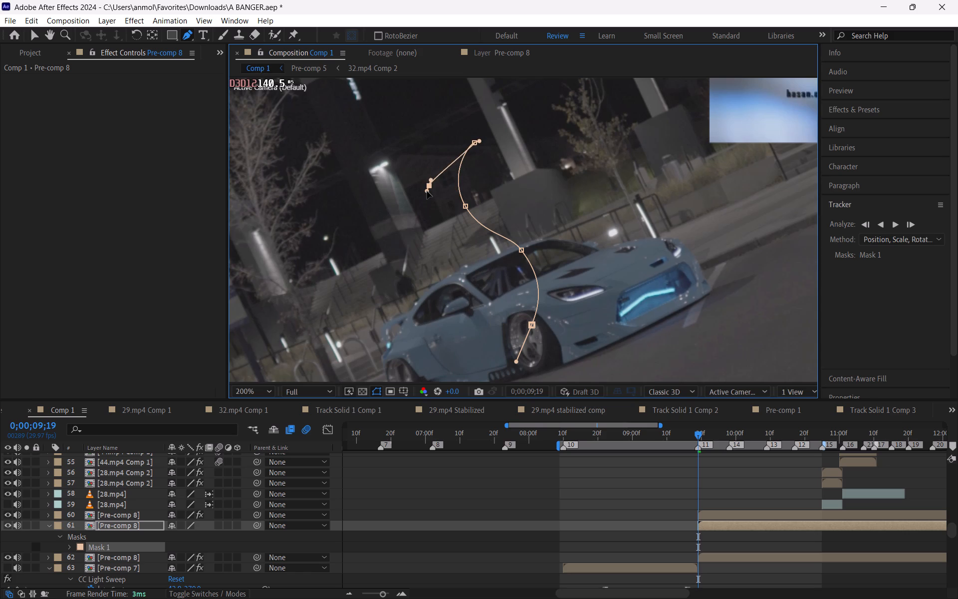
pyautogui.moveTo(427, 191); pyautogui.dragTo(433, 196)
pyautogui.moveTo(433, 196); pyautogui.dragTo(430, 197)
pyautogui.moveTo(429, 184); pyautogui.dragTo(429, 195)
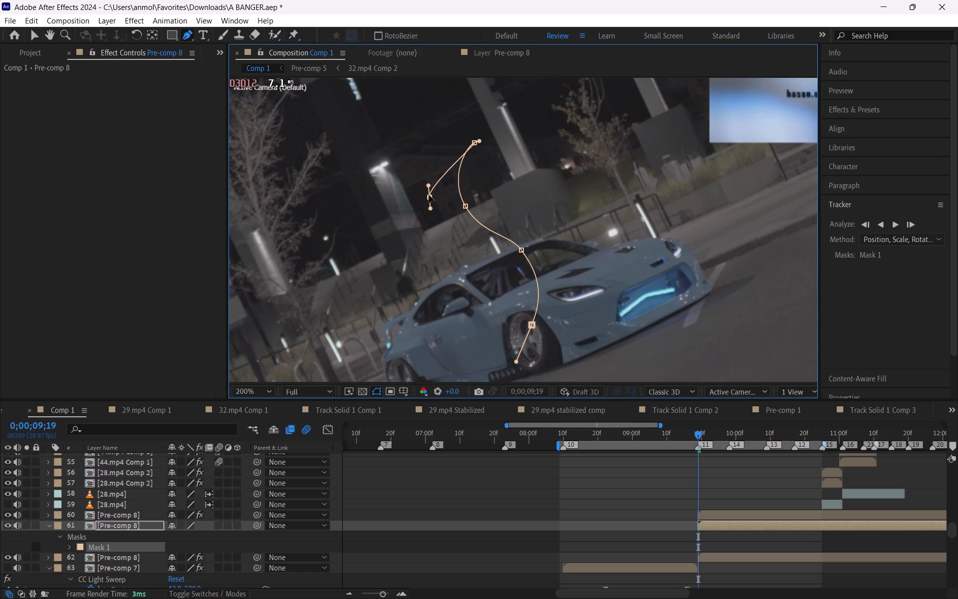
pyautogui.moveTo(429, 195); pyautogui.dragTo(436, 181)
pyautogui.moveTo(436, 181); pyautogui.dragTo(490, 199)
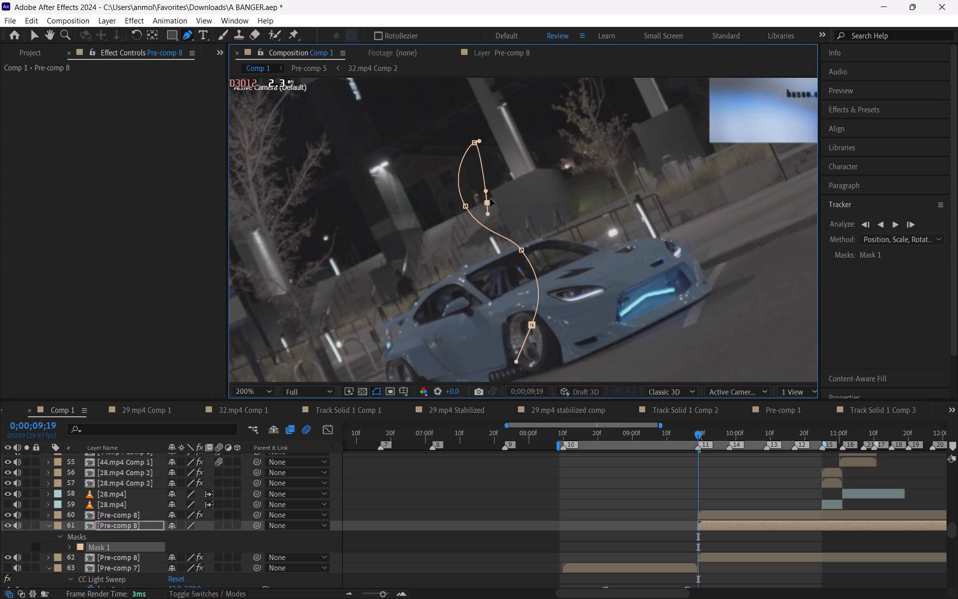
pyautogui.moveTo(490, 199); pyautogui.dragTo(426, 161)
pyautogui.moveTo(426, 161); pyautogui.dragTo(426, 164)
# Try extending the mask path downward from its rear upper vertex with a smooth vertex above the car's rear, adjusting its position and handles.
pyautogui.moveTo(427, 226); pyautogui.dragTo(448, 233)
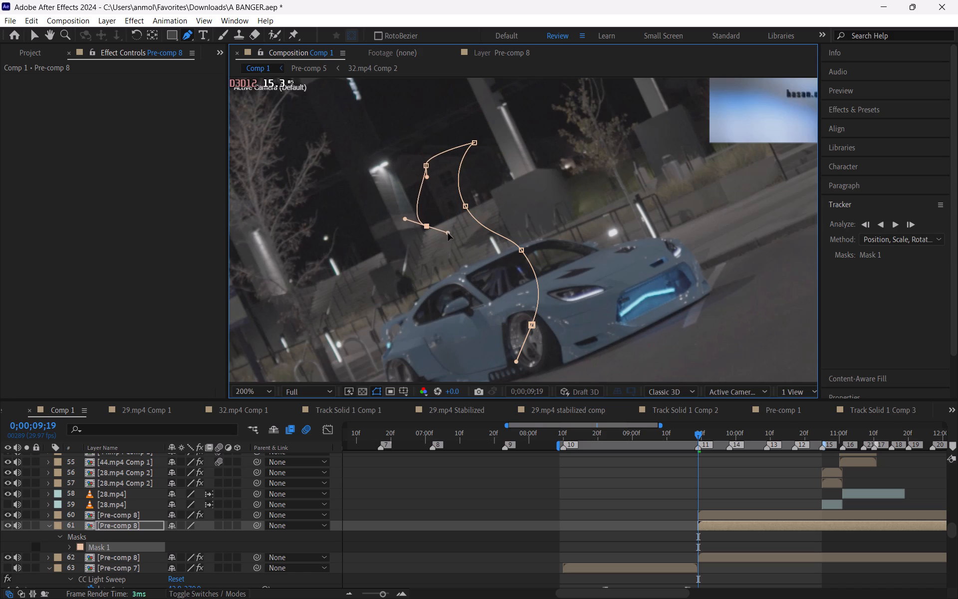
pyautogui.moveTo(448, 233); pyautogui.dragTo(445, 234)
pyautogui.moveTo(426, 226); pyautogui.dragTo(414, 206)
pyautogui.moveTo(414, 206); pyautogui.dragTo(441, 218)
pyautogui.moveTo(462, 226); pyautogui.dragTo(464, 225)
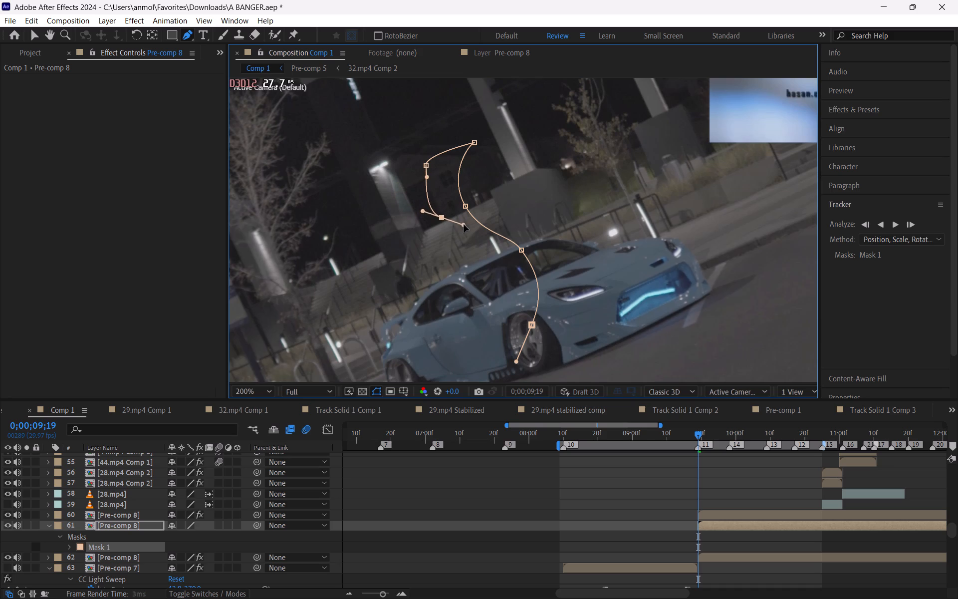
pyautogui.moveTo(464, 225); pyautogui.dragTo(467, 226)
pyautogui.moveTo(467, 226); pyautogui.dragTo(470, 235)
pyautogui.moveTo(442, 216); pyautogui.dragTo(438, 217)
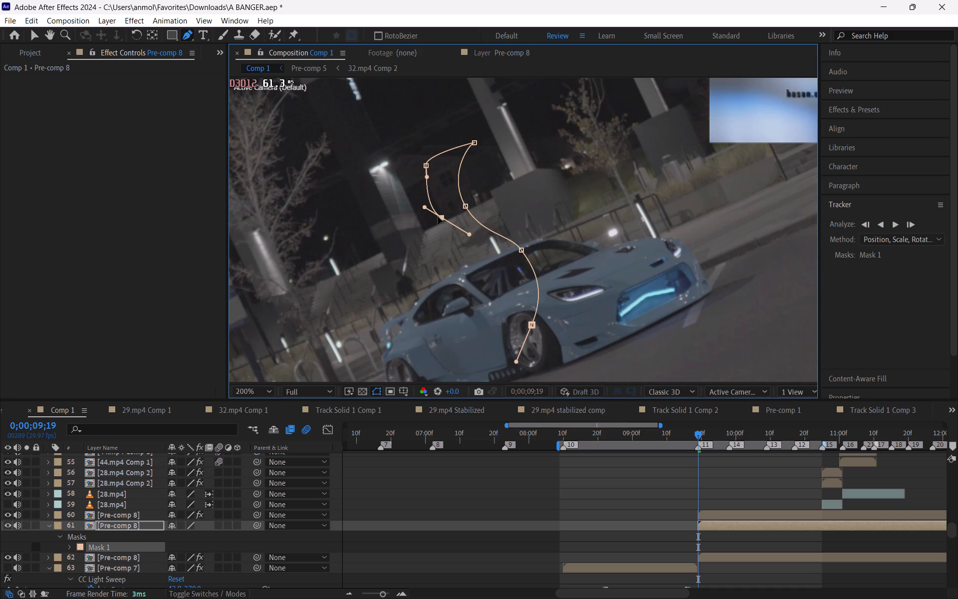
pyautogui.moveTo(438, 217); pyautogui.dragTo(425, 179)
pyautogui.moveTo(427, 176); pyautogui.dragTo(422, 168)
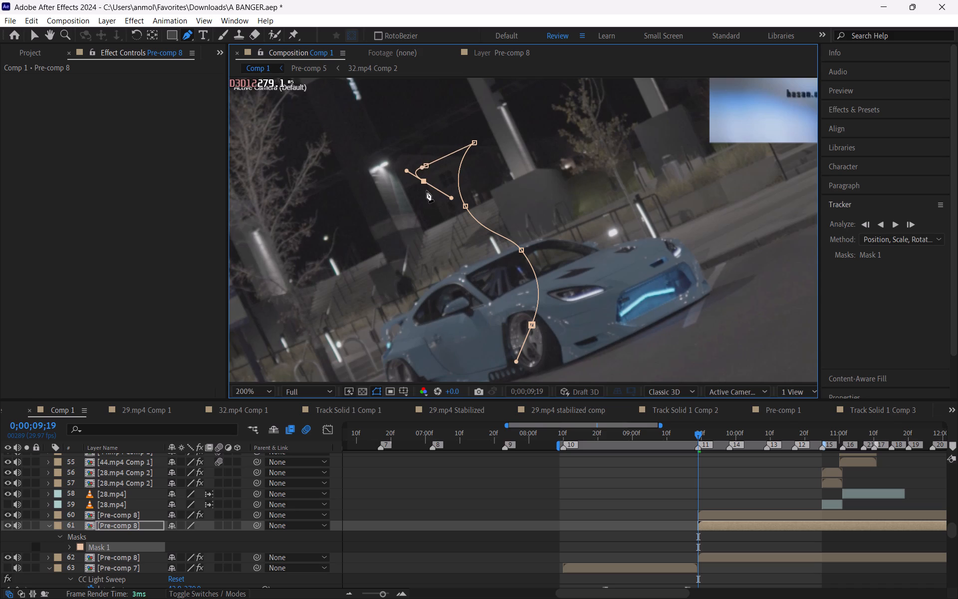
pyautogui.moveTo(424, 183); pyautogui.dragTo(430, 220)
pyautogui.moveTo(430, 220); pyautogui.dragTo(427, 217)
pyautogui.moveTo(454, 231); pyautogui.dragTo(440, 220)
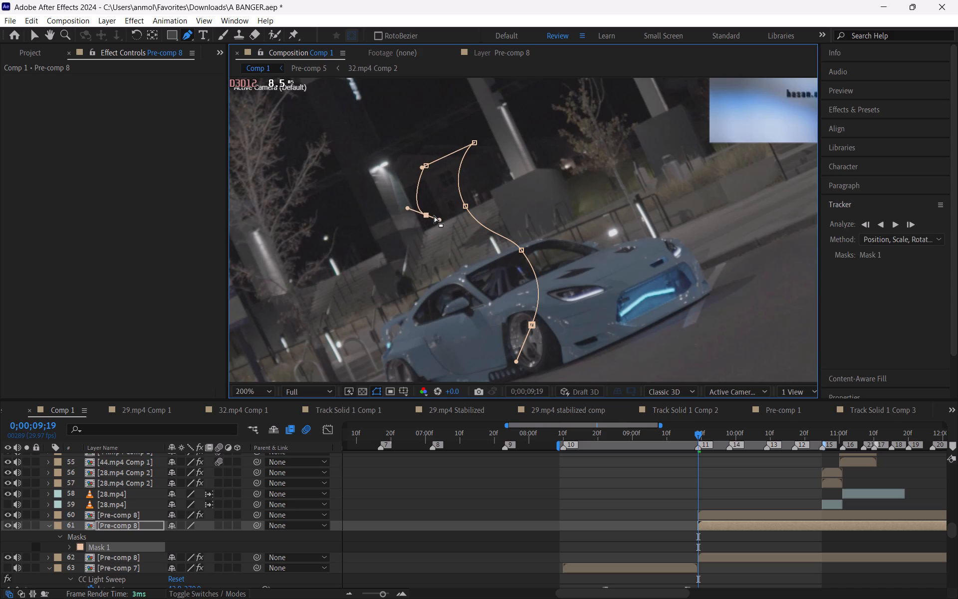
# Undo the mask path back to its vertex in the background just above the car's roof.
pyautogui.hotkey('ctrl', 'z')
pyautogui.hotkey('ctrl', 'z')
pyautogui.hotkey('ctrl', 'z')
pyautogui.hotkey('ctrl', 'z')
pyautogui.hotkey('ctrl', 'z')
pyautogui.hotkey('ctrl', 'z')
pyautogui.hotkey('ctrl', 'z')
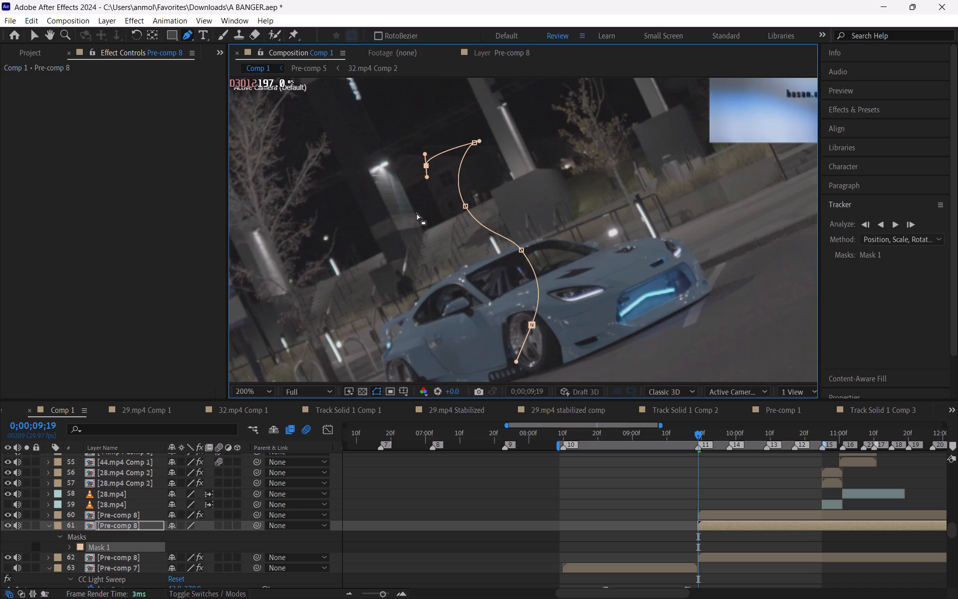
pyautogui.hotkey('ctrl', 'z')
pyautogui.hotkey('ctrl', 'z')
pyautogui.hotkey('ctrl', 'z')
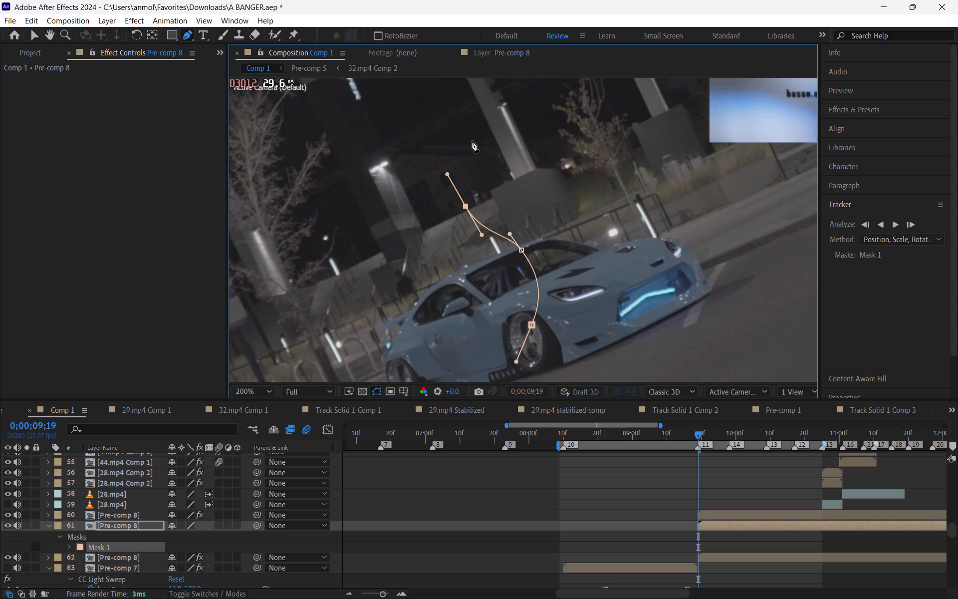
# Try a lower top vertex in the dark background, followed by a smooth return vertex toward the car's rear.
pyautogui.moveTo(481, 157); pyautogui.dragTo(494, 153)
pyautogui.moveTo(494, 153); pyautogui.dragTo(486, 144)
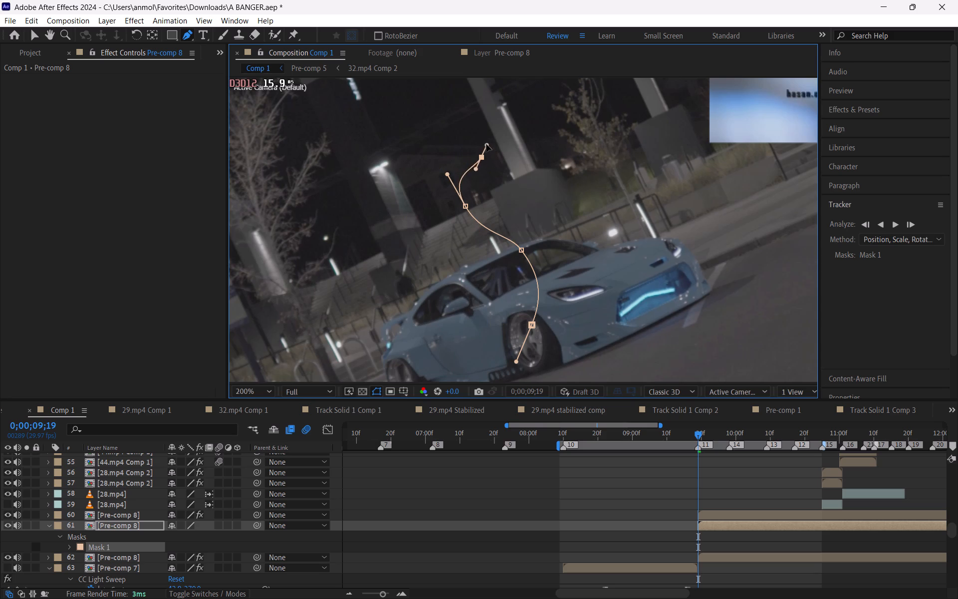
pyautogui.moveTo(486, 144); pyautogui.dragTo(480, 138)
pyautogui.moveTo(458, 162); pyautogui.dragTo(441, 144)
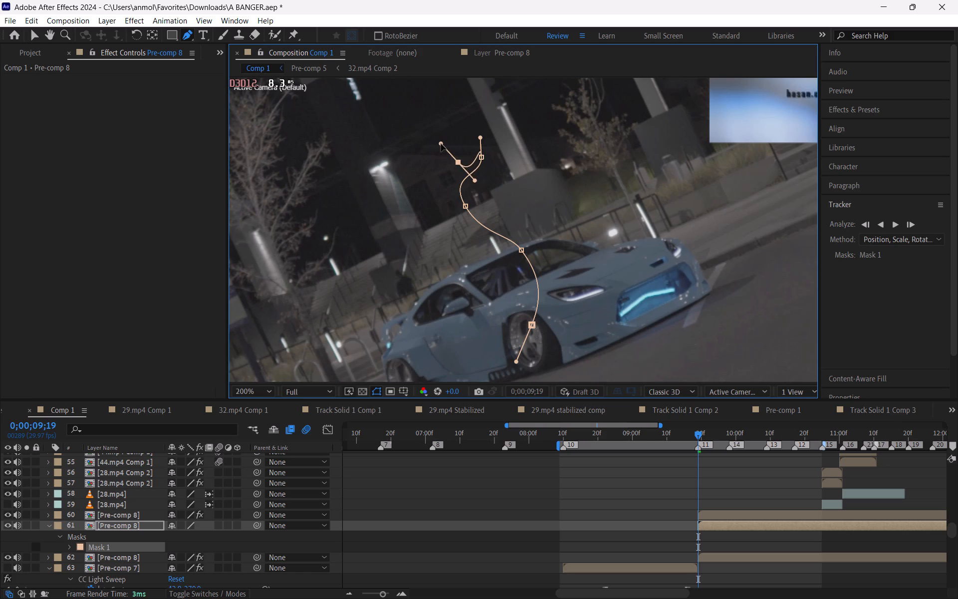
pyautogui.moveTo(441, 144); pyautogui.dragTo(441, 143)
# Undo the whole mask path on Pre-comp 8 layer 61.
pyautogui.hotkey('ctrl', 'z')
pyautogui.hotkey('ctrl', 'z')
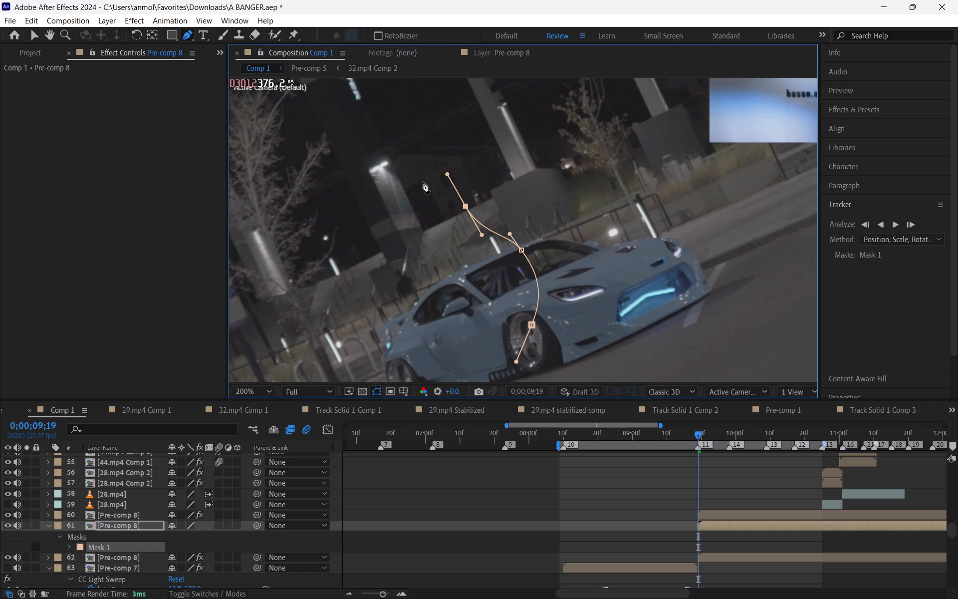
pyautogui.hotkey('ctrl', 'z')
pyautogui.hotkey('ctrl', 'z')
pyautogui.hotkey('ctrl', 'z')
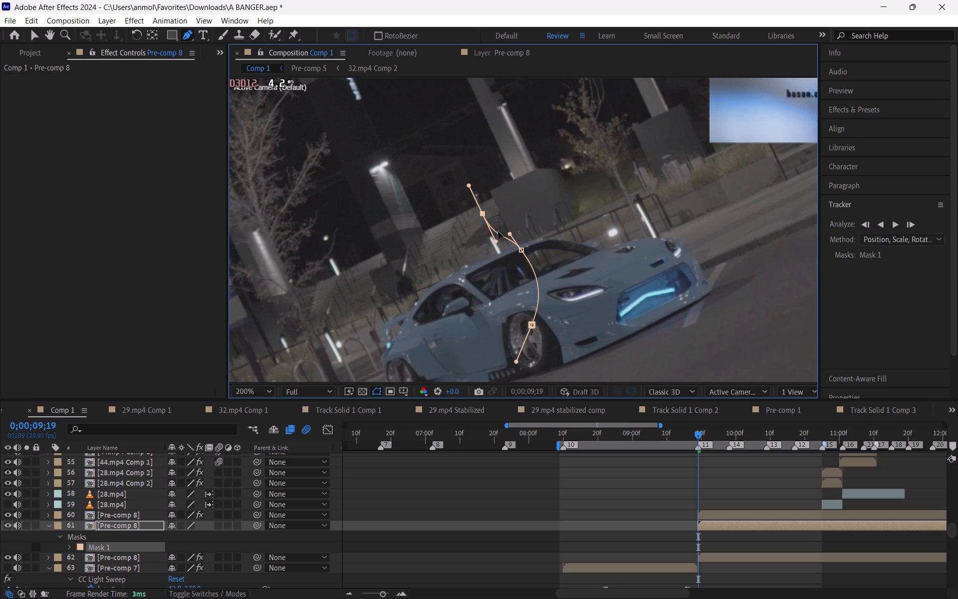
pyautogui.hotkey('ctrl', 'z')
pyautogui.hotkey('ctrl', 'z')
pyautogui.hotkey('ctrl', 'z')
pyautogui.hotkey('ctrl', 'z')
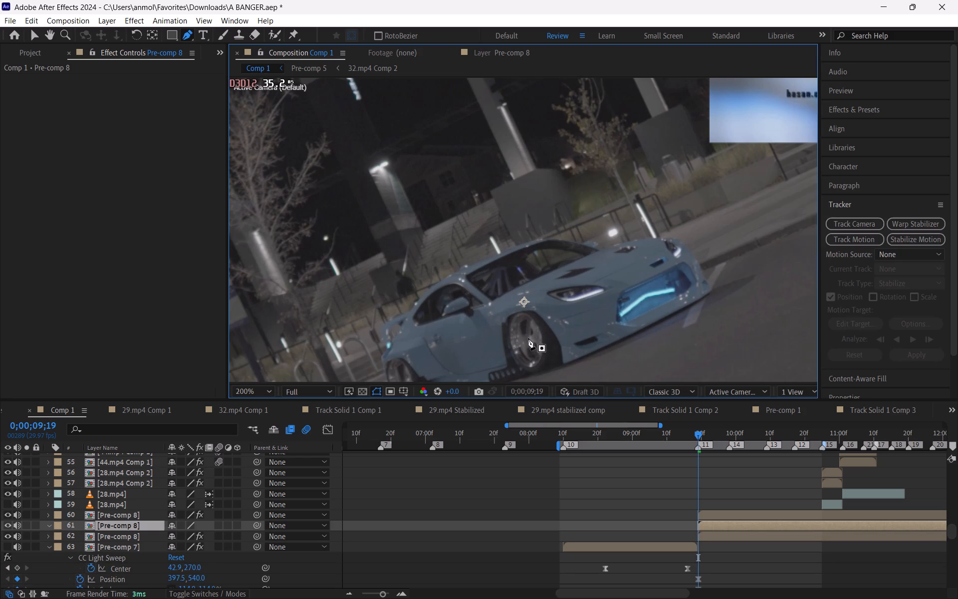
# Start a new curved mask on Pre-comp 8 layer 61, bowing gently from the front wheel up to the front of the car's side window.
pyautogui.moveTo(524, 340); pyautogui.dragTo(478, 299)
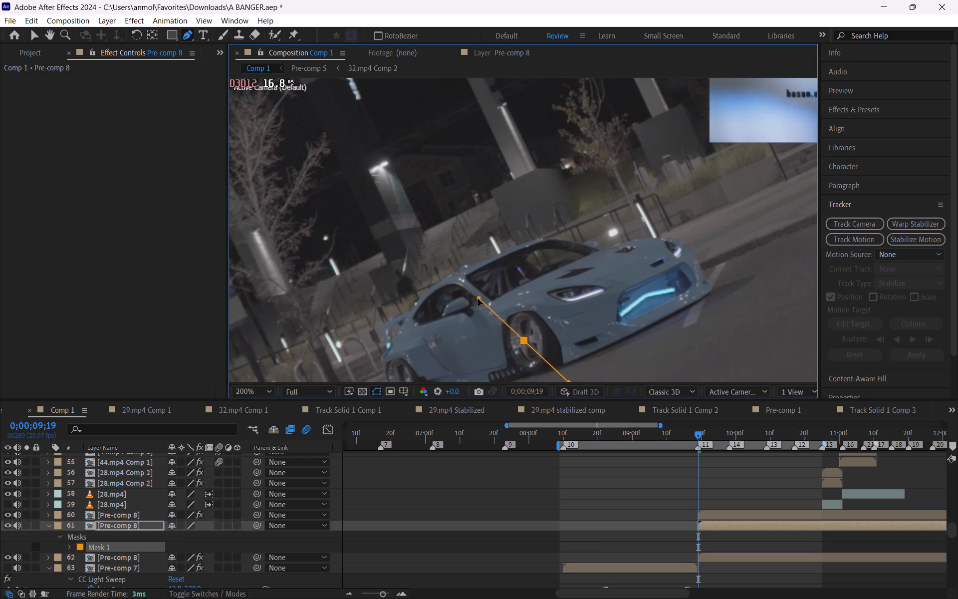
pyautogui.moveTo(478, 299); pyautogui.dragTo(459, 322)
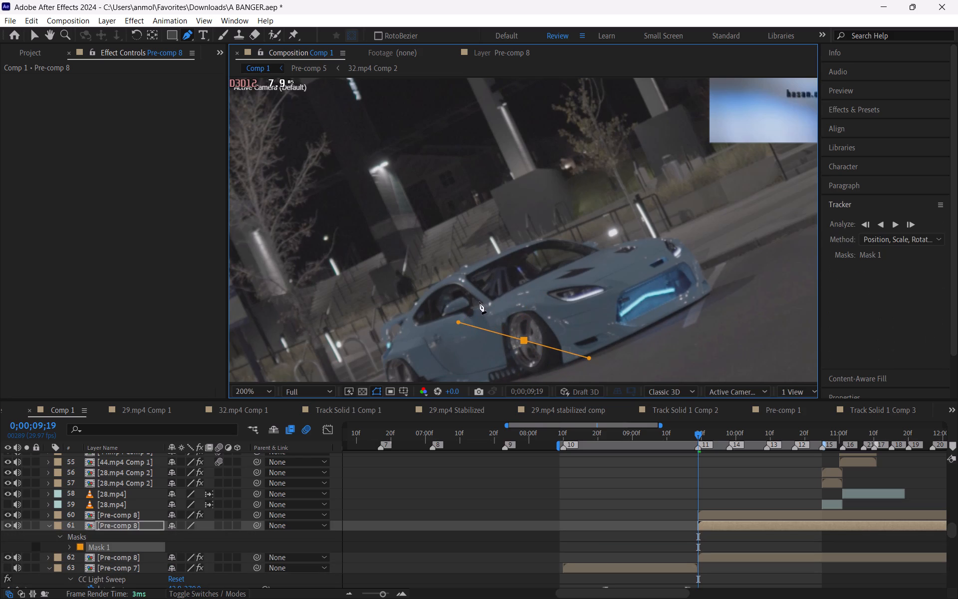
pyautogui.moveTo(476, 300); pyautogui.dragTo(487, 327)
pyautogui.moveTo(487, 327); pyautogui.dragTo(492, 297)
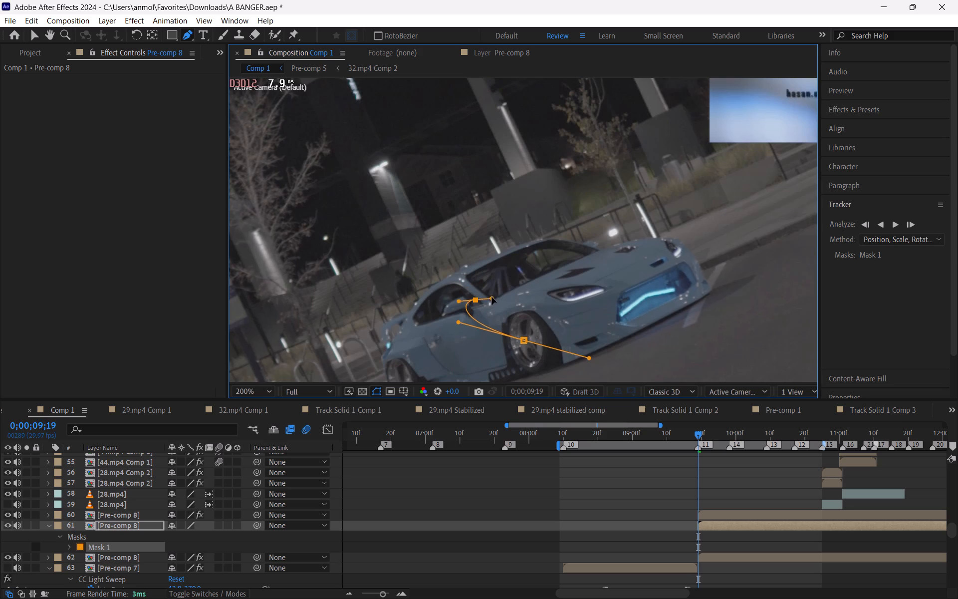
pyautogui.moveTo(492, 297); pyautogui.dragTo(473, 275)
pyautogui.moveTo(477, 301); pyautogui.dragTo(476, 299)
pyautogui.moveTo(476, 299); pyautogui.dragTo(460, 281)
pyautogui.moveTo(462, 303); pyautogui.dragTo(470, 300)
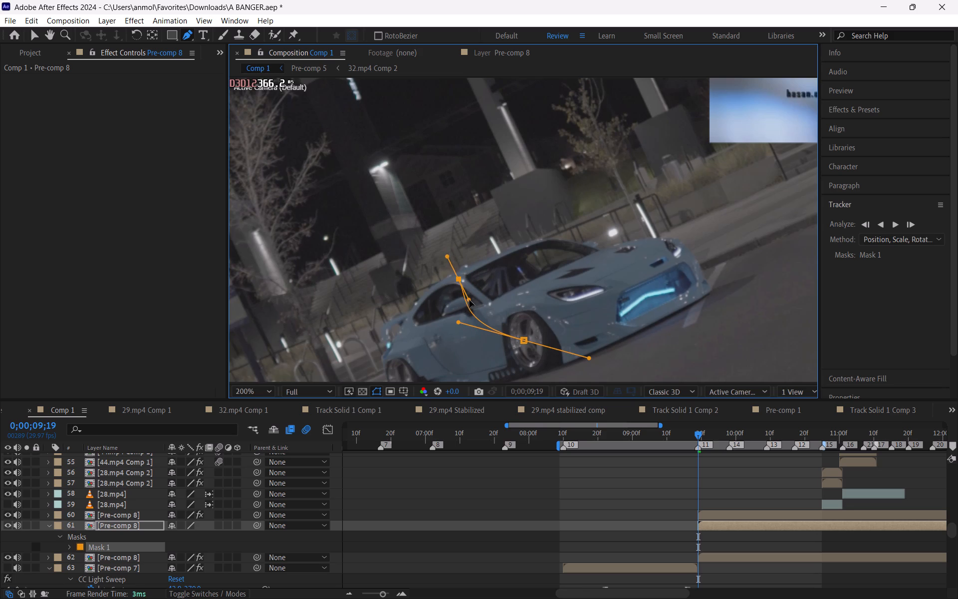
pyautogui.moveTo(470, 300); pyautogui.dragTo(464, 296)
pyautogui.moveTo(464, 296); pyautogui.dragTo(461, 289)
pyautogui.moveTo(459, 280); pyautogui.dragTo(465, 278)
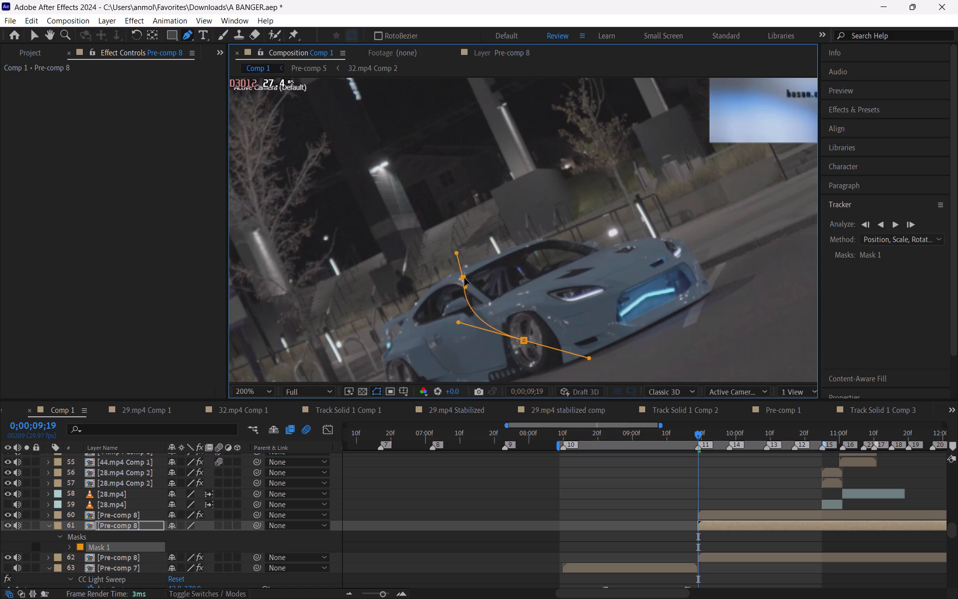
pyautogui.moveTo(465, 278); pyautogui.dragTo(484, 283)
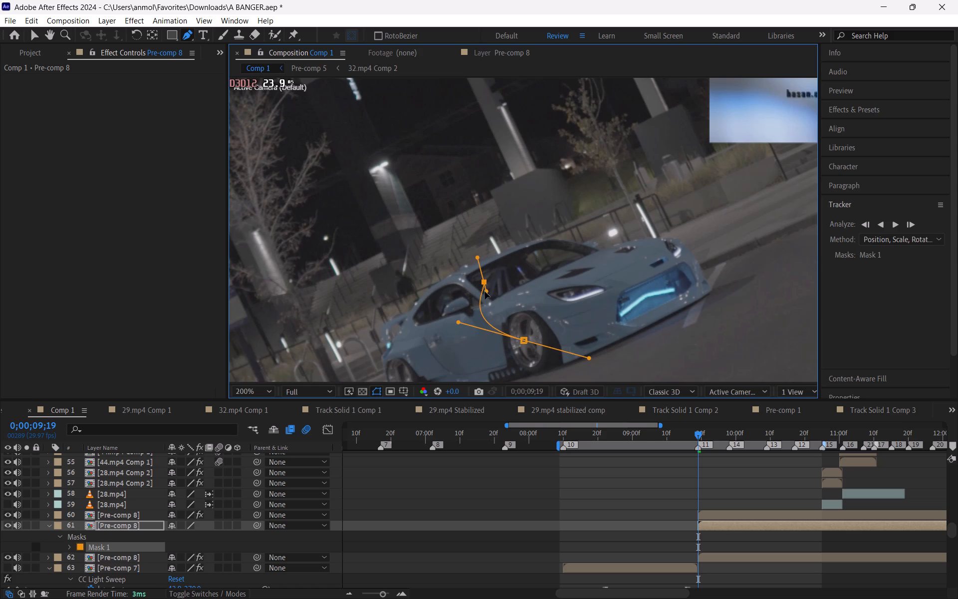
pyautogui.click(485, 292)
pyautogui.moveTo(456, 324); pyautogui.dragTo(499, 329)
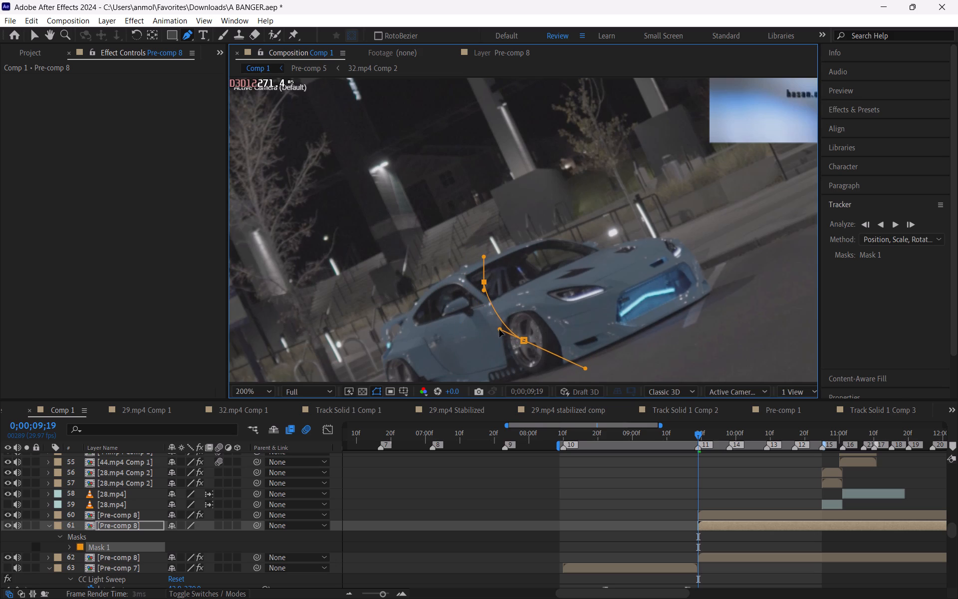
pyautogui.moveTo(499, 329); pyautogui.dragTo(487, 326)
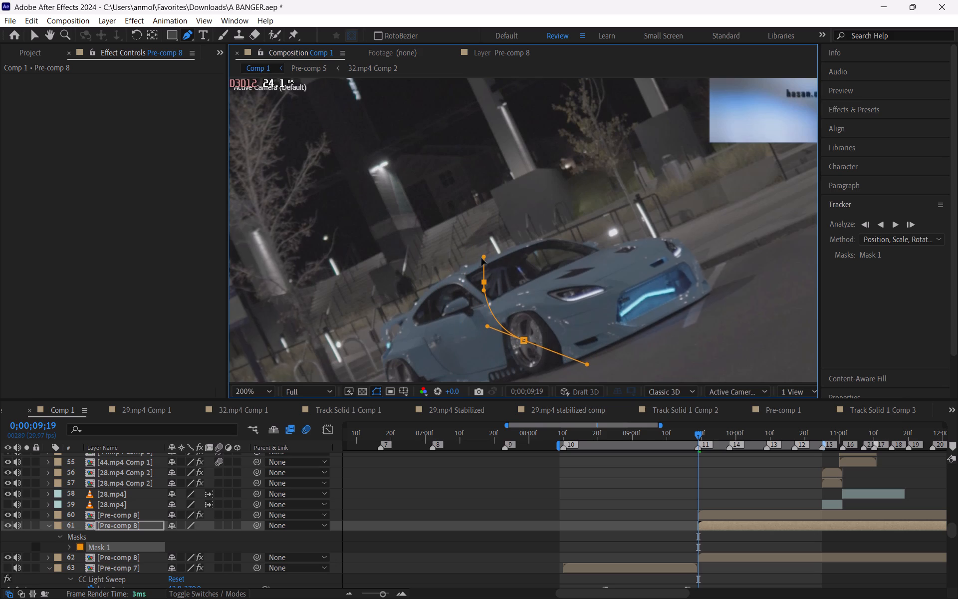
# Add a smooth vertex to the layer 61 mask in the background above the car's roof, angling its handles toward the car's front.
pyautogui.moveTo(486, 228); pyautogui.dragTo(495, 213)
pyautogui.moveTo(495, 213); pyautogui.dragTo(495, 204)
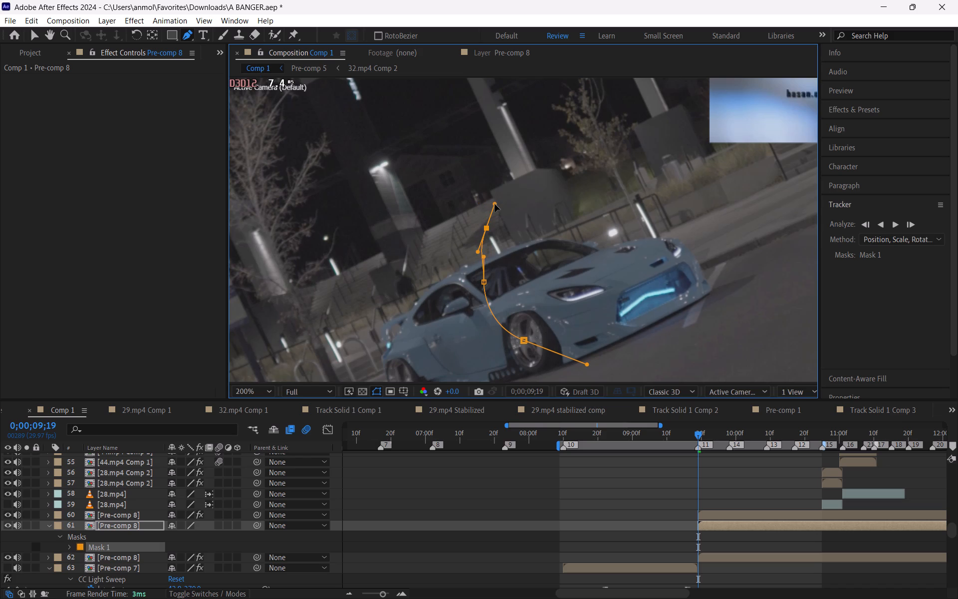
pyautogui.moveTo(495, 204); pyautogui.dragTo(500, 194)
pyautogui.moveTo(500, 194); pyautogui.dragTo(488, 215)
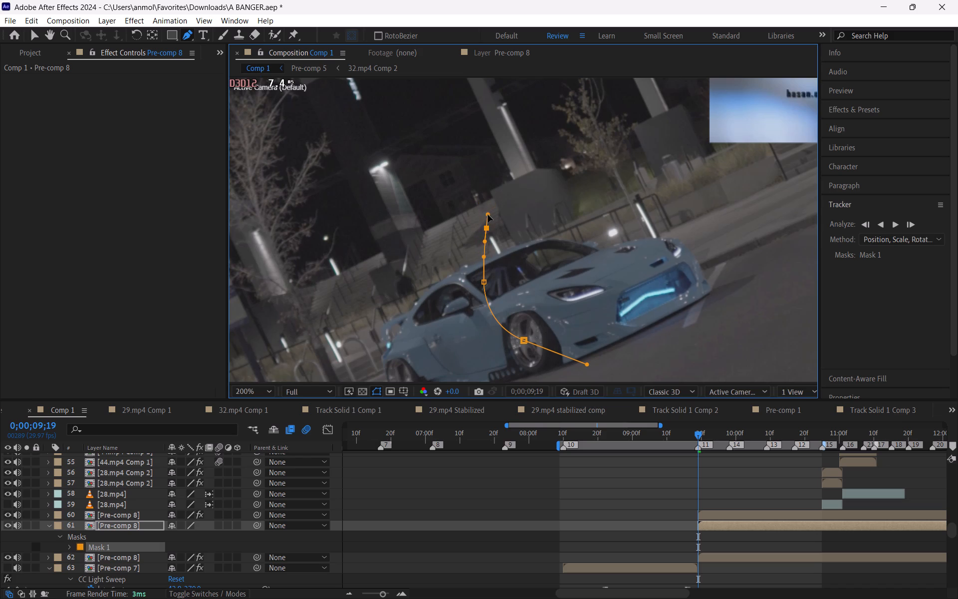
pyautogui.moveTo(488, 215); pyautogui.dragTo(509, 216)
# Move the mask's window vertex back to just above the side mirror and realign its handles for a smooth bow.
pyautogui.moveTo(484, 258); pyautogui.dragTo(472, 256)
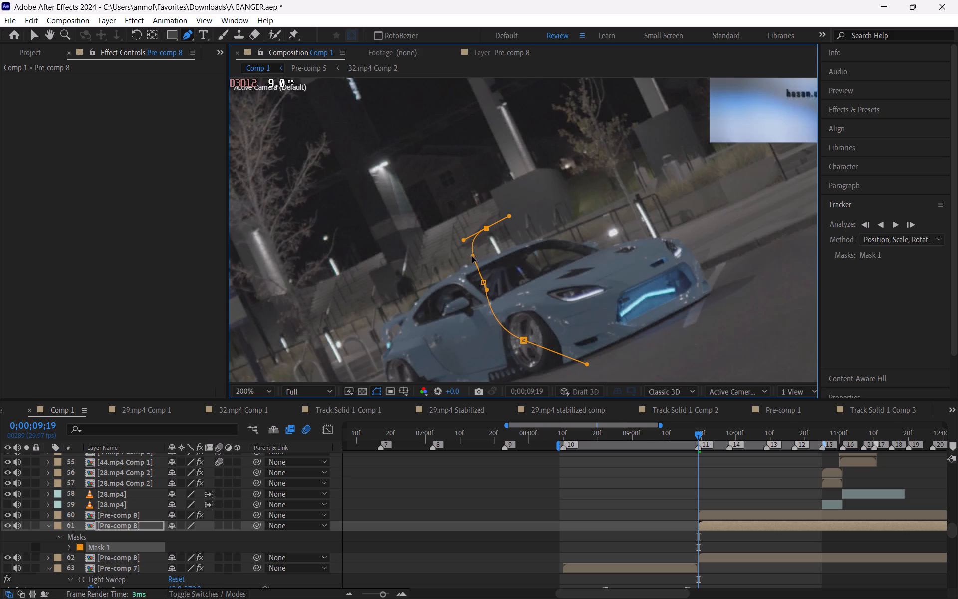
pyautogui.moveTo(472, 256); pyautogui.dragTo(481, 268)
pyautogui.moveTo(483, 281); pyautogui.dragTo(464, 284)
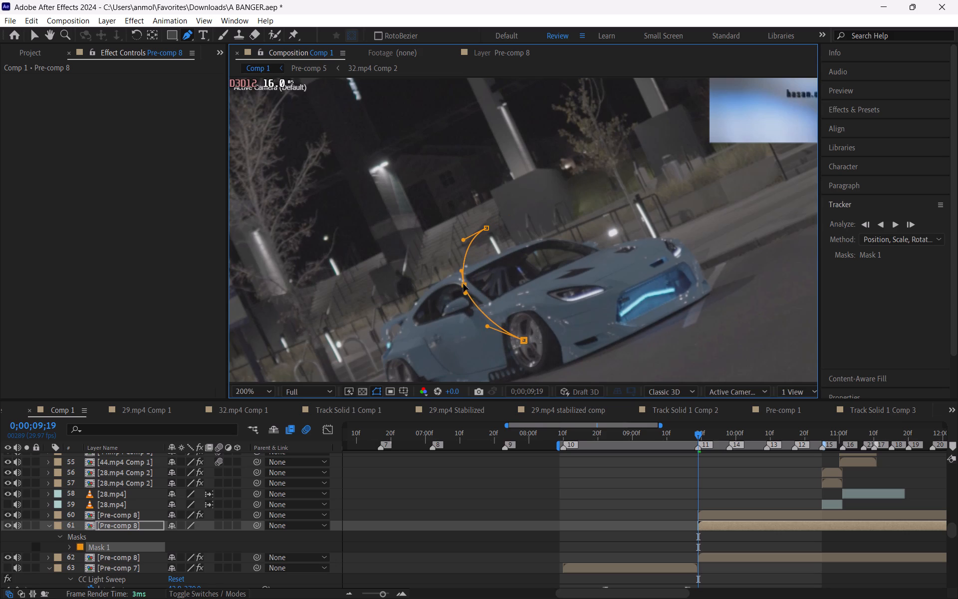
pyautogui.moveTo(464, 284); pyautogui.dragTo(464, 290)
pyautogui.moveTo(462, 276); pyautogui.dragTo(469, 267)
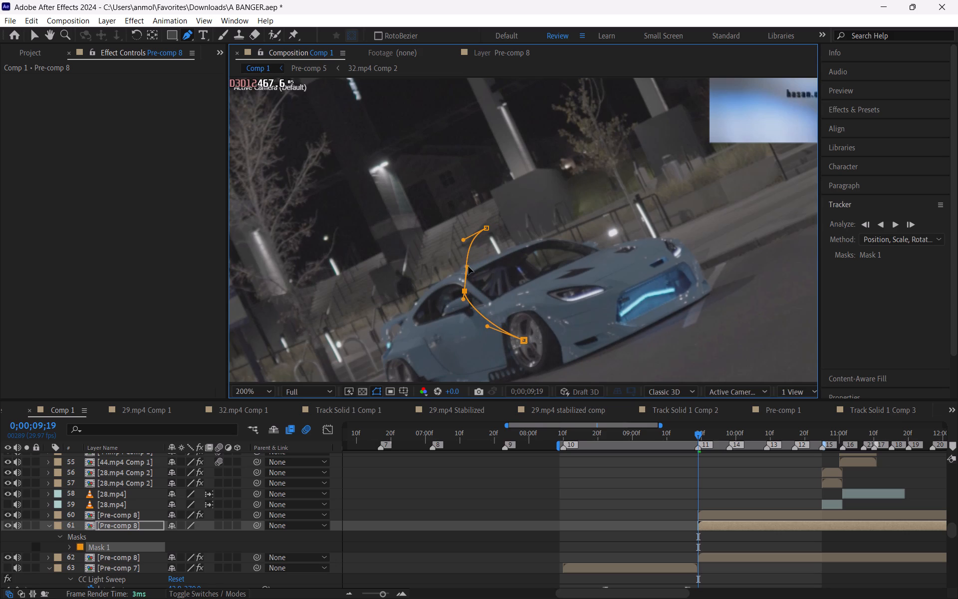
pyautogui.moveTo(469, 267); pyautogui.dragTo(460, 268)
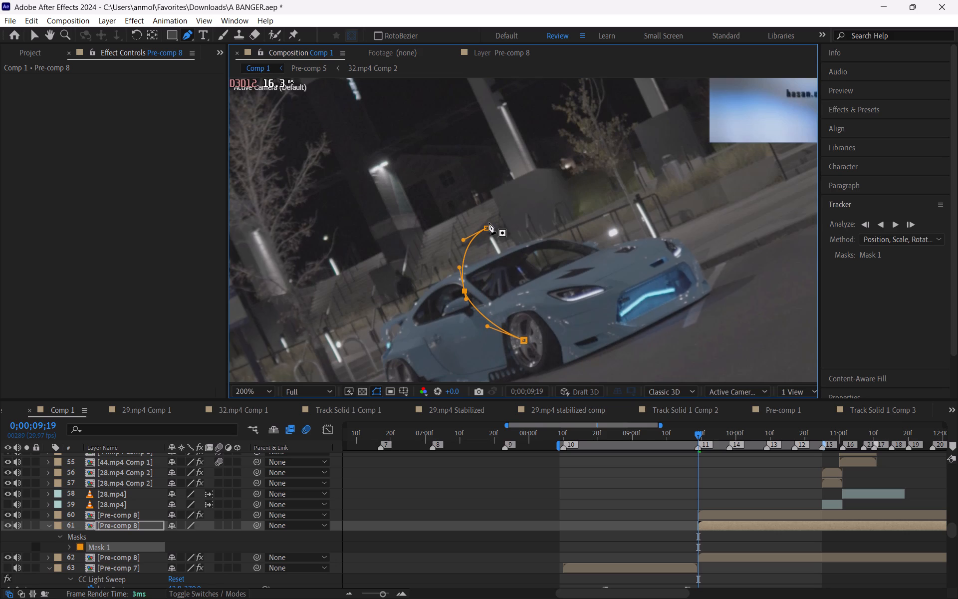
# Raise the mask's top vertex higher into the background above the roof and shorten its upper handle.
pyautogui.moveTo(486, 229); pyautogui.dragTo(480, 207)
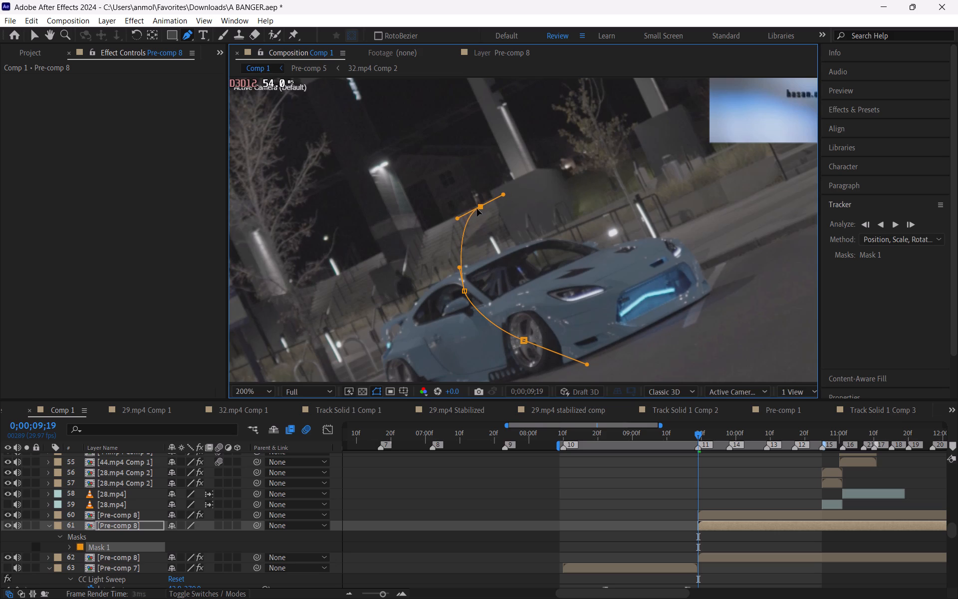
pyautogui.moveTo(456, 220); pyautogui.dragTo(468, 221)
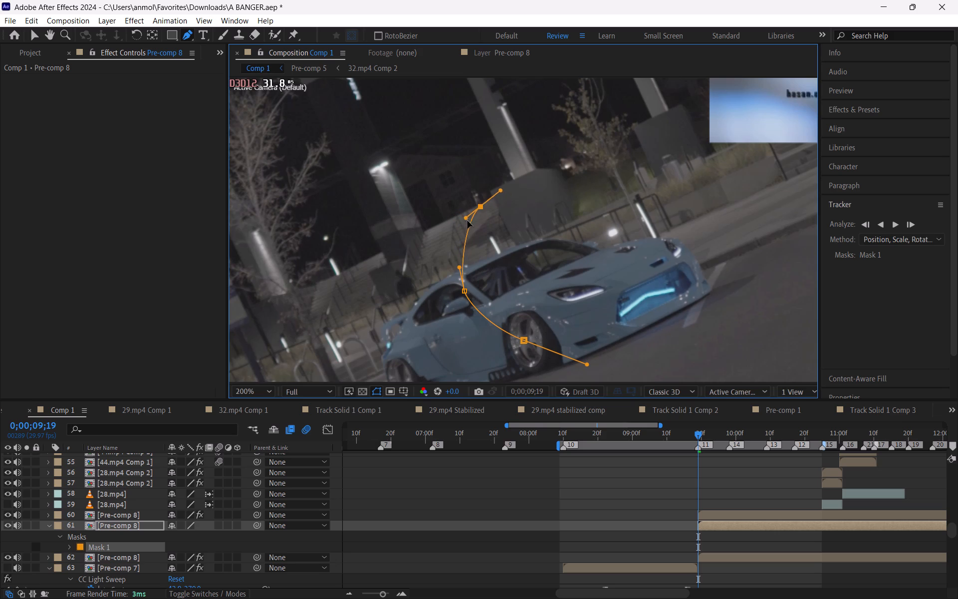
pyautogui.moveTo(468, 221); pyautogui.dragTo(461, 220)
pyautogui.moveTo(499, 194); pyautogui.dragTo(486, 199)
# Reselect Pre-comp 8 layer 61 and shift its mask's top vertex slightly toward the car's rear.
pyautogui.click(608, 483)
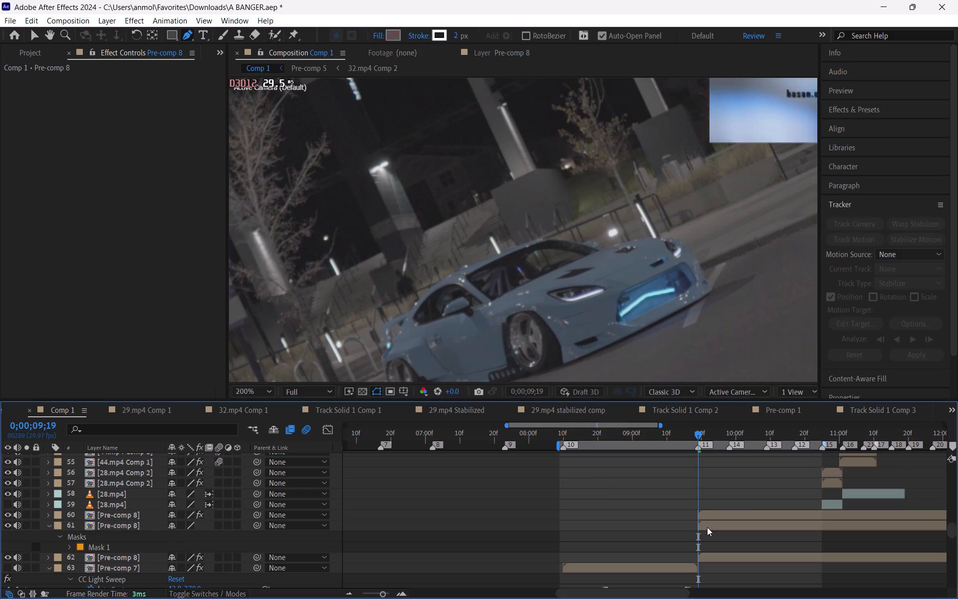
pyautogui.click(707, 527)
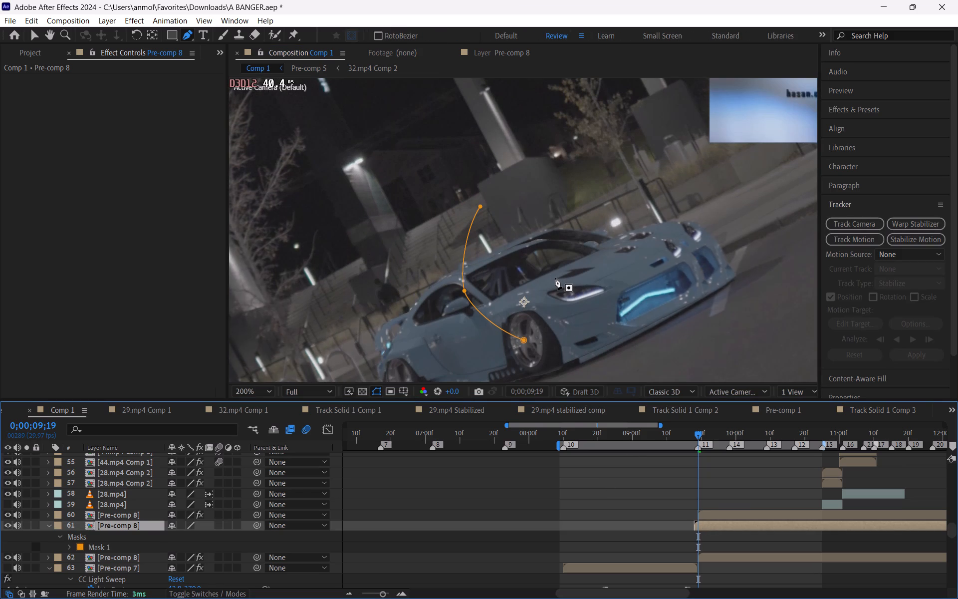
pyautogui.hotkey('ctrl', 'z')
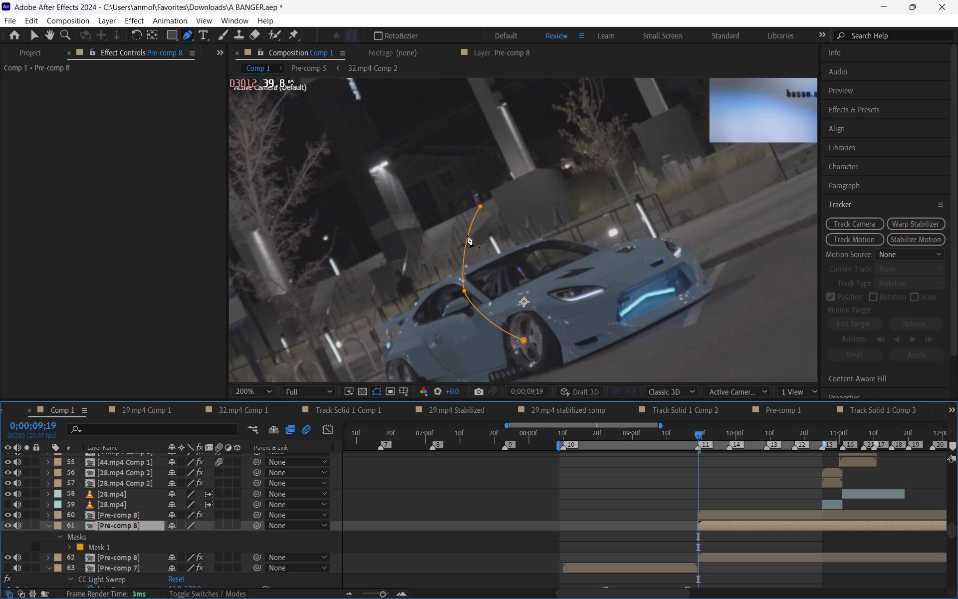
pyautogui.moveTo(480, 206); pyautogui.dragTo(460, 202)
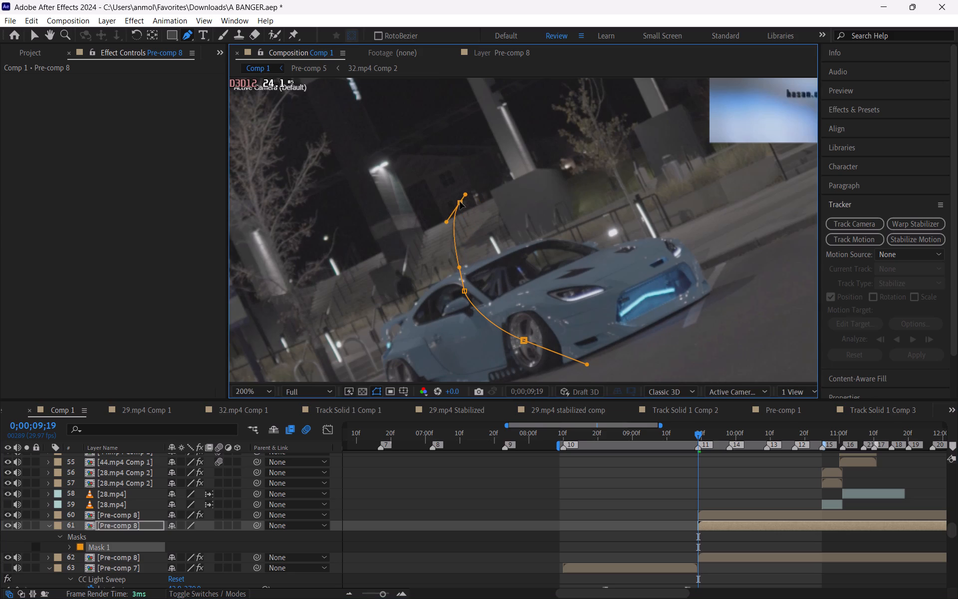
pyautogui.moveTo(460, 202); pyautogui.dragTo(470, 200)
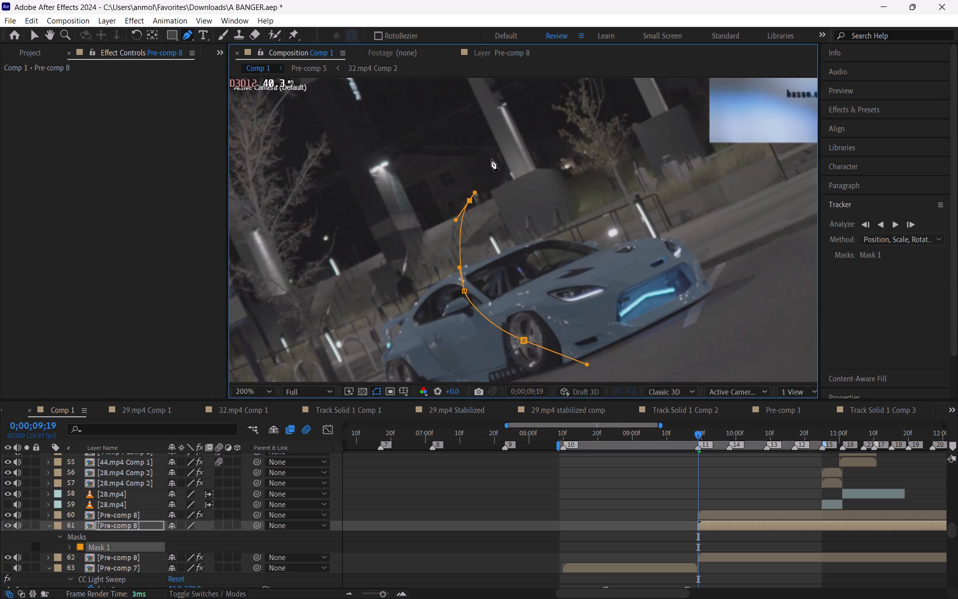
# Extend the mask up to a narrow tip beside the lit pillar, turning back down through a smooth vertex just below it.
pyautogui.moveTo(495, 149); pyautogui.dragTo(492, 127)
pyautogui.moveTo(492, 127); pyautogui.dragTo(493, 129)
pyautogui.moveTo(496, 148); pyautogui.dragTo(502, 122)
pyautogui.moveTo(507, 160); pyautogui.dragTo(506, 185)
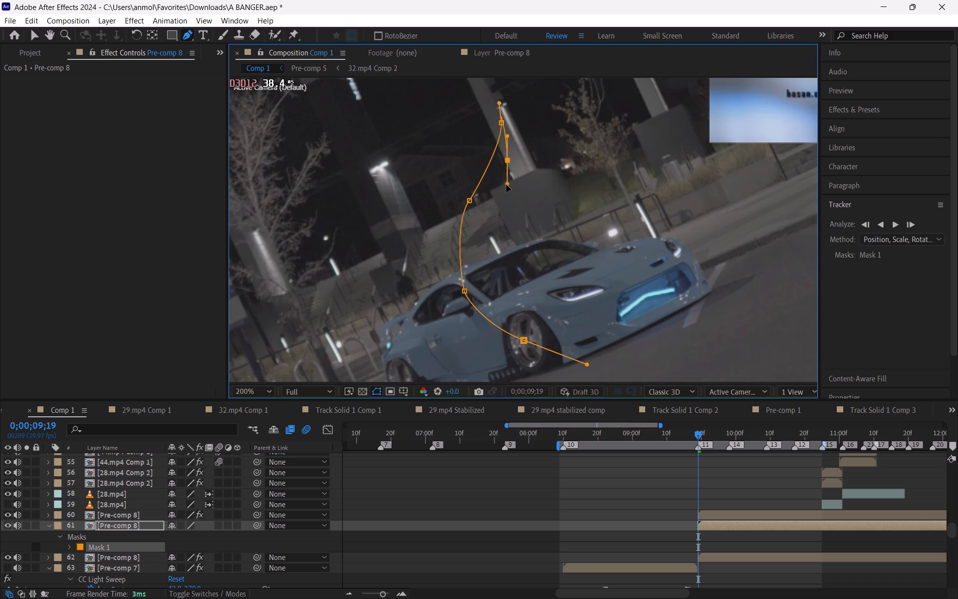
pyautogui.moveTo(506, 185); pyautogui.dragTo(503, 187)
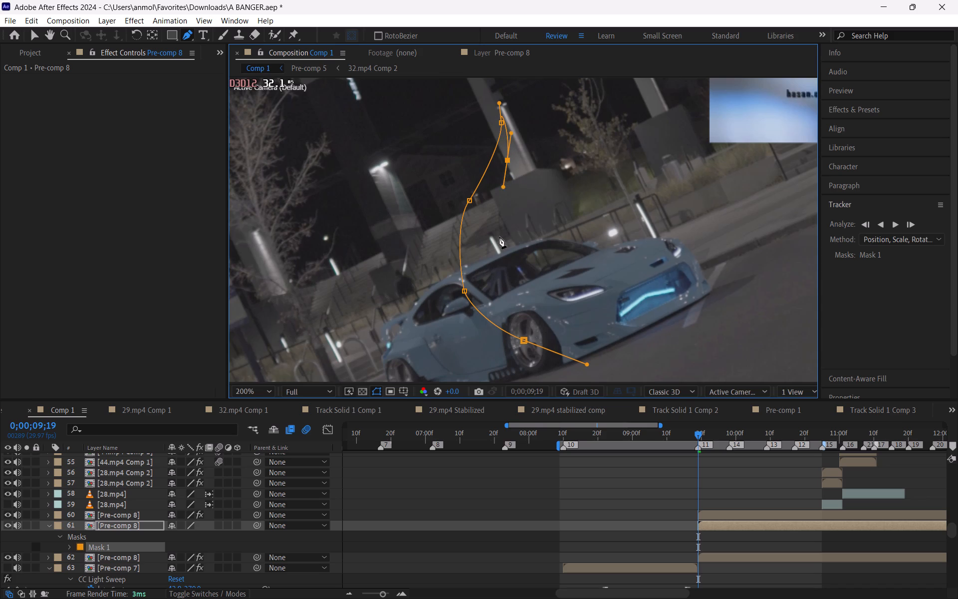
# Add a smooth return vertex just above the car's roof and refine the curve around the mask's tip.
pyautogui.moveTo(497, 237); pyautogui.dragTo(513, 257)
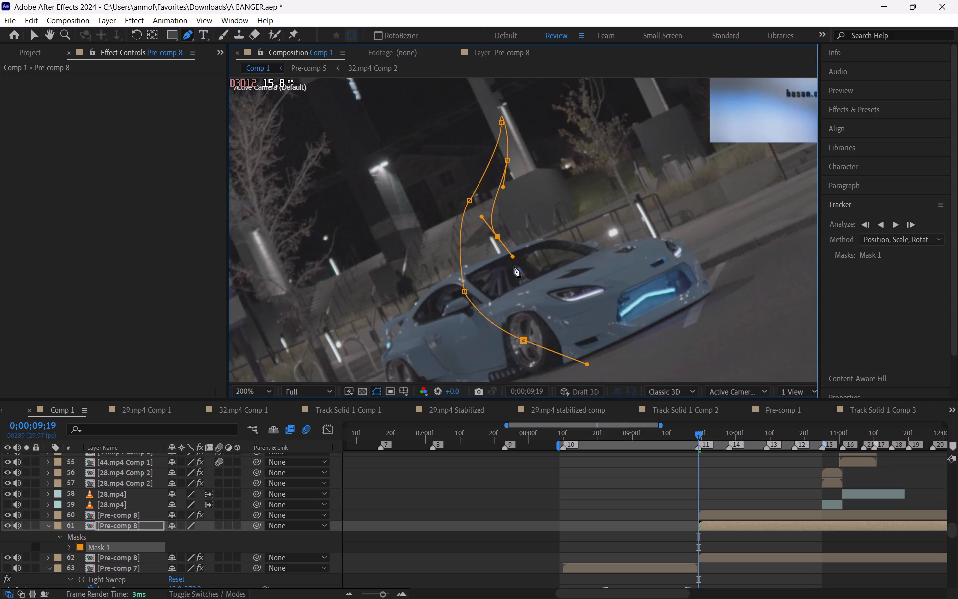
pyautogui.moveTo(497, 237); pyautogui.dragTo(502, 242)
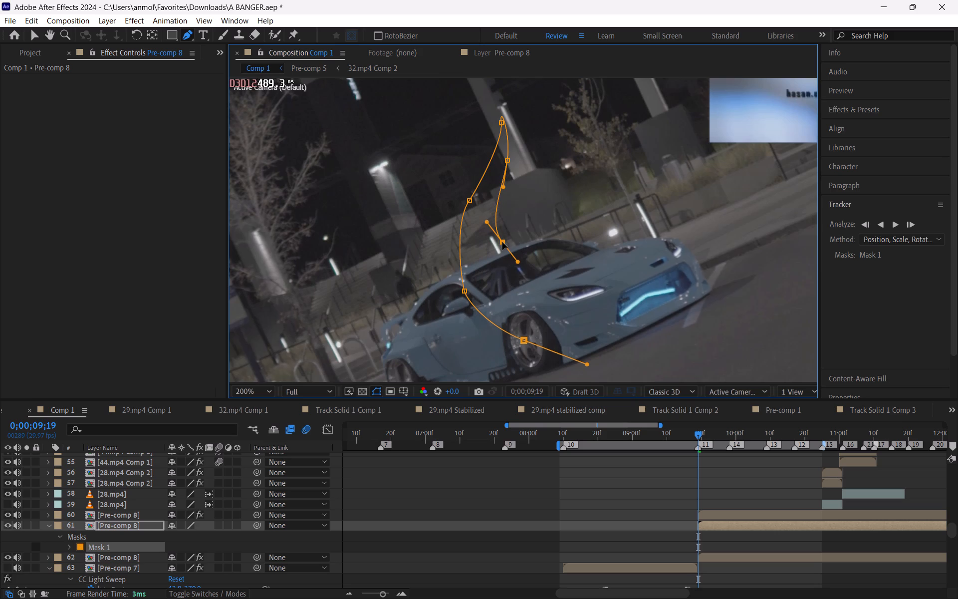
pyautogui.moveTo(502, 242); pyautogui.dragTo(485, 239)
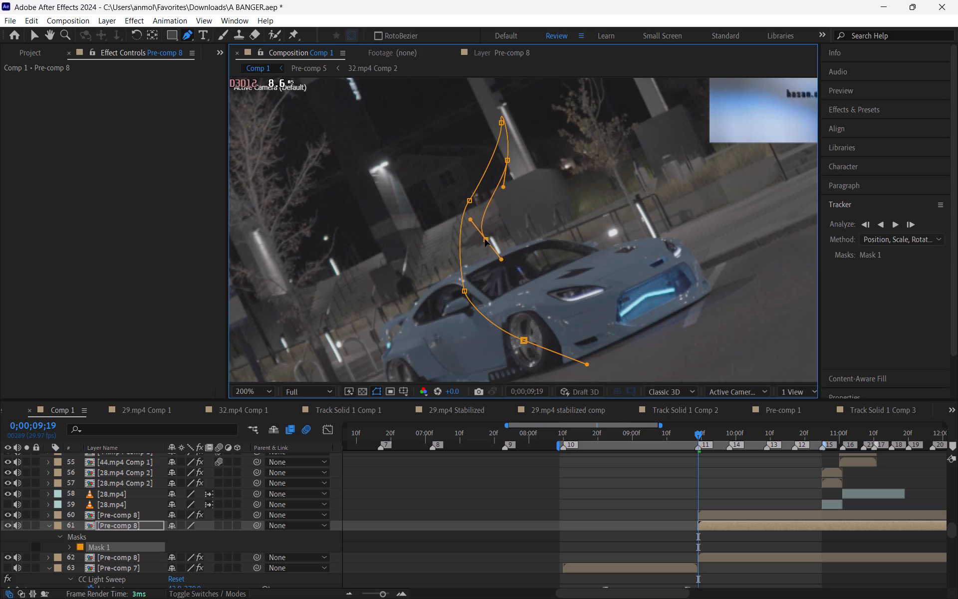
pyautogui.moveTo(485, 239); pyautogui.dragTo(477, 238)
pyautogui.click(509, 162)
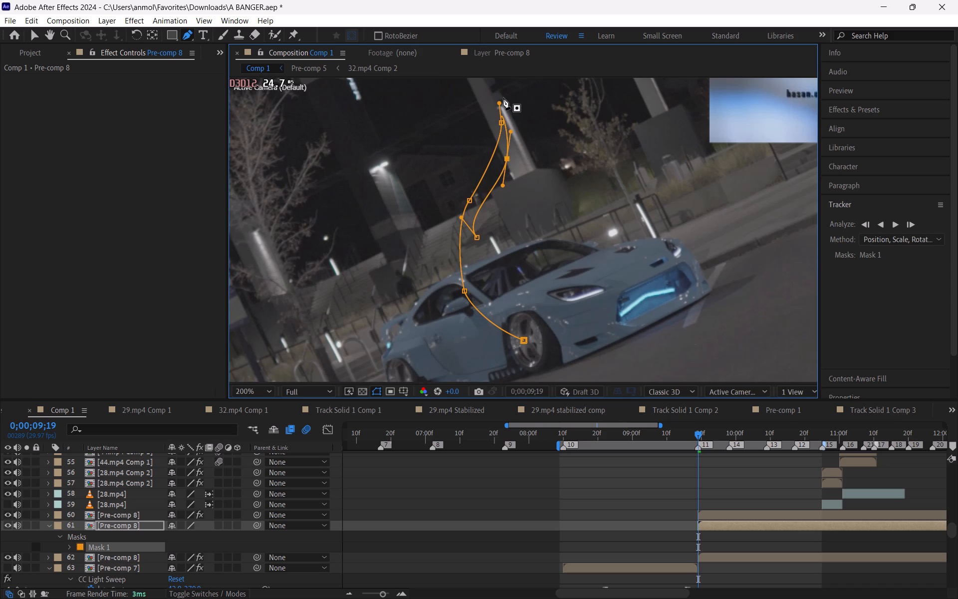
pyautogui.moveTo(499, 103); pyautogui.dragTo(493, 110)
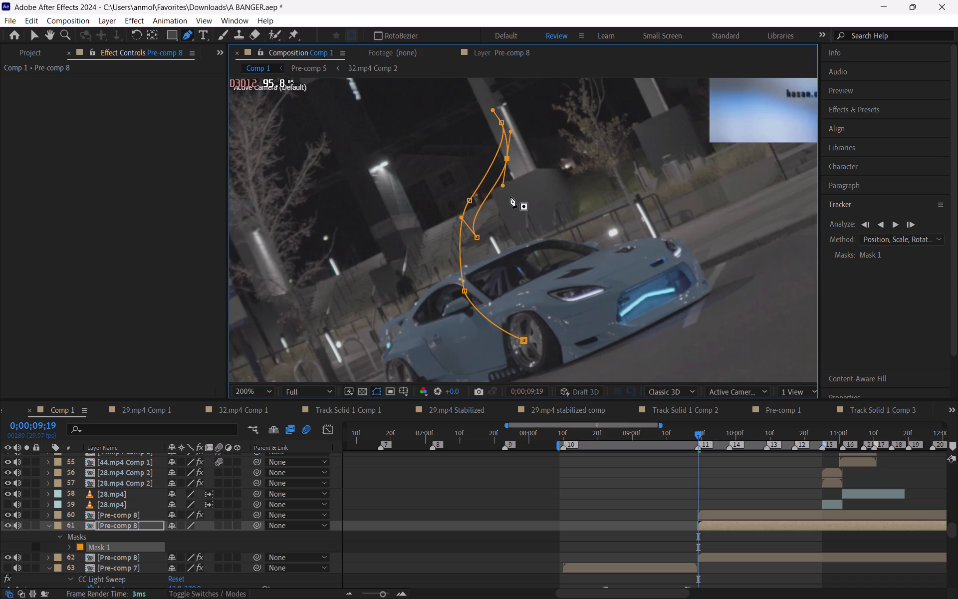
# Widen the mask slightly by repositioning the return vertex above the roof, shortening its lower handle and aiming it toward the windshield.
pyautogui.moveTo(476, 235); pyautogui.dragTo(503, 221)
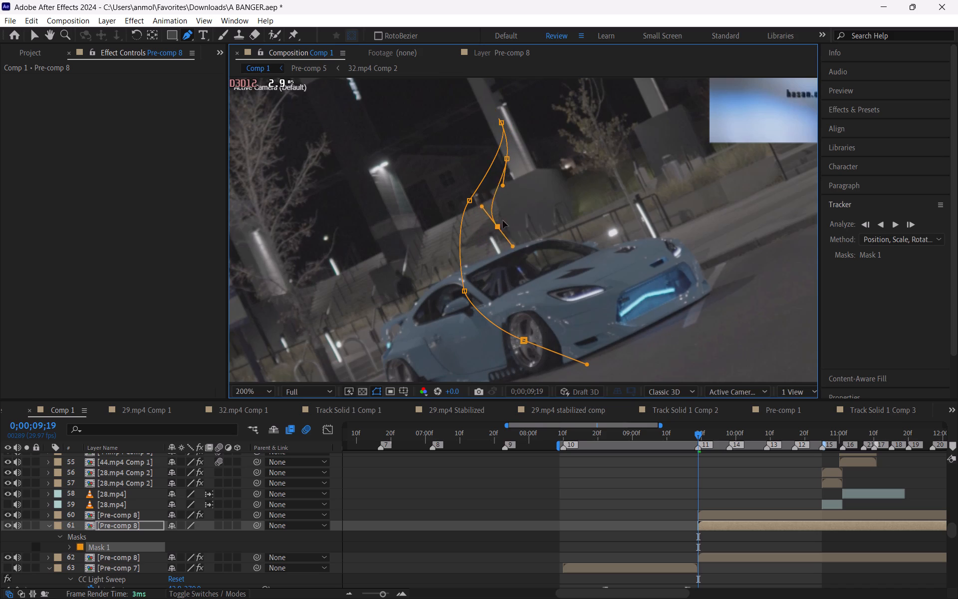
pyautogui.moveTo(503, 221); pyautogui.dragTo(497, 233)
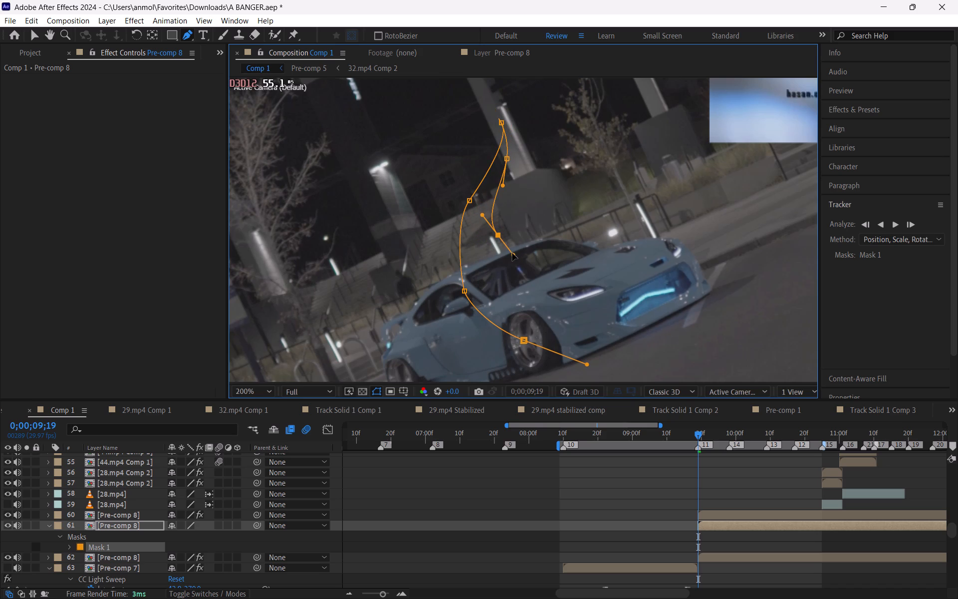
pyautogui.moveTo(512, 254); pyautogui.dragTo(503, 242)
pyautogui.moveTo(503, 242); pyautogui.dragTo(506, 260)
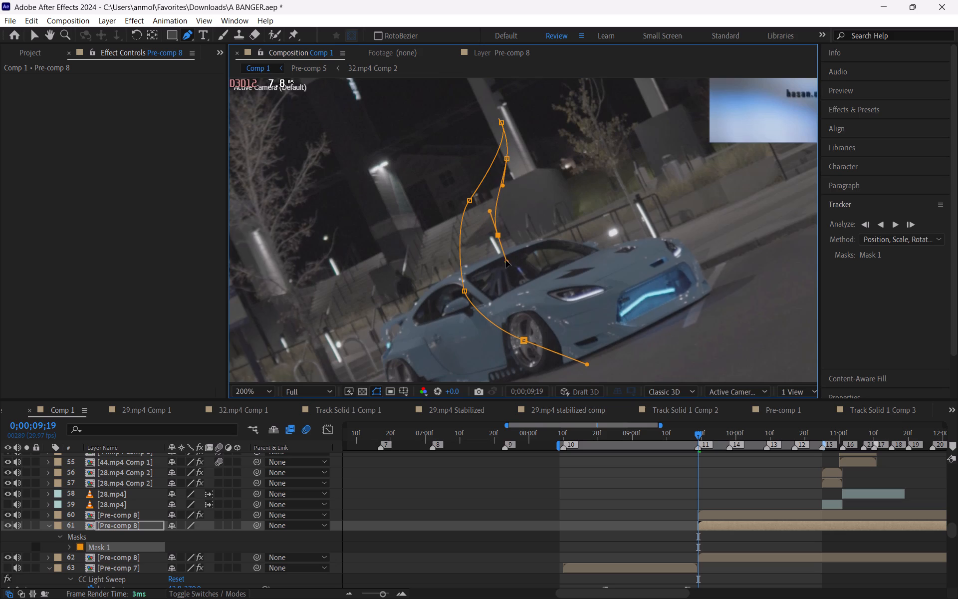
pyautogui.moveTo(506, 260); pyautogui.dragTo(504, 249)
pyautogui.moveTo(499, 237); pyautogui.dragTo(492, 237)
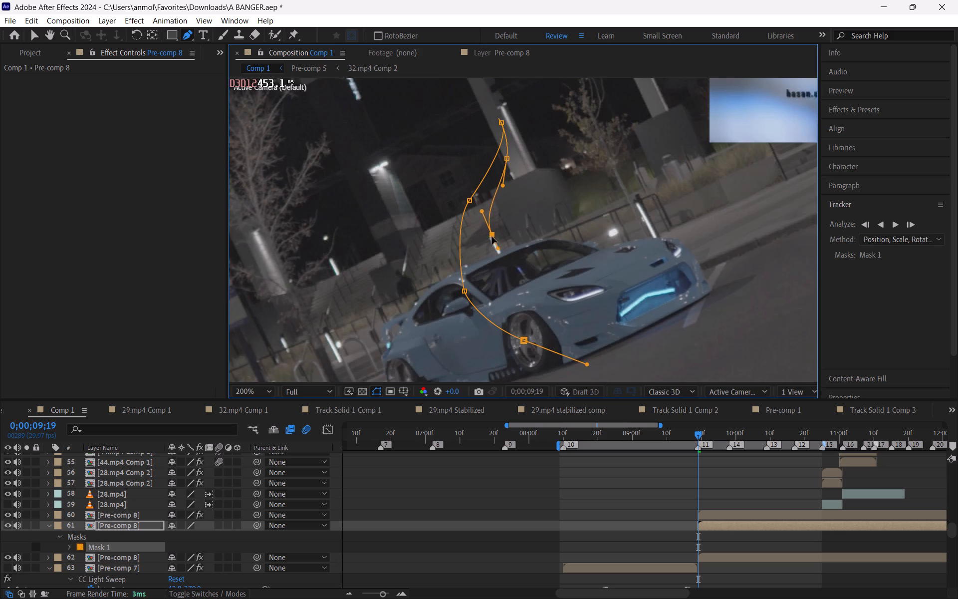
pyautogui.moveTo(492, 237); pyautogui.dragTo(487, 239)
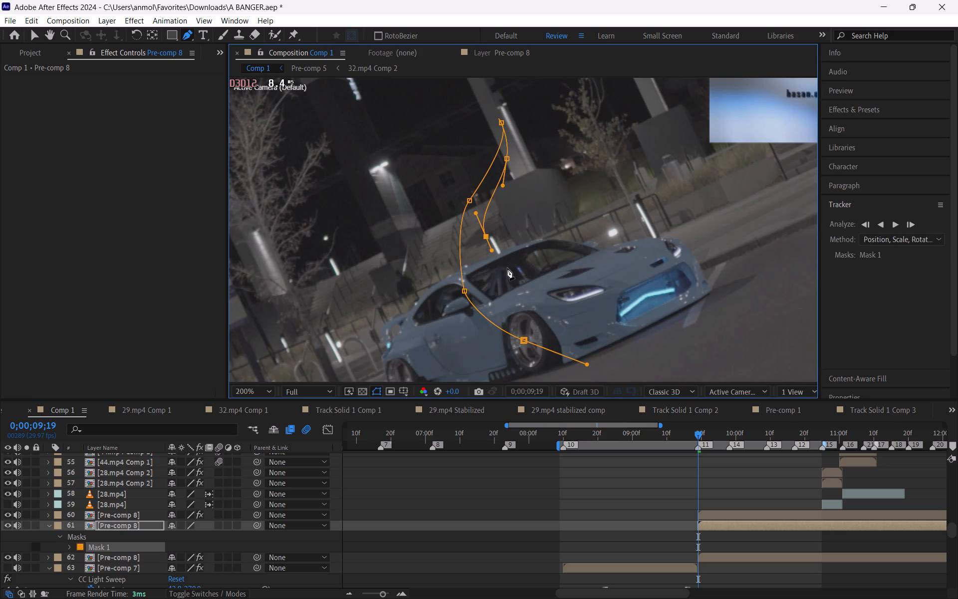
# Add smooth mask vertices below the windshield and below the front headlight, then close the mask at the front-wheel vertex.
pyautogui.moveTo(508, 268); pyautogui.dragTo(533, 287)
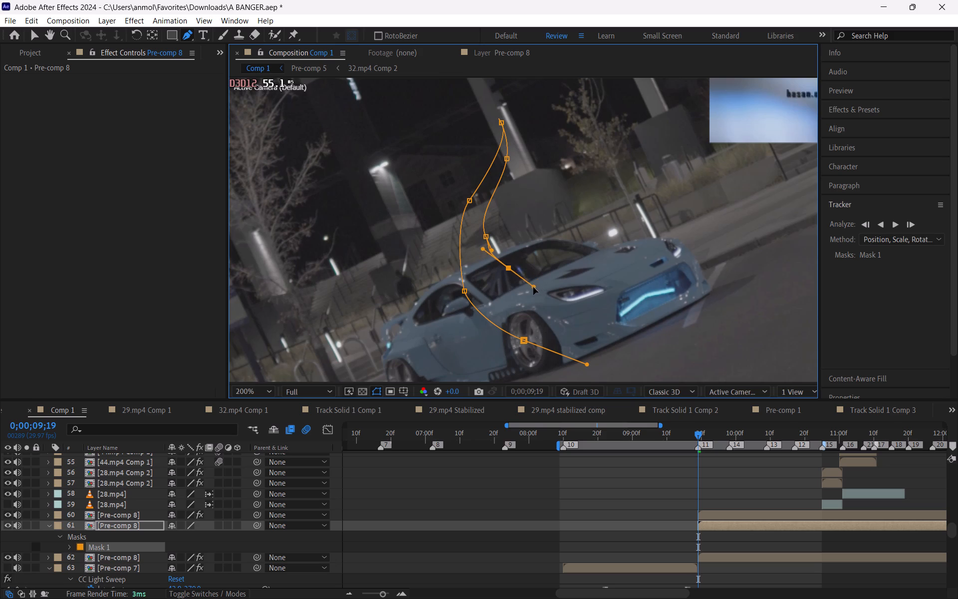
pyautogui.moveTo(533, 287); pyautogui.dragTo(520, 283)
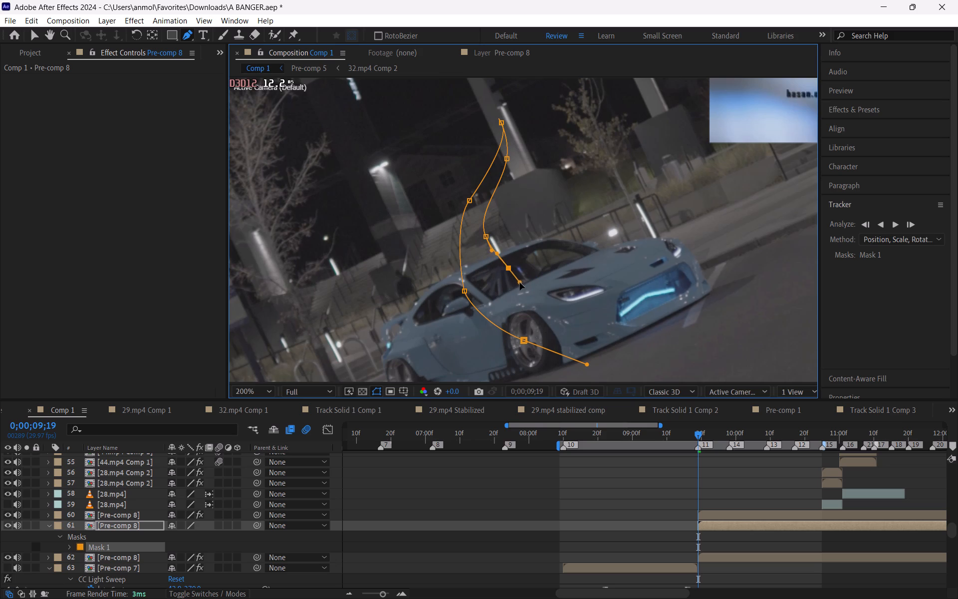
pyautogui.moveTo(520, 283); pyautogui.dragTo(521, 282)
pyautogui.moveTo(586, 312); pyautogui.dragTo(599, 317)
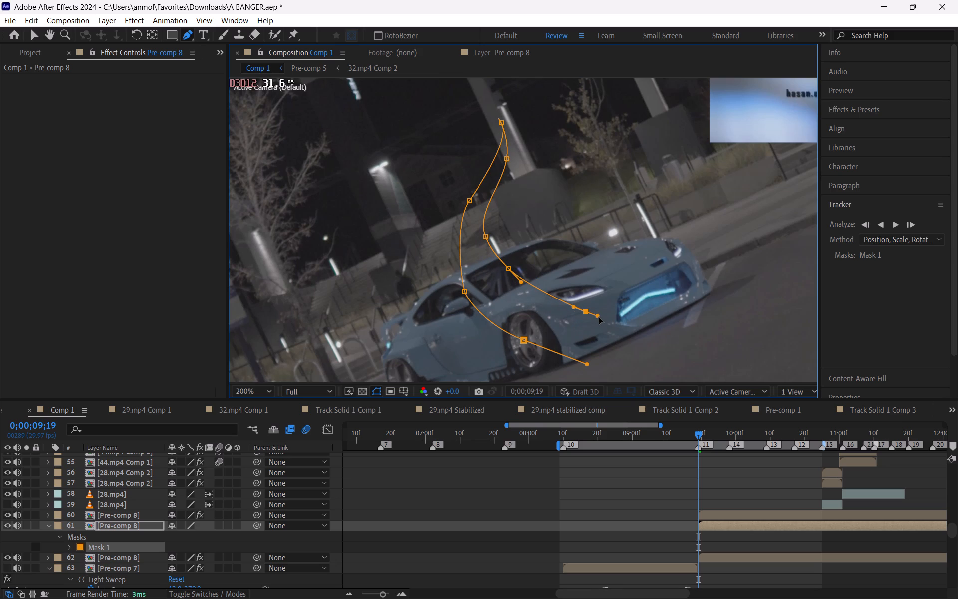
pyautogui.moveTo(599, 317); pyautogui.dragTo(595, 318)
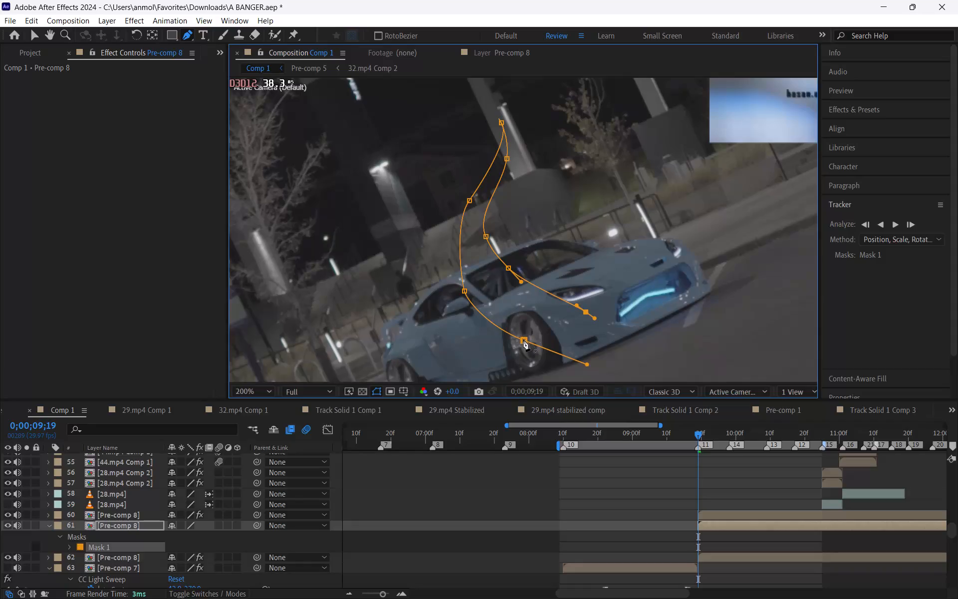
pyautogui.click(523, 339)
pyautogui.click(666, 452)
pyautogui.click(738, 469)
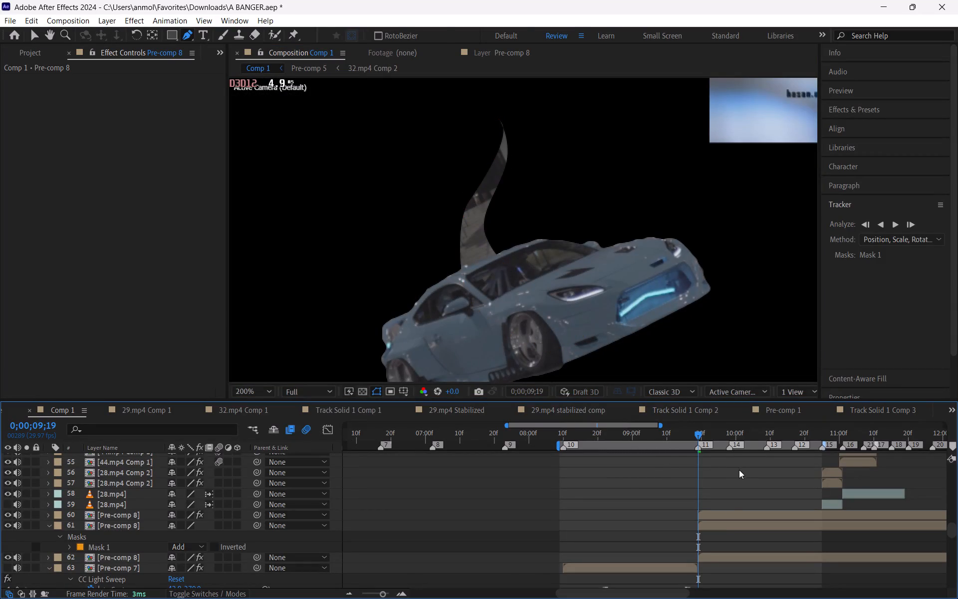
# Track Mask 1 of Pre-comp 8 layer 61 forward from 0;00;09;19 to about 0;00;11;00.
pyautogui.click(727, 525)
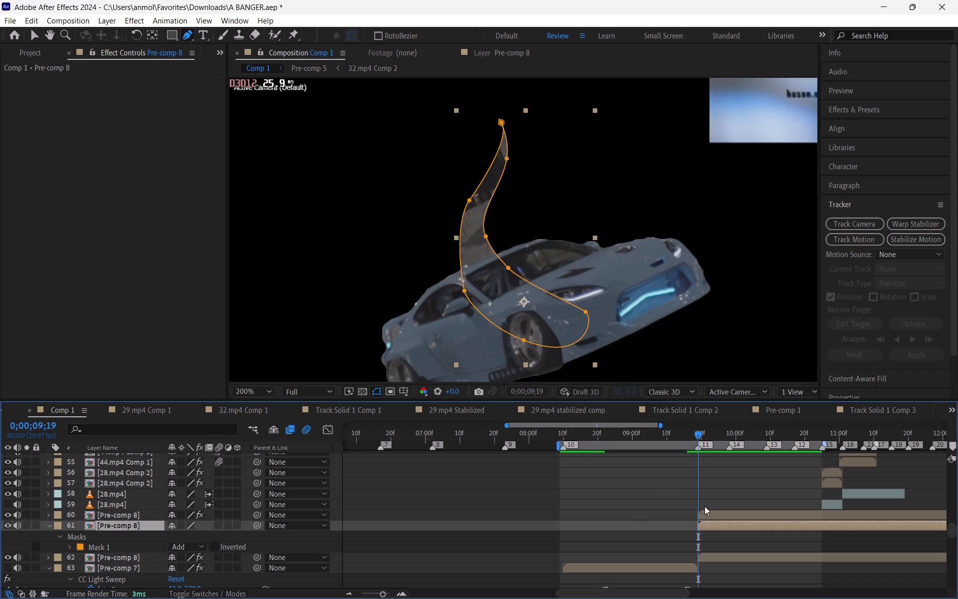
pyautogui.click(742, 483)
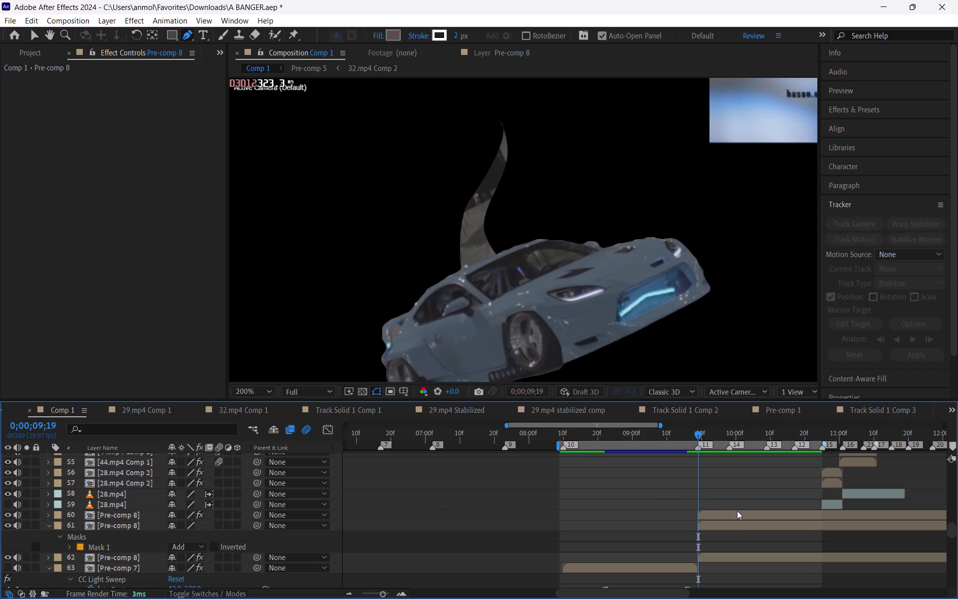
pyautogui.click(741, 526)
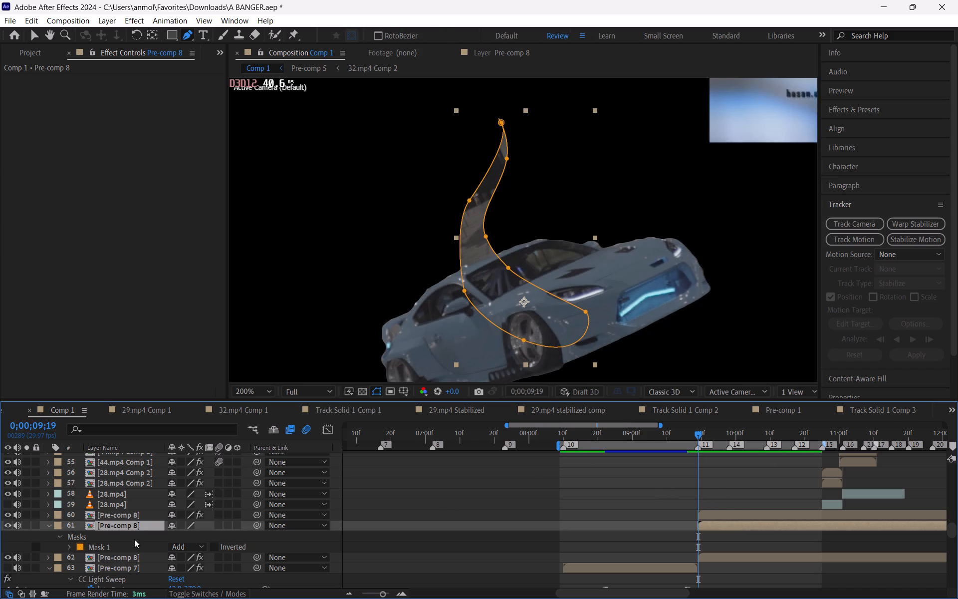
pyautogui.click(122, 536)
pyautogui.click(97, 549)
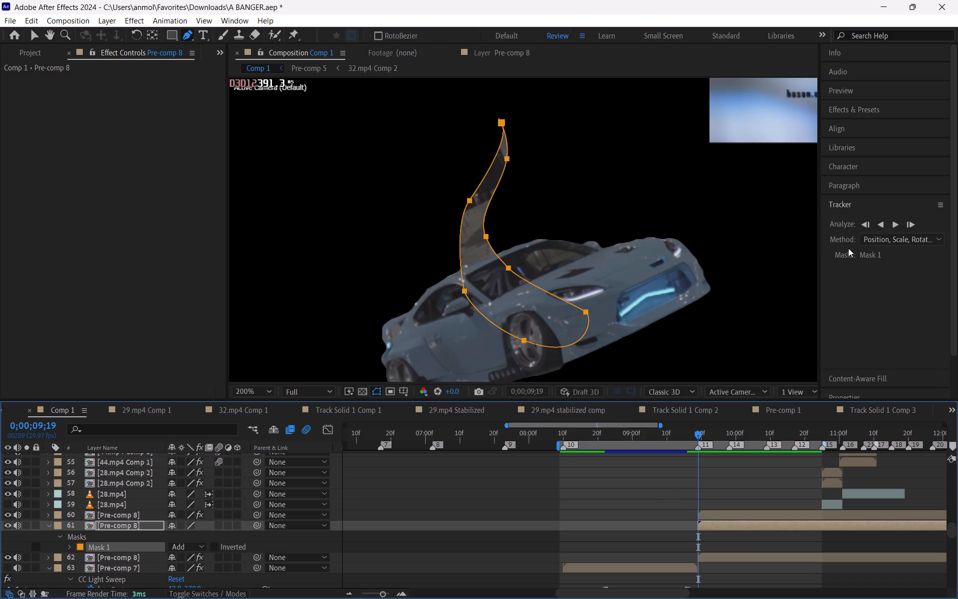
pyautogui.click(894, 227)
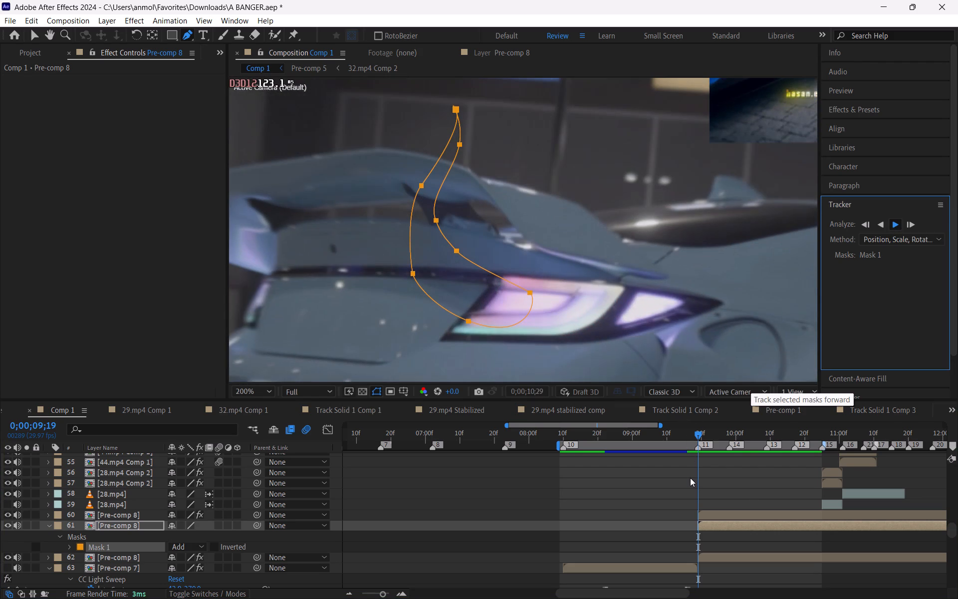
pyautogui.click(738, 489)
# Review the tracked mask's motion over the car between 0;00;09;19 and 0;00;10;23, returning to the layer's first frame.
pyautogui.click(701, 433)
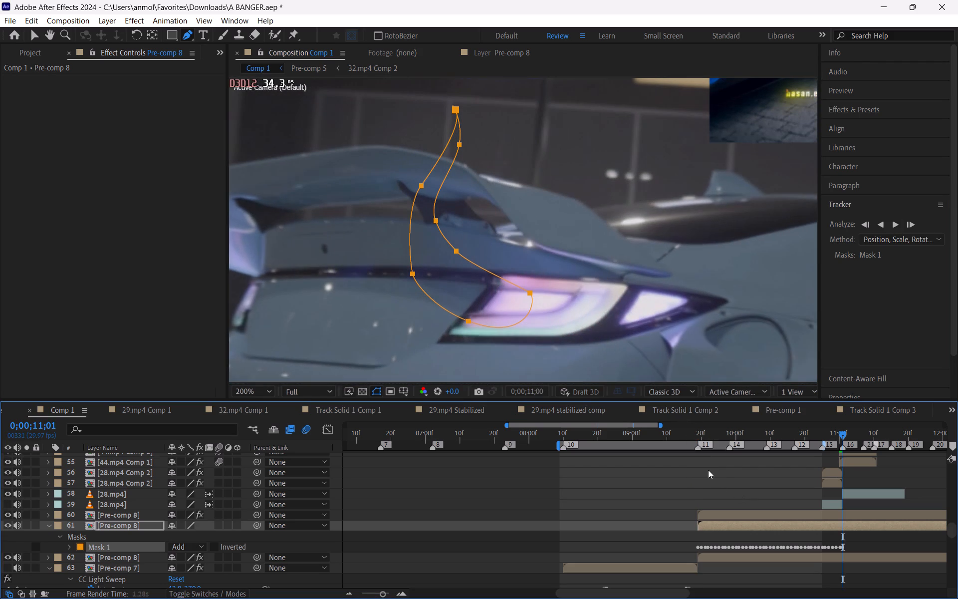
pyautogui.click(700, 433)
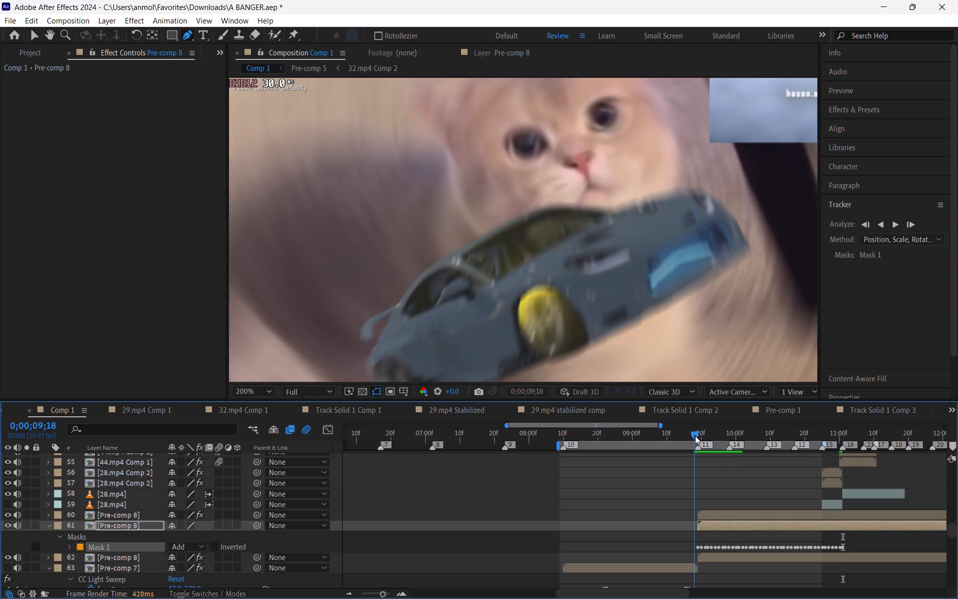
pyautogui.click(710, 461)
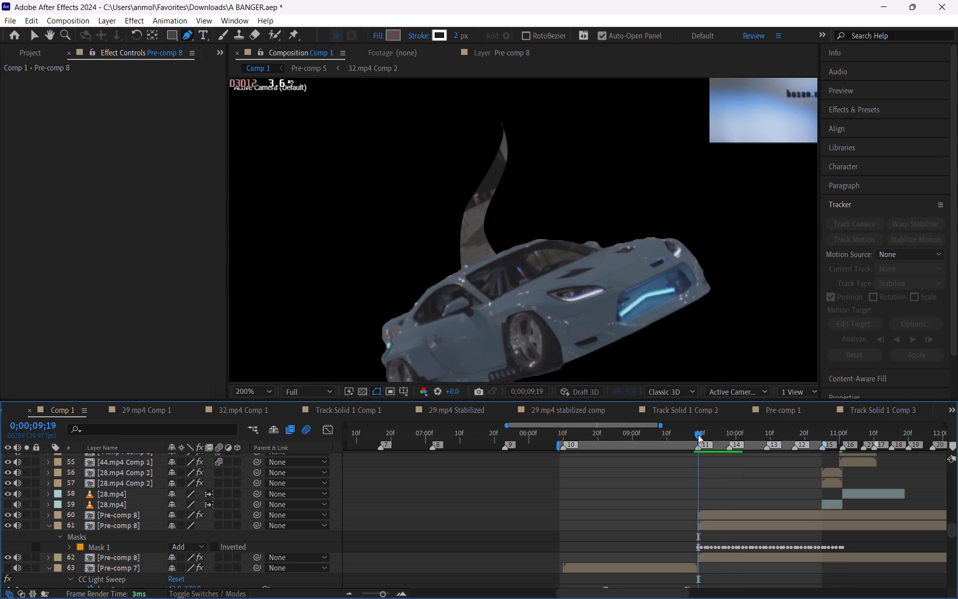
pyautogui.moveTo(698, 435); pyautogui.dragTo(803, 454)
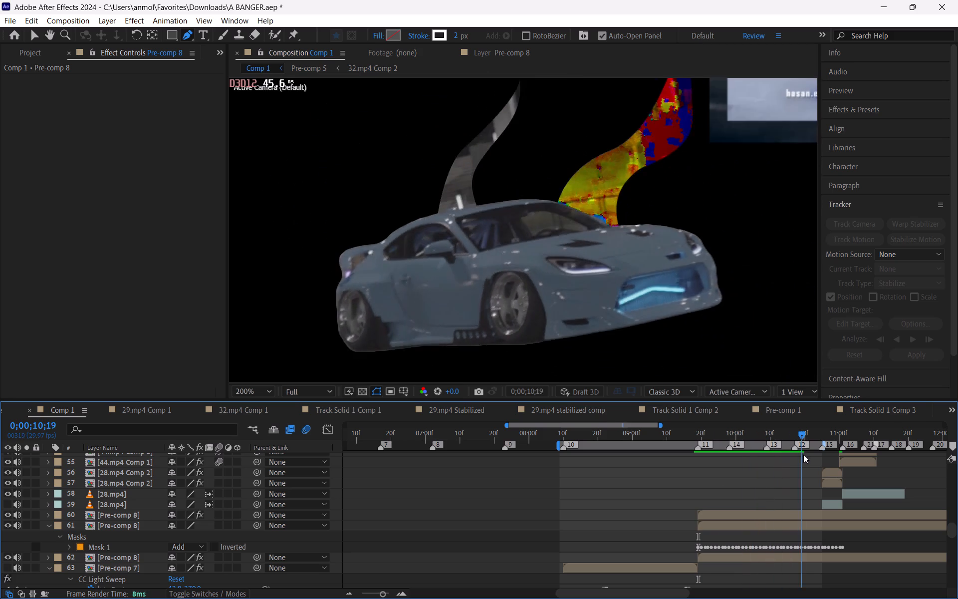
pyautogui.moveTo(803, 454); pyautogui.dragTo(815, 456)
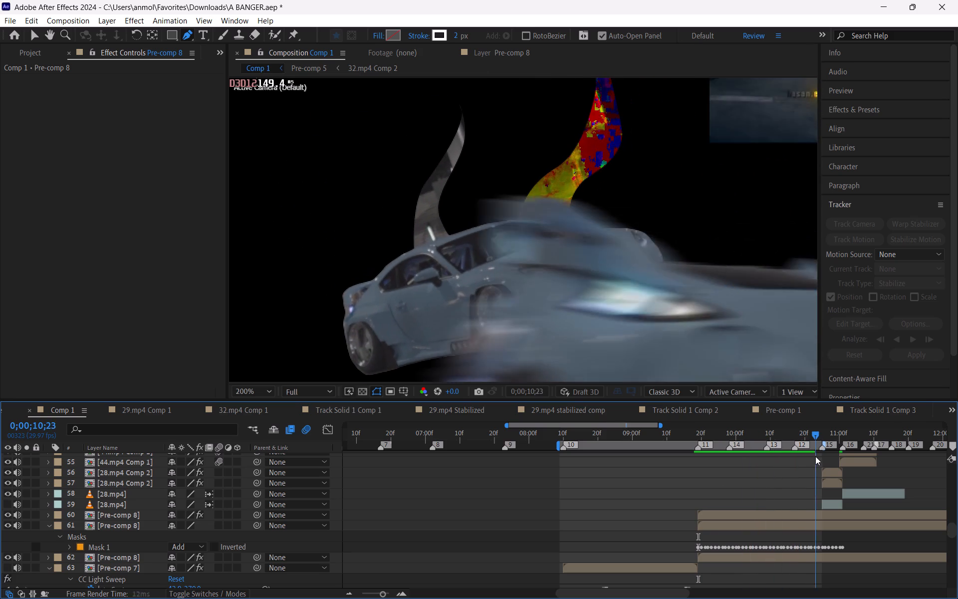
pyautogui.moveTo(815, 456); pyautogui.dragTo(695, 446)
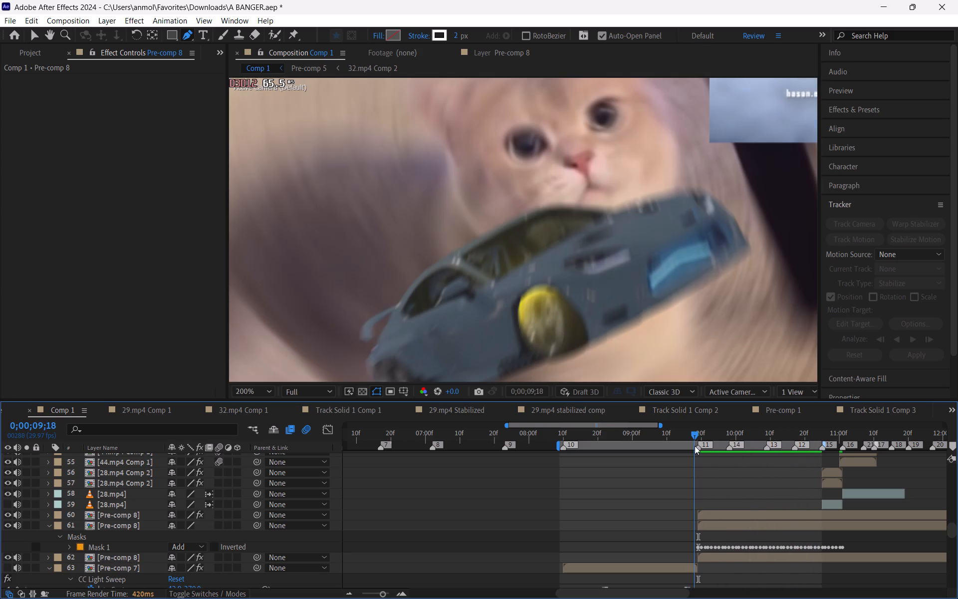
pyautogui.moveTo(695, 446); pyautogui.dragTo(697, 447)
pyautogui.click(707, 494)
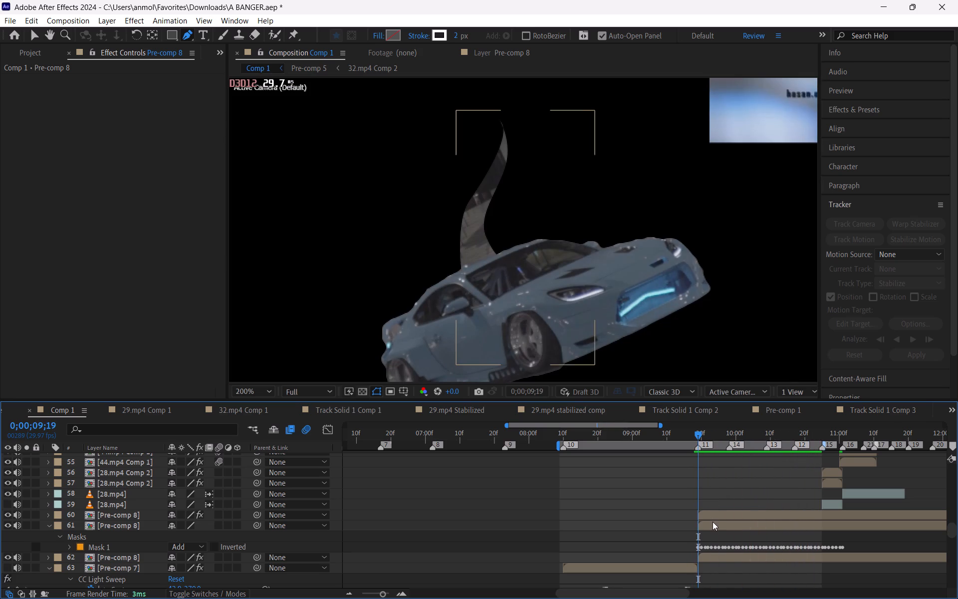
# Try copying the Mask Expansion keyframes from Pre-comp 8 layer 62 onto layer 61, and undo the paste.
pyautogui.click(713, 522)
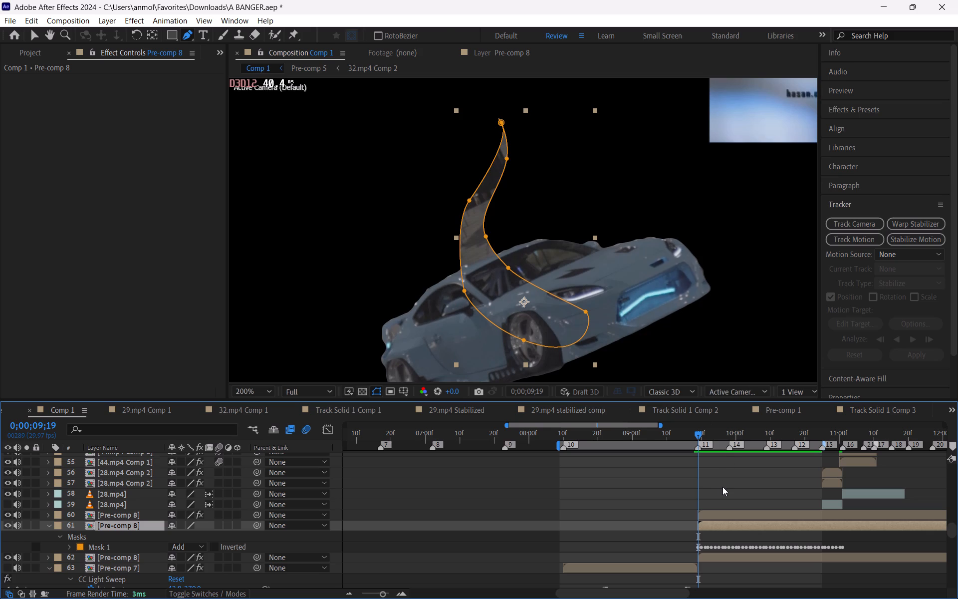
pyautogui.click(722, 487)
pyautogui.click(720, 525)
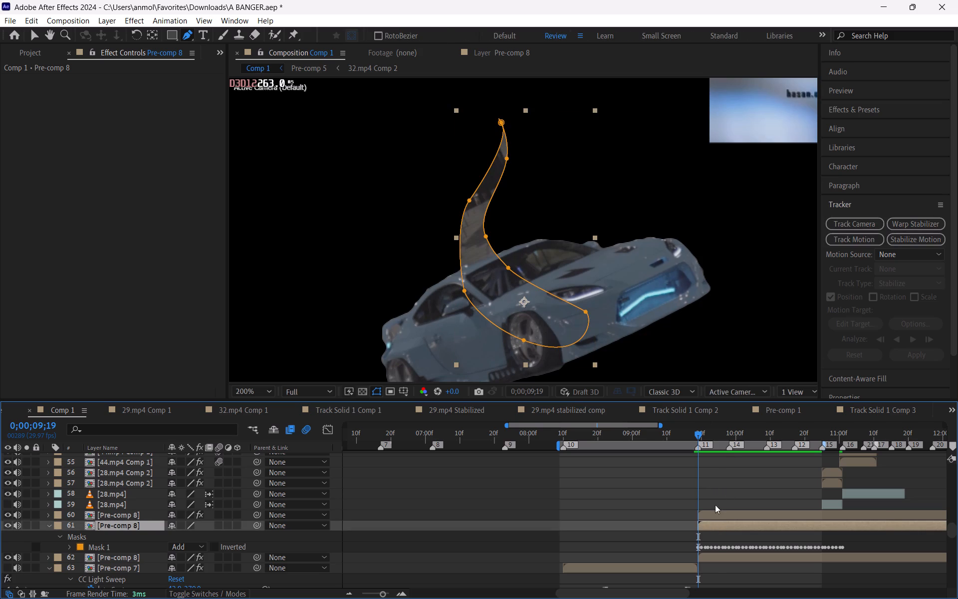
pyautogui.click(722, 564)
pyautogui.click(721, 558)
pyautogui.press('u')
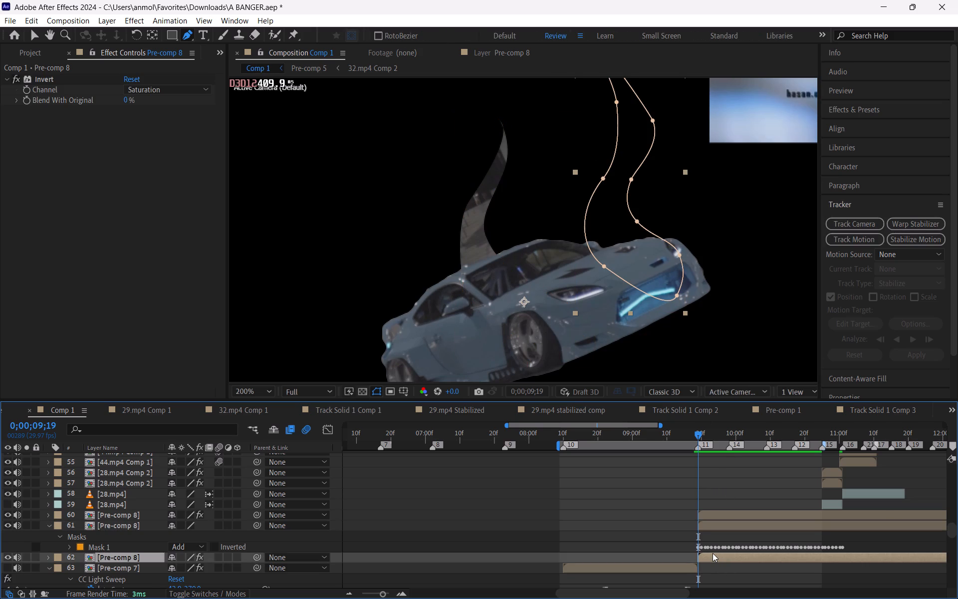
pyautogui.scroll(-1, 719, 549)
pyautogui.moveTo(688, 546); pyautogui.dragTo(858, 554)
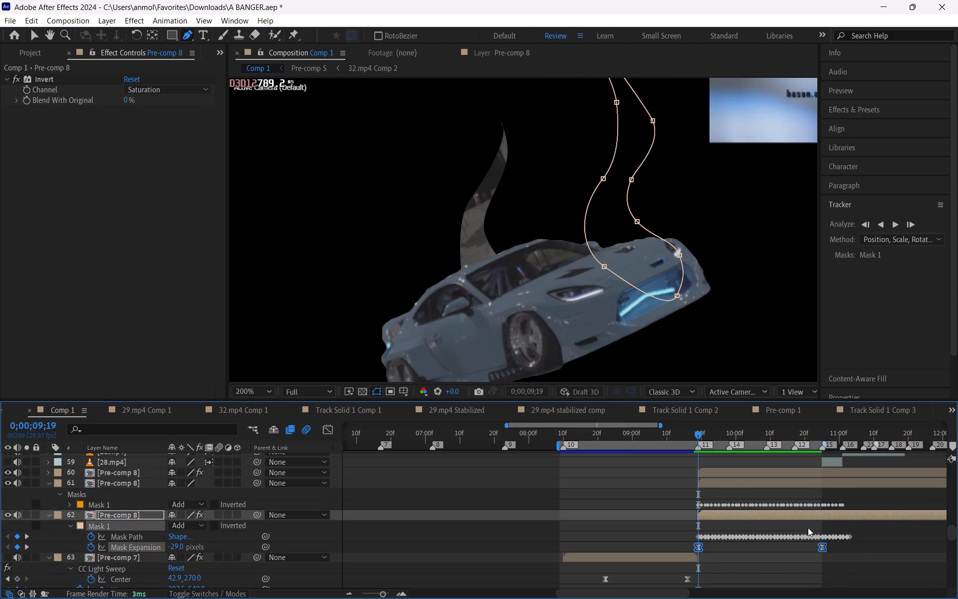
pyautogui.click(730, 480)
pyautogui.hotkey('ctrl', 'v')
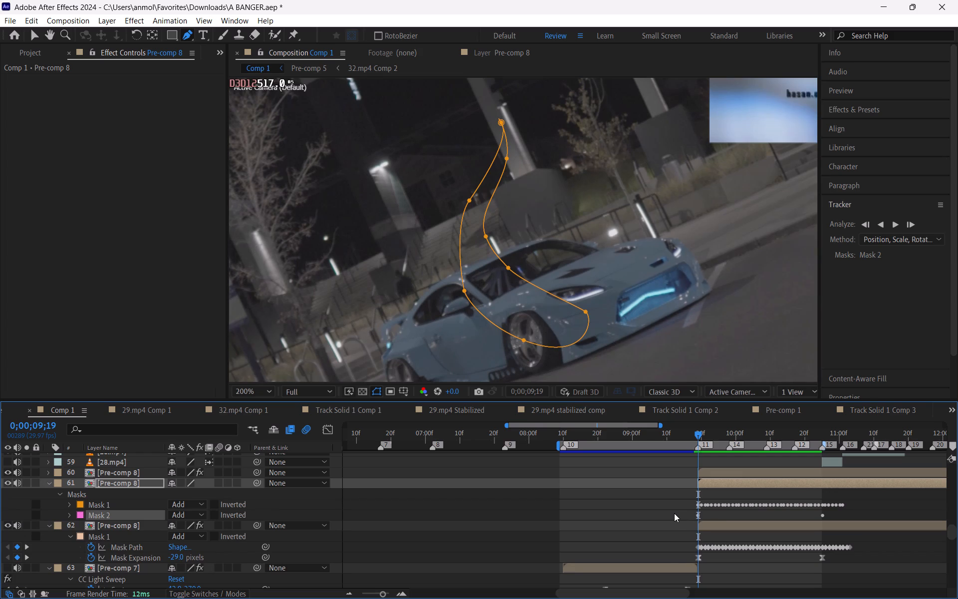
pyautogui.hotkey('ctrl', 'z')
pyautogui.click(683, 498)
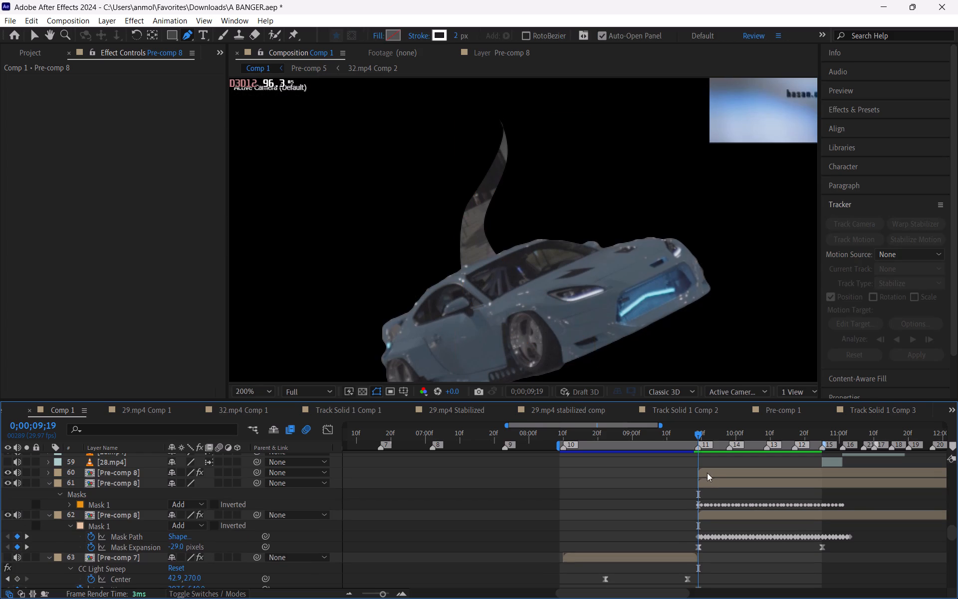
# Keyframe the Mask Expansion of layer 61's Mask 1 at 0;00;09;19 with a value of -19 pixels.
pyautogui.click(710, 482)
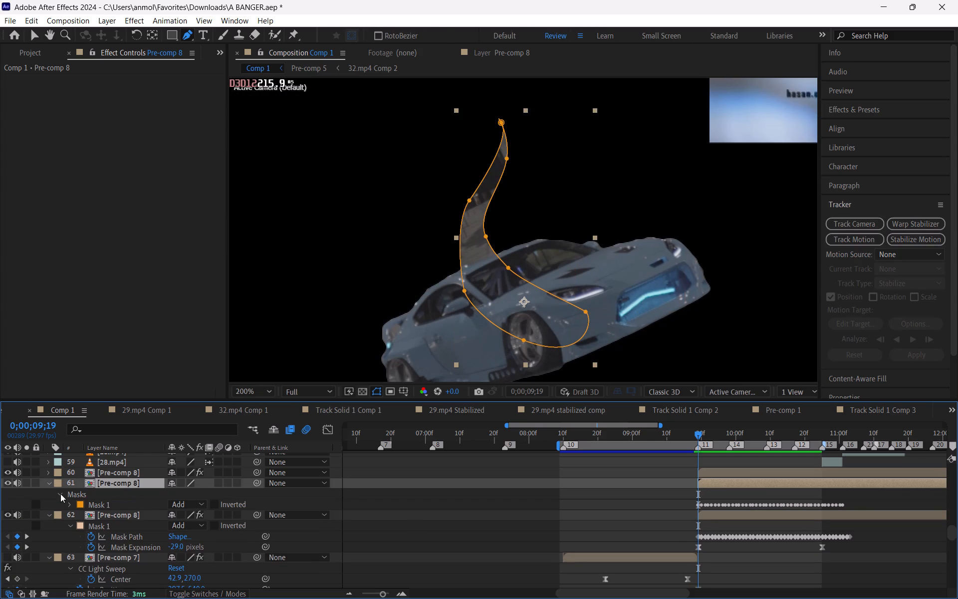
pyautogui.click(70, 505)
pyautogui.click(90, 549)
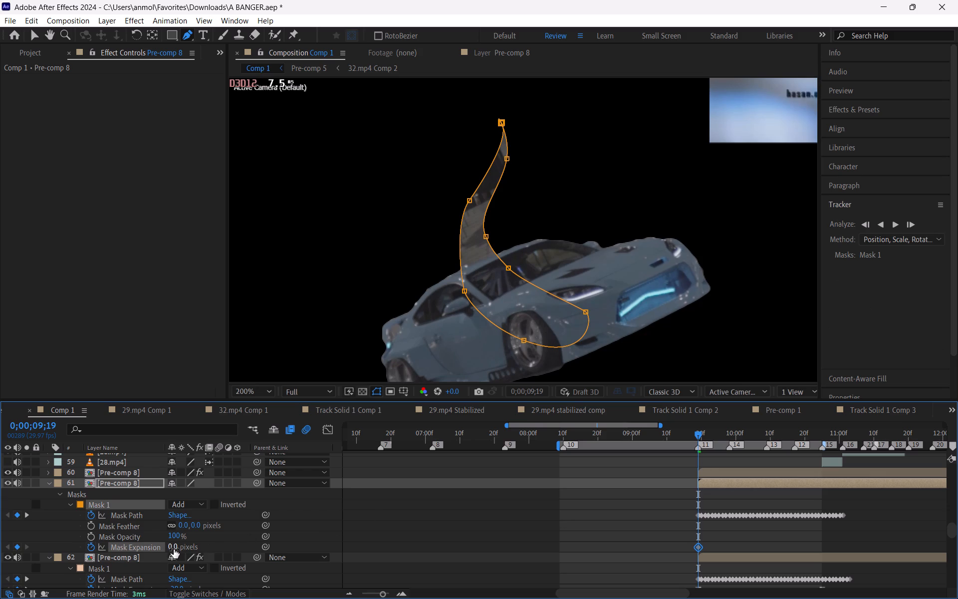
pyautogui.moveTo(174, 549); pyautogui.dragTo(161, 548)
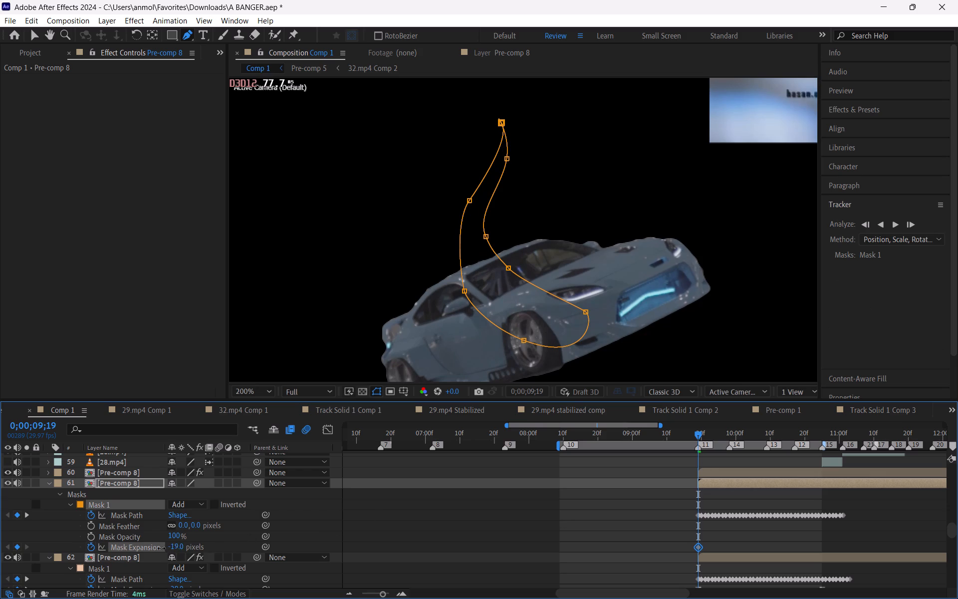
pyautogui.moveTo(161, 548); pyautogui.dragTo(165, 546)
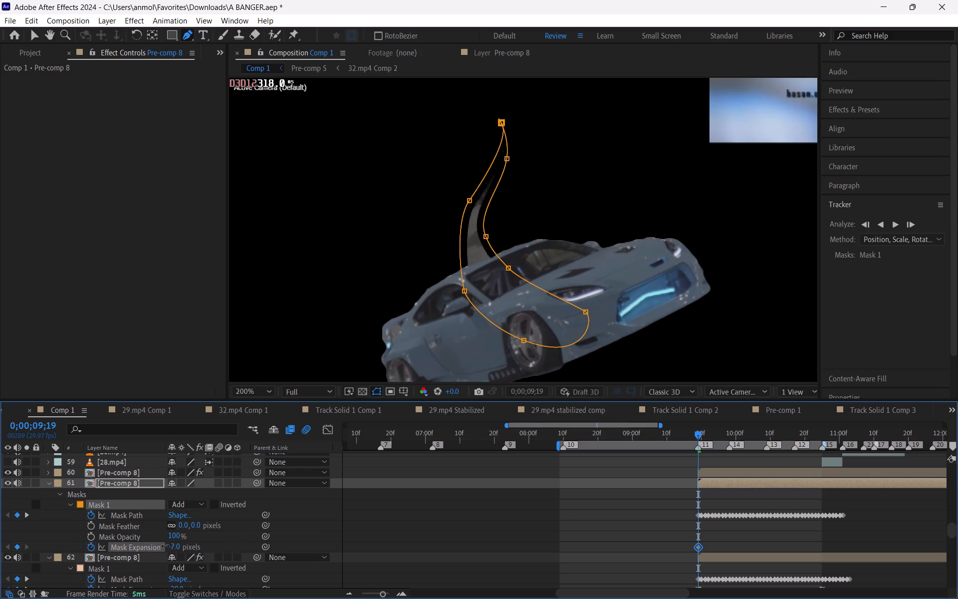
pyautogui.moveTo(165, 546); pyautogui.dragTo(154, 542)
# Add a 0-pixel Mask Expansion keyframe to layer 61 near 0;00;10;24, aligned with layer 62's second expansion keyframe.
pyautogui.moveTo(703, 435); pyautogui.dragTo(718, 439)
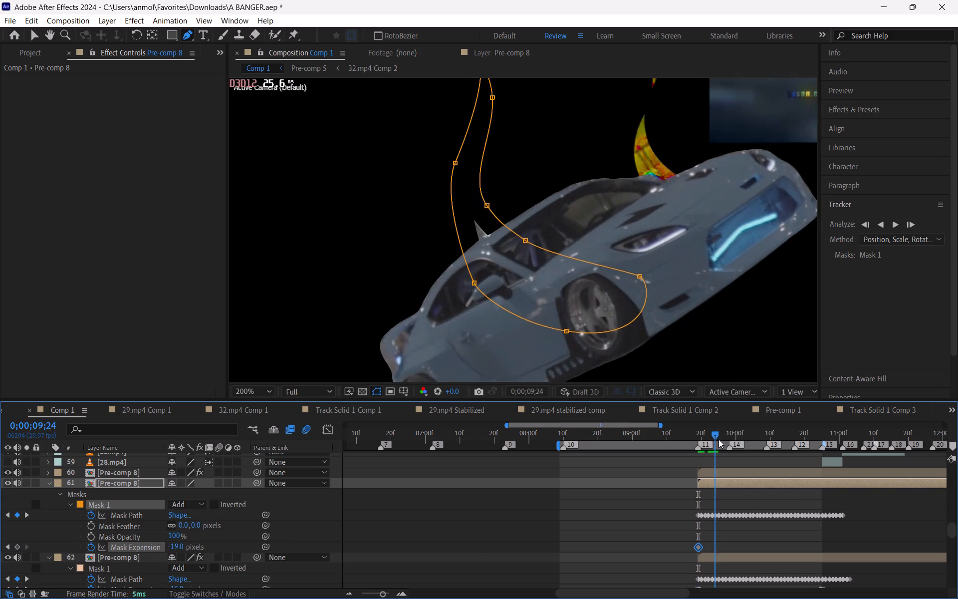
pyautogui.moveTo(718, 439); pyautogui.dragTo(818, 470)
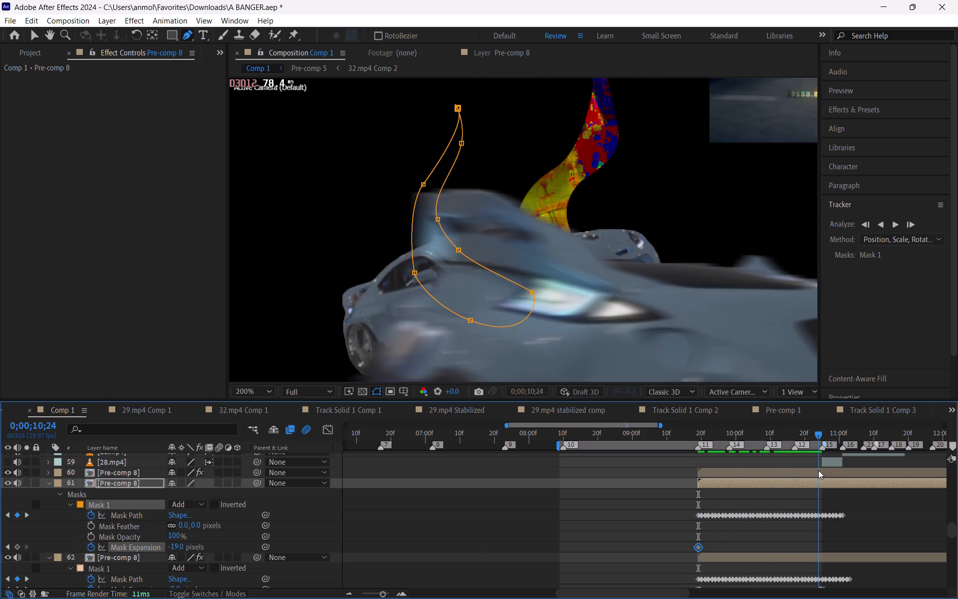
pyautogui.moveTo(818, 470); pyautogui.dragTo(819, 470)
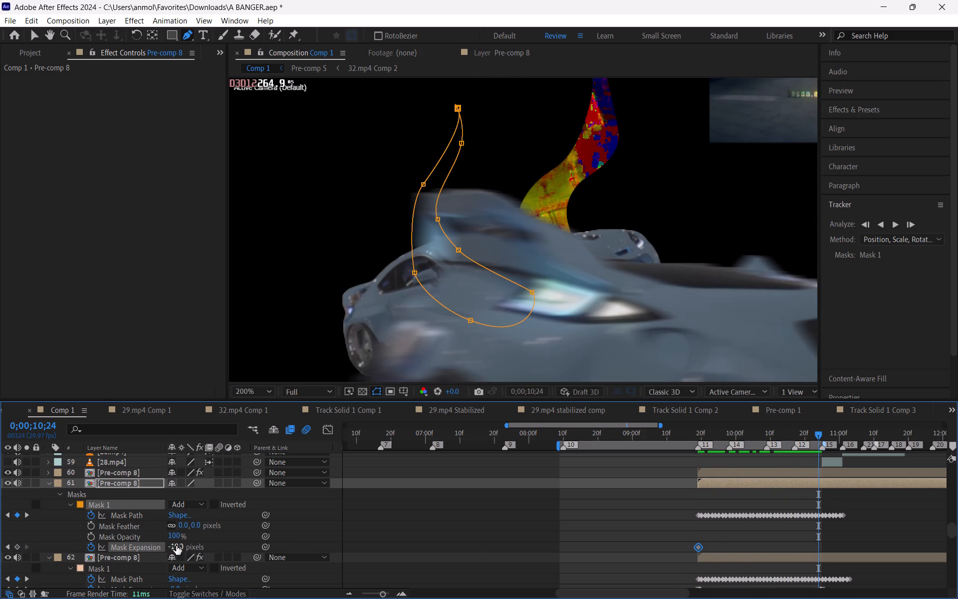
pyautogui.click(176, 546)
pyautogui.press('0')
pyautogui.click(239, 537)
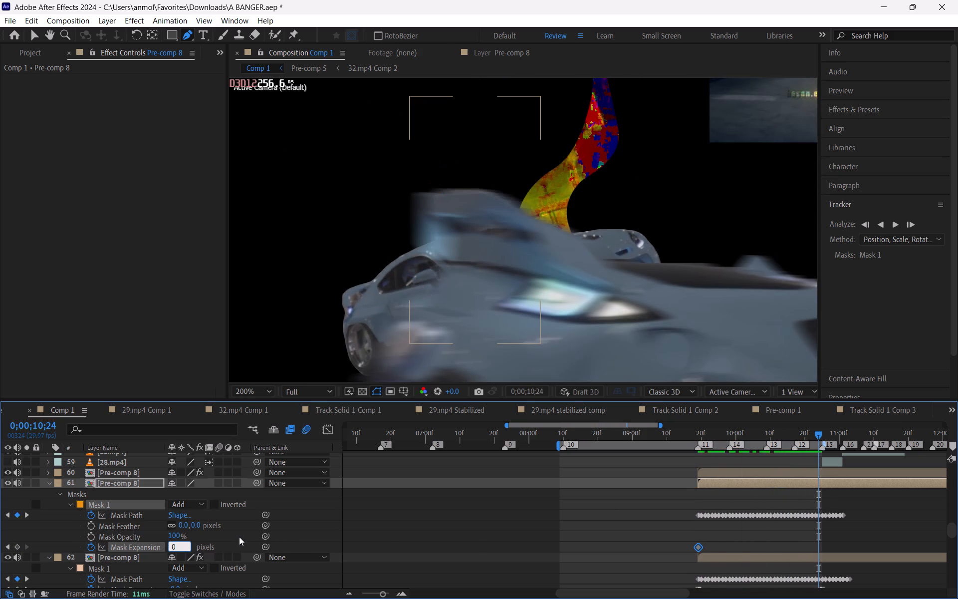
pyautogui.click(818, 548)
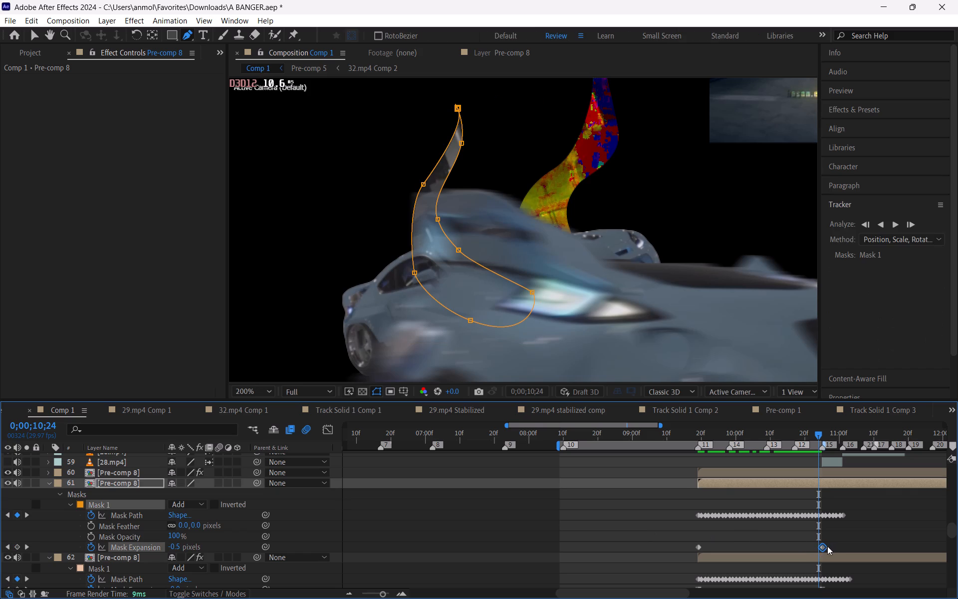
# Apply Easy Ease to both Mask Expansion keyframes of layer 61's Mask 1.
pyautogui.moveTo(834, 545); pyautogui.dragTo(683, 547)
pyautogui.scroll(-1, 724, 538)
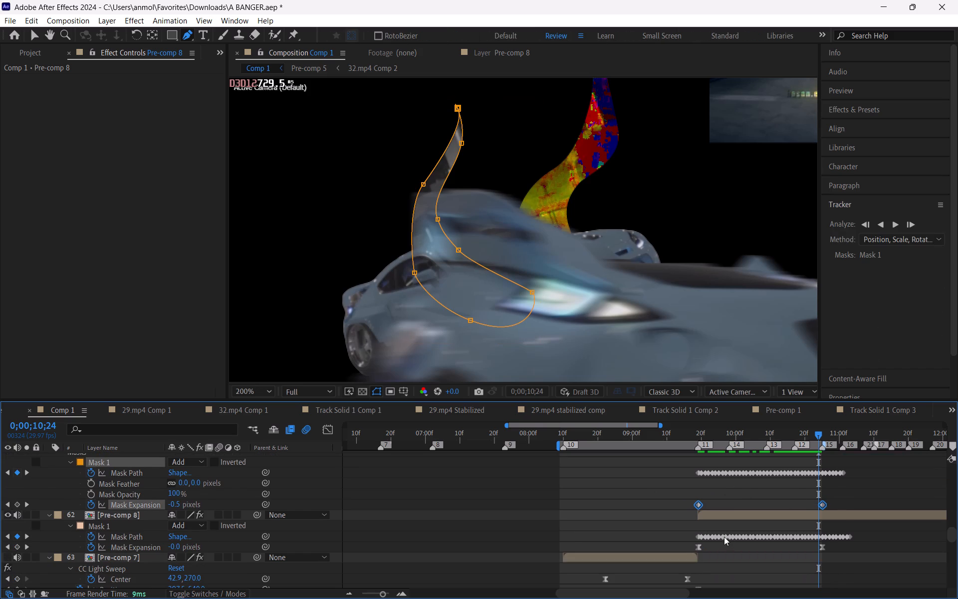
pyautogui.rightClick(822, 505)
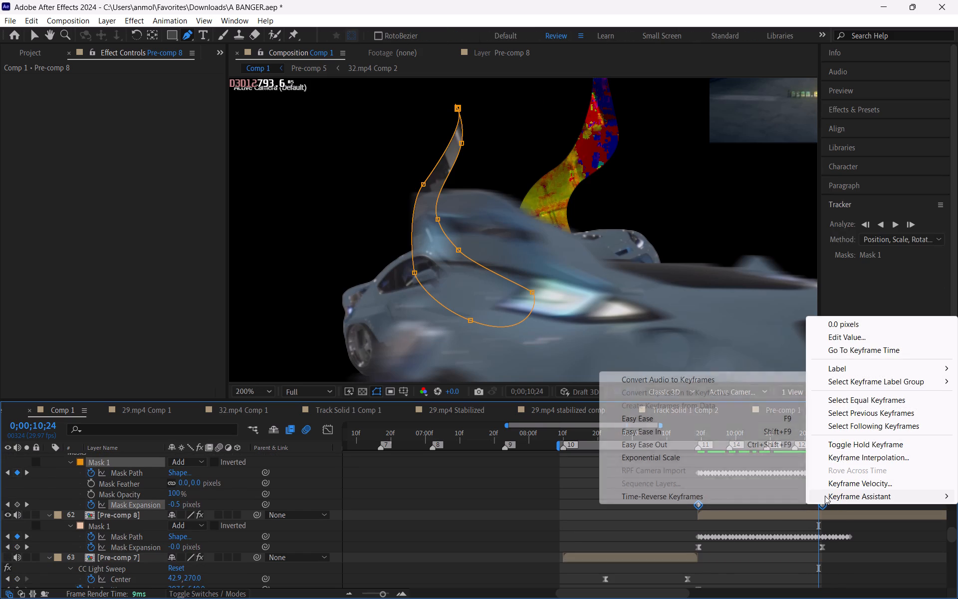
pyautogui.click(629, 416)
# Reshape the speed graph of layer 61's Mask Expansion so it peaks soon after the first keyframe and tapers slowly towards the second.
pyautogui.click(332, 432)
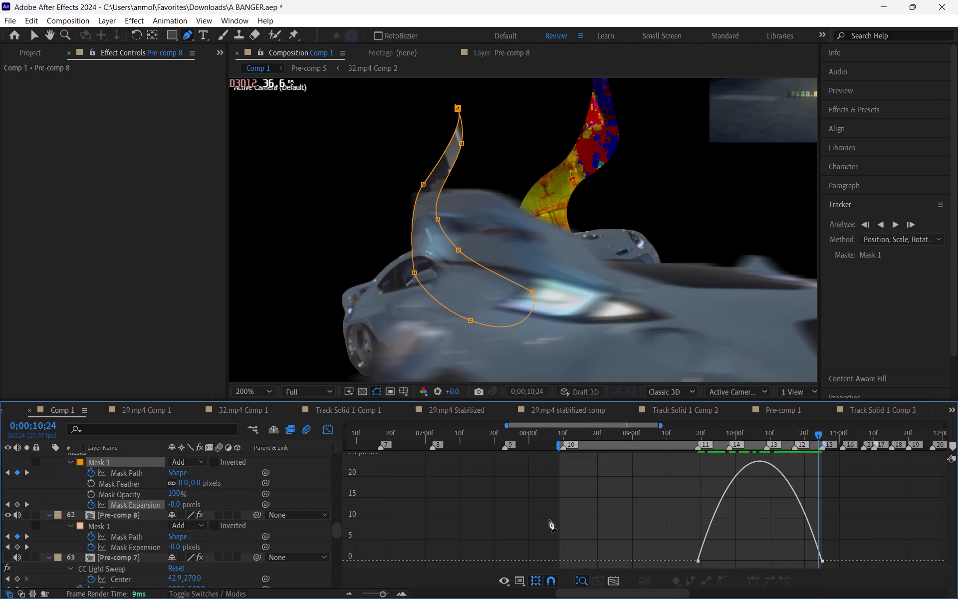
pyautogui.moveTo(679, 548); pyautogui.dragTo(712, 572)
pyautogui.moveTo(719, 562); pyautogui.dragTo(704, 562)
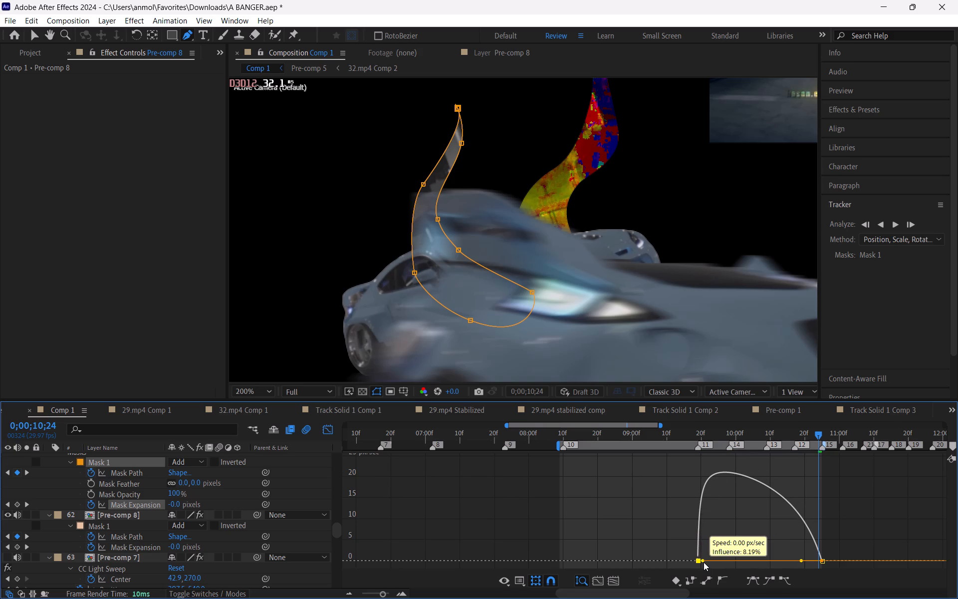
pyautogui.moveTo(704, 562); pyautogui.dragTo(706, 561)
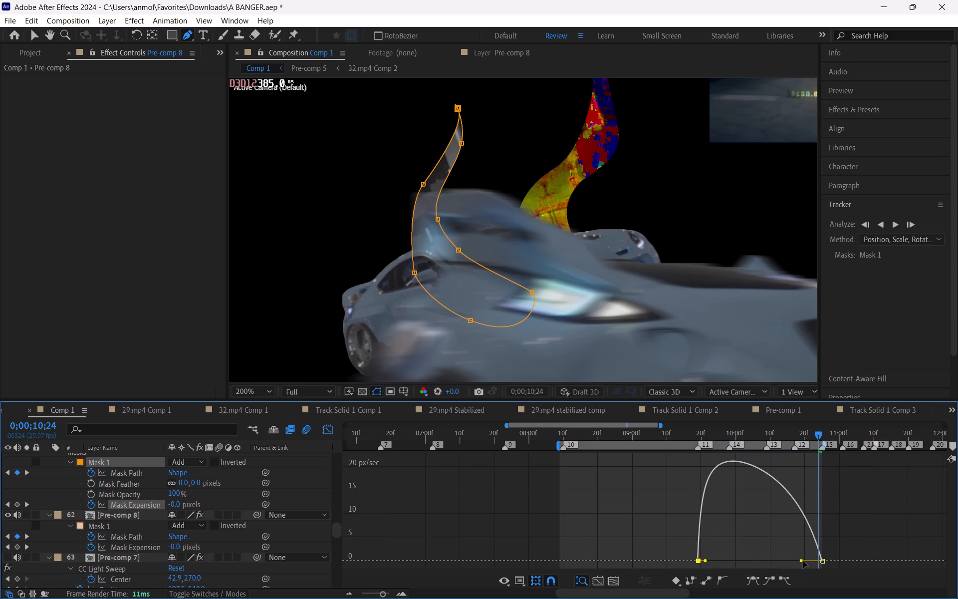
pyautogui.moveTo(802, 560); pyautogui.dragTo(778, 556)
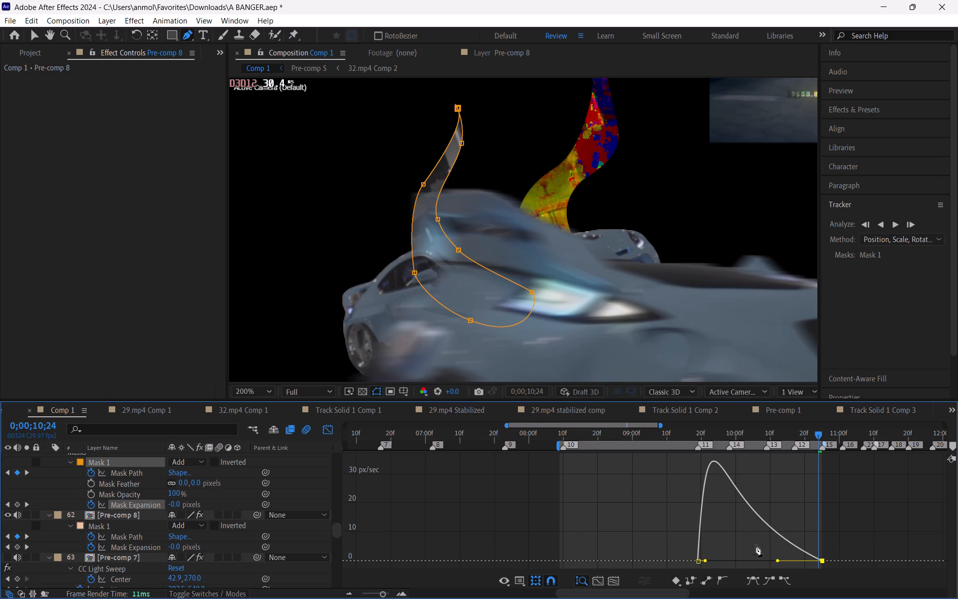
# Review the eased mask growth by scrubbing its opening frames and playing back the composition, and return to the keyframe view at 0;00;09;20.
pyautogui.moveTo(704, 435); pyautogui.dragTo(734, 445)
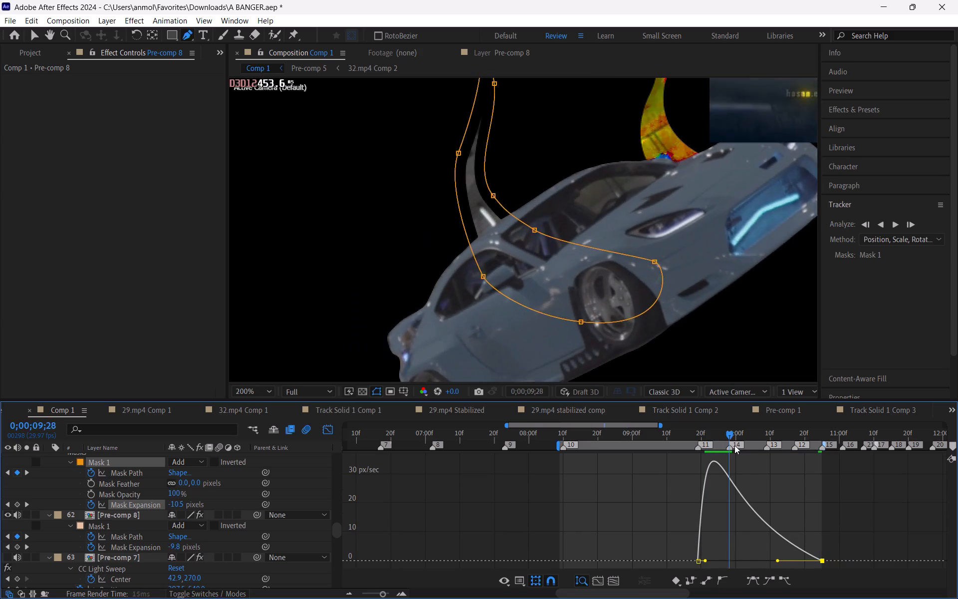
pyautogui.moveTo(734, 445); pyautogui.dragTo(719, 464)
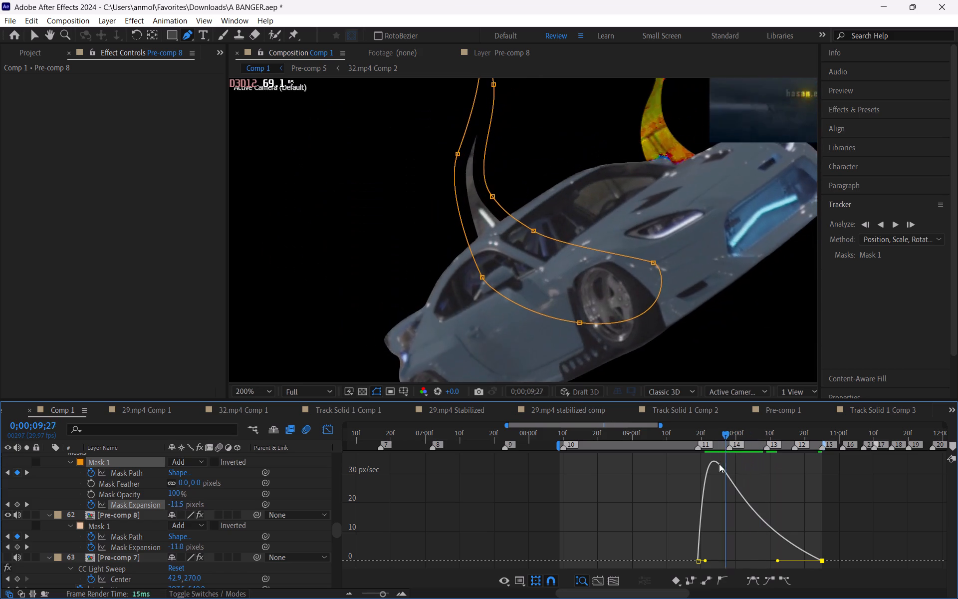
pyautogui.moveTo(719, 464); pyautogui.dragTo(700, 465)
pyautogui.press('space')
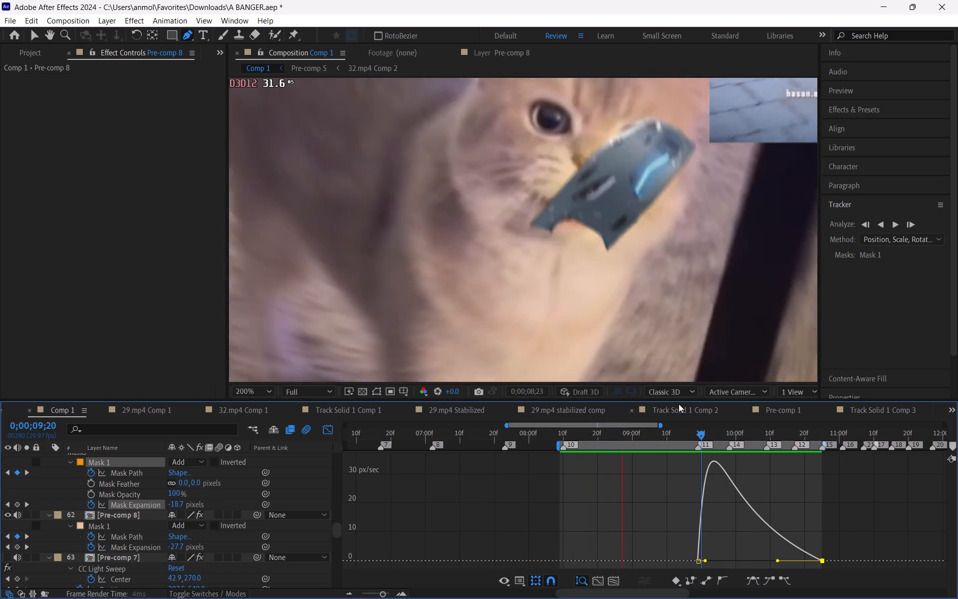
pyautogui.scroll(-2, 636, 318)
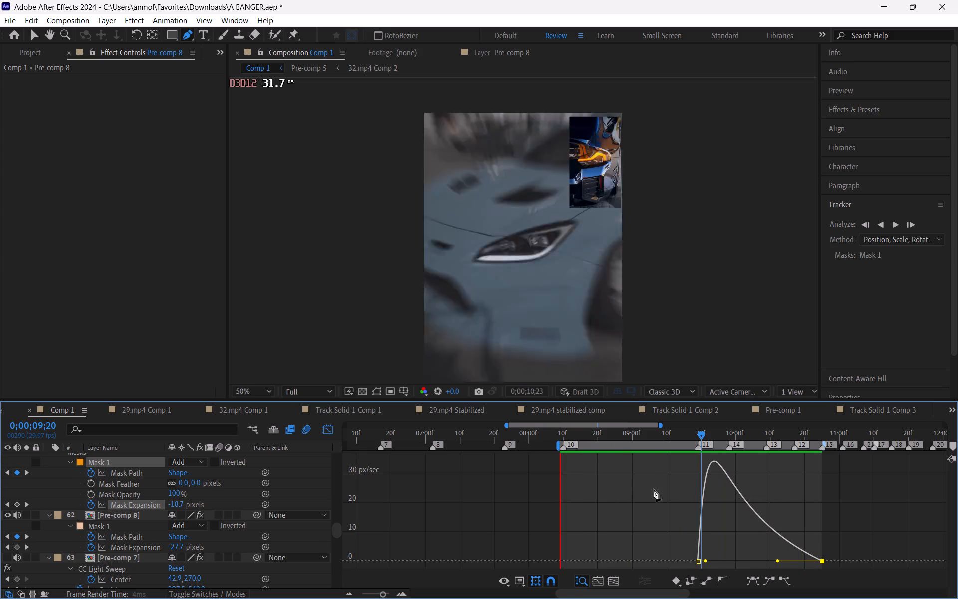
pyautogui.click(704, 434)
pyautogui.click(325, 431)
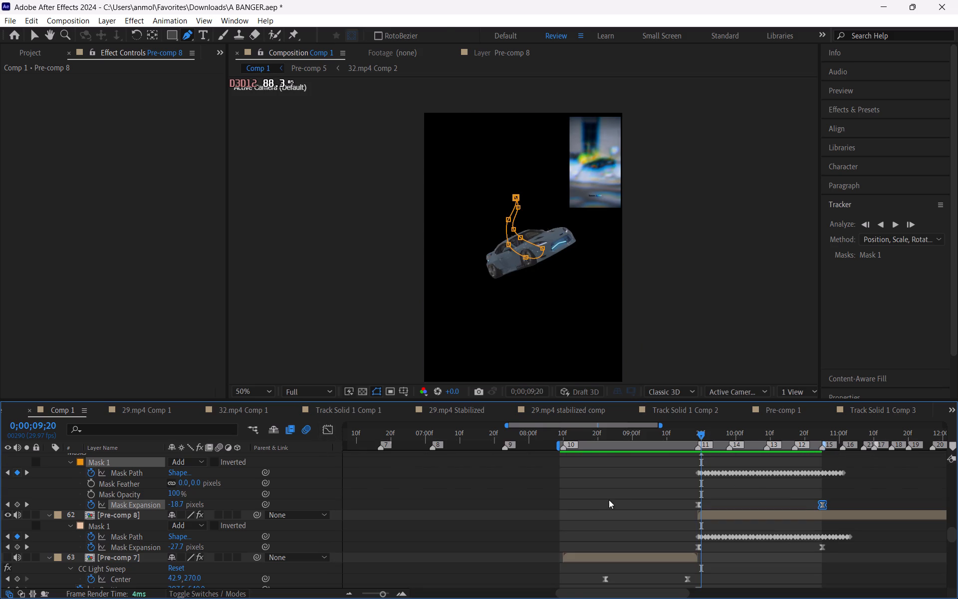
# Deselect the layer and save the project.
pyautogui.click(635, 488)
pyautogui.scroll(2, 750, 489)
pyautogui.hotkey('ctrl', 's')
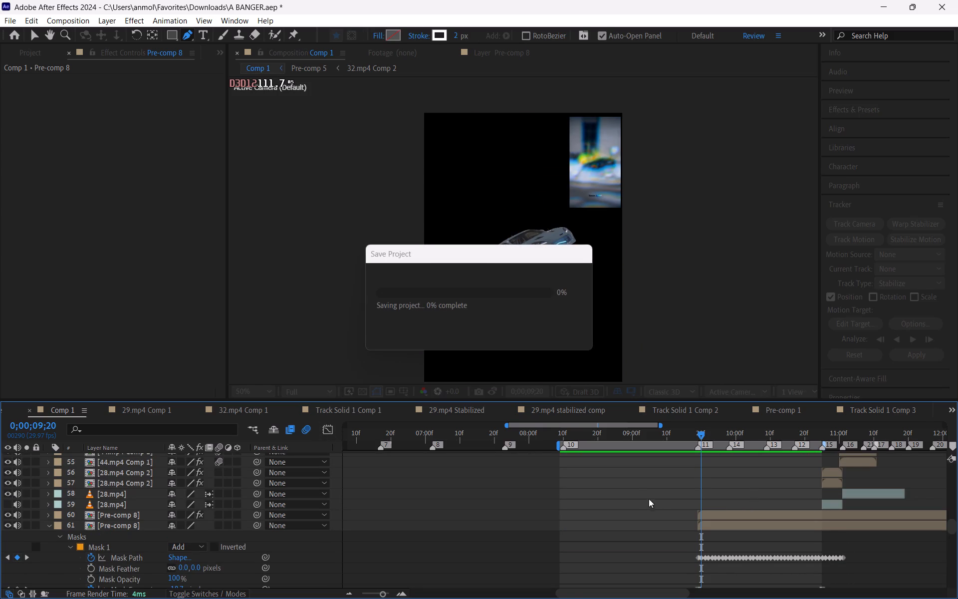
# Review how both curved pieces grow over the car between 0;00;09;20 and 0;00;10;11, stopping at 0;00;10;06.
pyautogui.click(713, 525)
pyautogui.click(709, 482)
pyautogui.moveTo(707, 439); pyautogui.dragTo(734, 446)
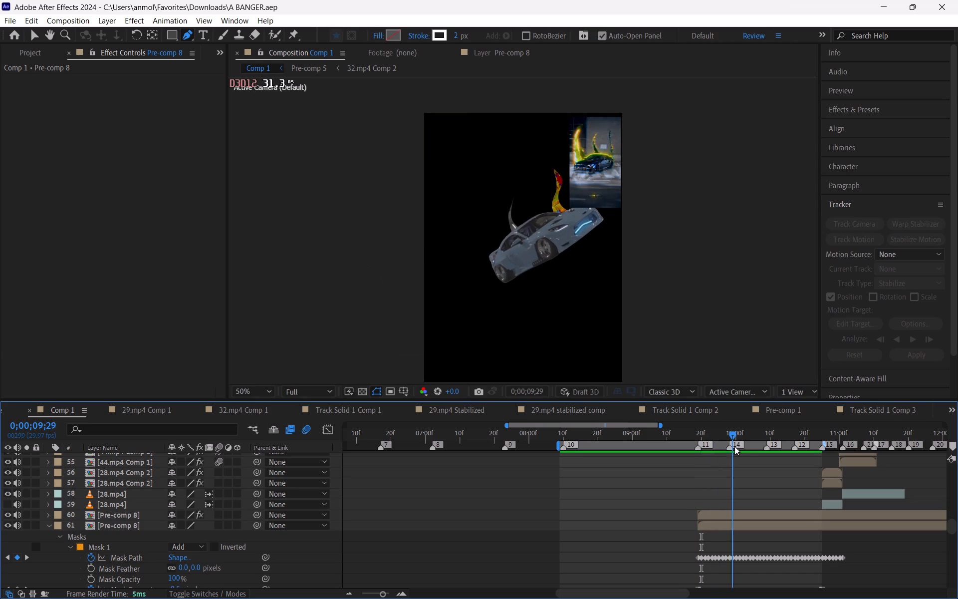
pyautogui.moveTo(734, 446); pyautogui.dragTo(773, 452)
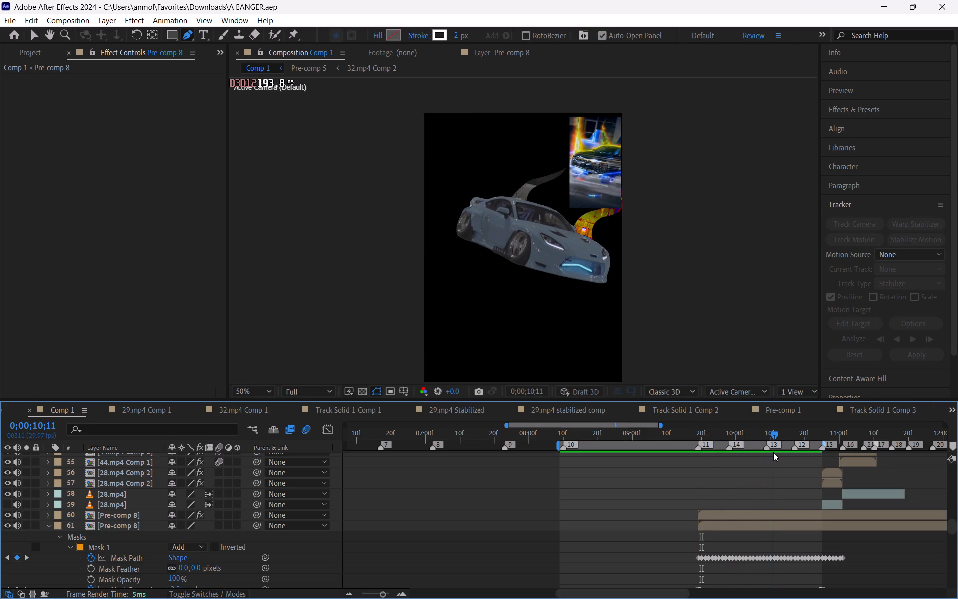
pyautogui.moveTo(773, 452); pyautogui.dragTo(718, 450)
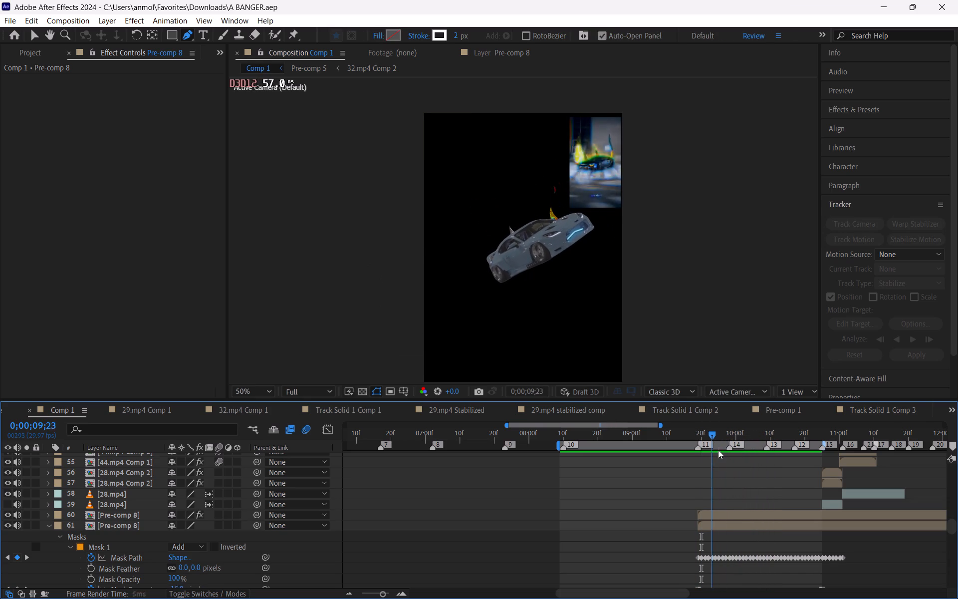
pyautogui.moveTo(718, 450); pyautogui.dragTo(758, 458)
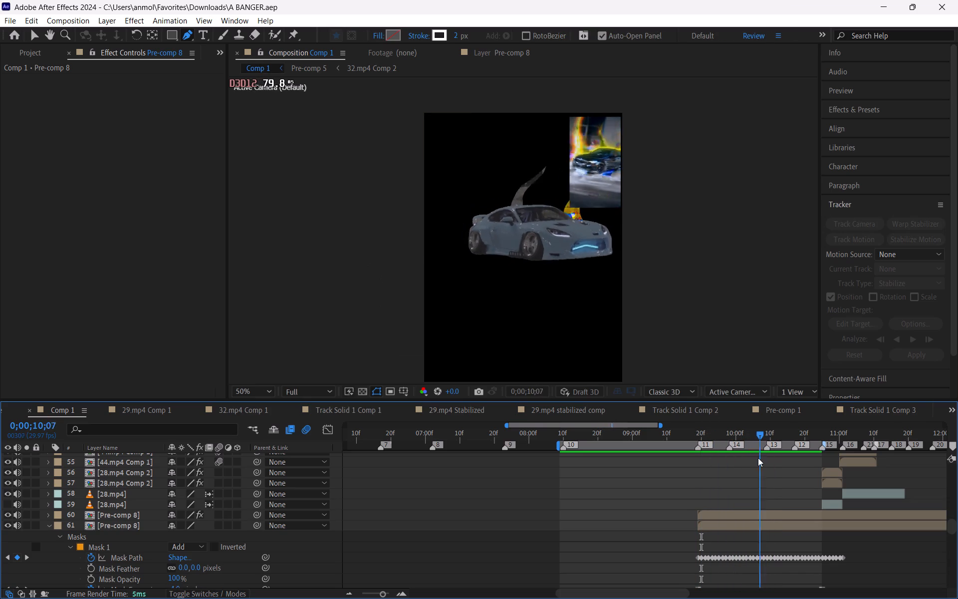
pyautogui.moveTo(758, 458); pyautogui.dragTo(760, 456)
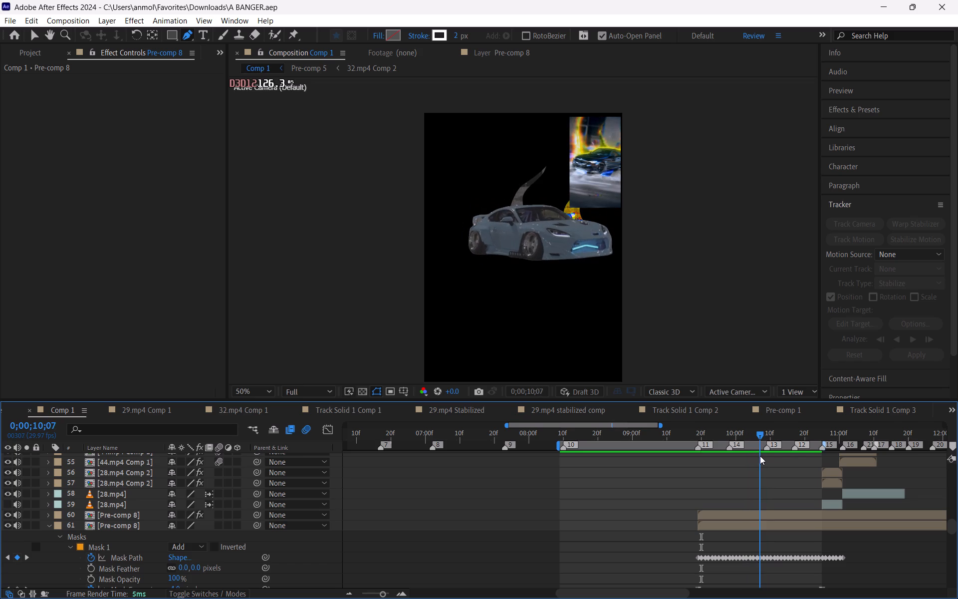
pyautogui.moveTo(760, 456); pyautogui.dragTo(756, 457)
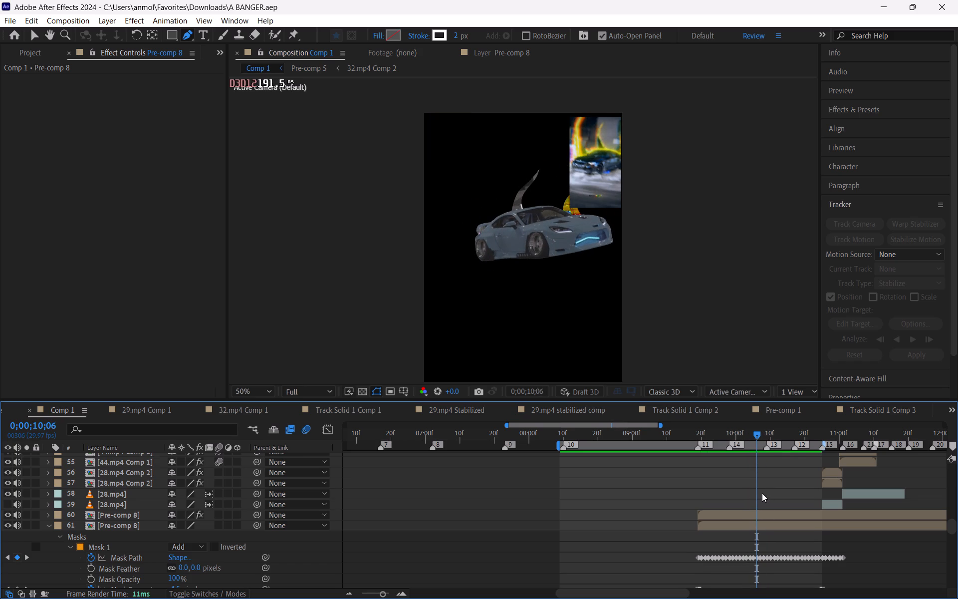
# Copy the Invert effect, with Channel set to Saturation, from Pre-comp 8 layer 62 onto Pre-comp 8 layer 61.
pyautogui.click(753, 524)
pyautogui.scroll(-1, 747, 529)
pyautogui.click(748, 560)
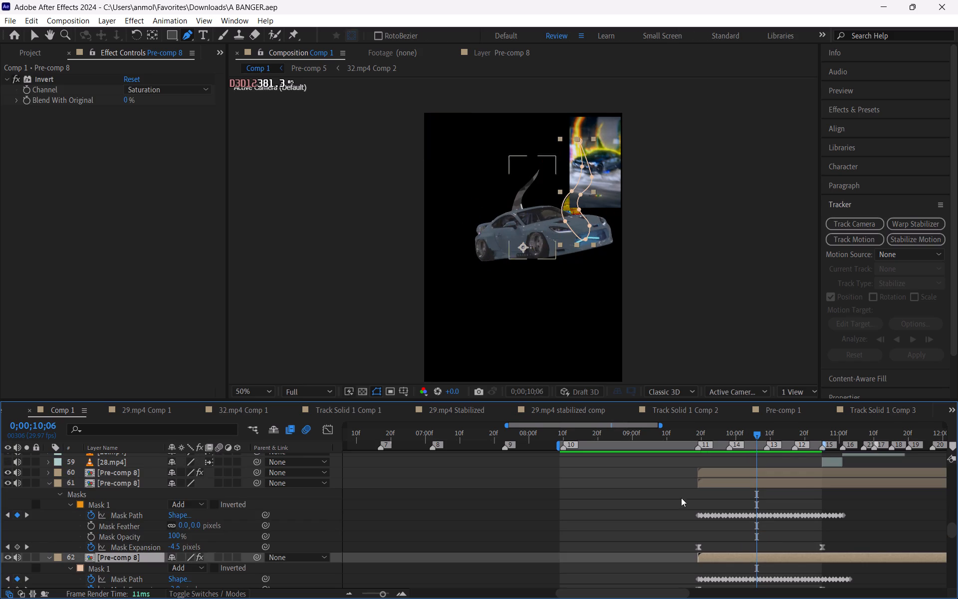
pyautogui.click(44, 82)
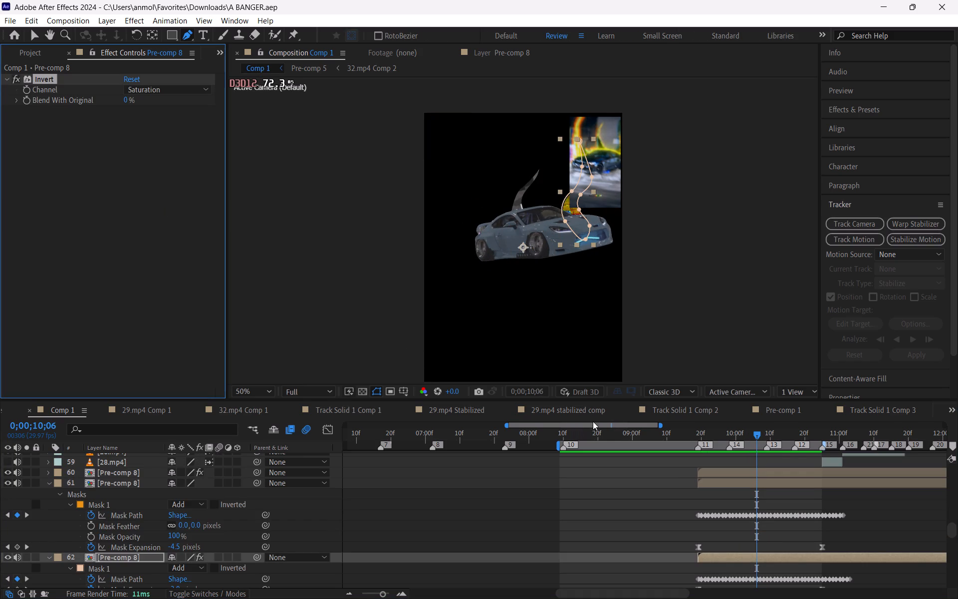
pyautogui.hotkey('ctrl', 'c')
pyautogui.hotkey('ctrl', 'c')
pyautogui.click(709, 480)
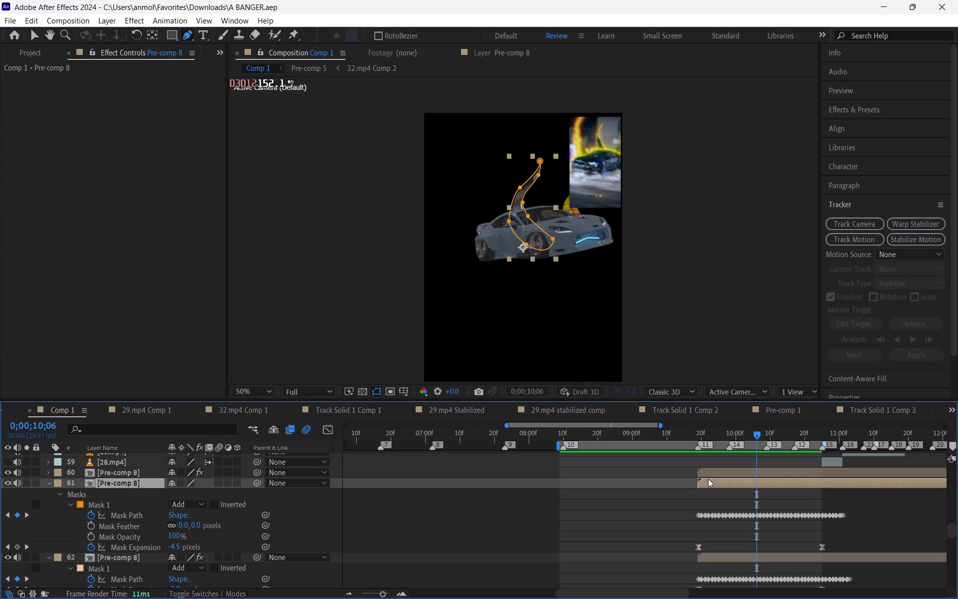
pyautogui.hotkey('ctrl', 'v')
pyautogui.click(674, 485)
pyautogui.scroll(-1, 509, 216)
pyautogui.scroll(1, 520, 252)
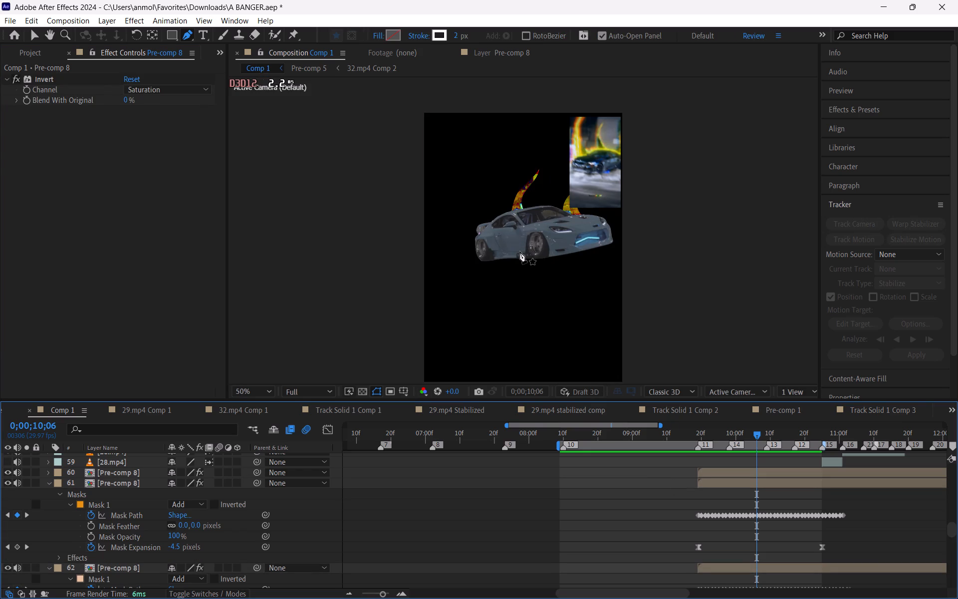
# Save the project with nothing selected.
pyautogui.click(632, 483)
pyautogui.hotkey('ctrl', 's')
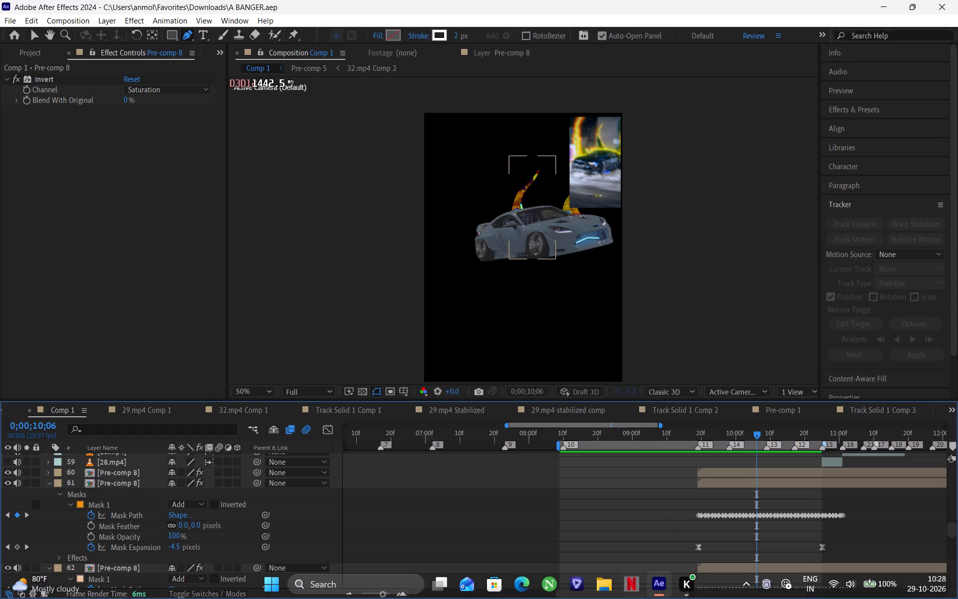